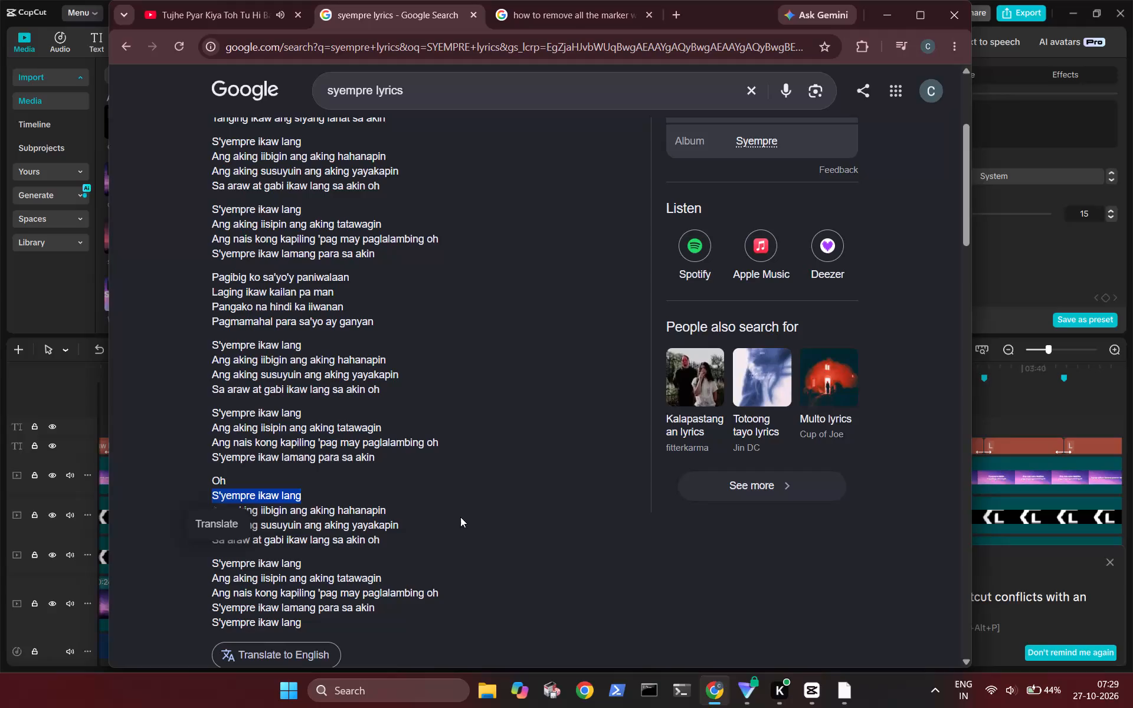
# Copy "Ang aking iibigin ang aking hahanapin" from the Chrome lyrics page into CapCut's empty text clip, breaking the line before the second "ang".
pyautogui.moveTo(398, 510); pyautogui.dragTo(209, 512)
pyautogui.hotkey('ctrl', 'c')
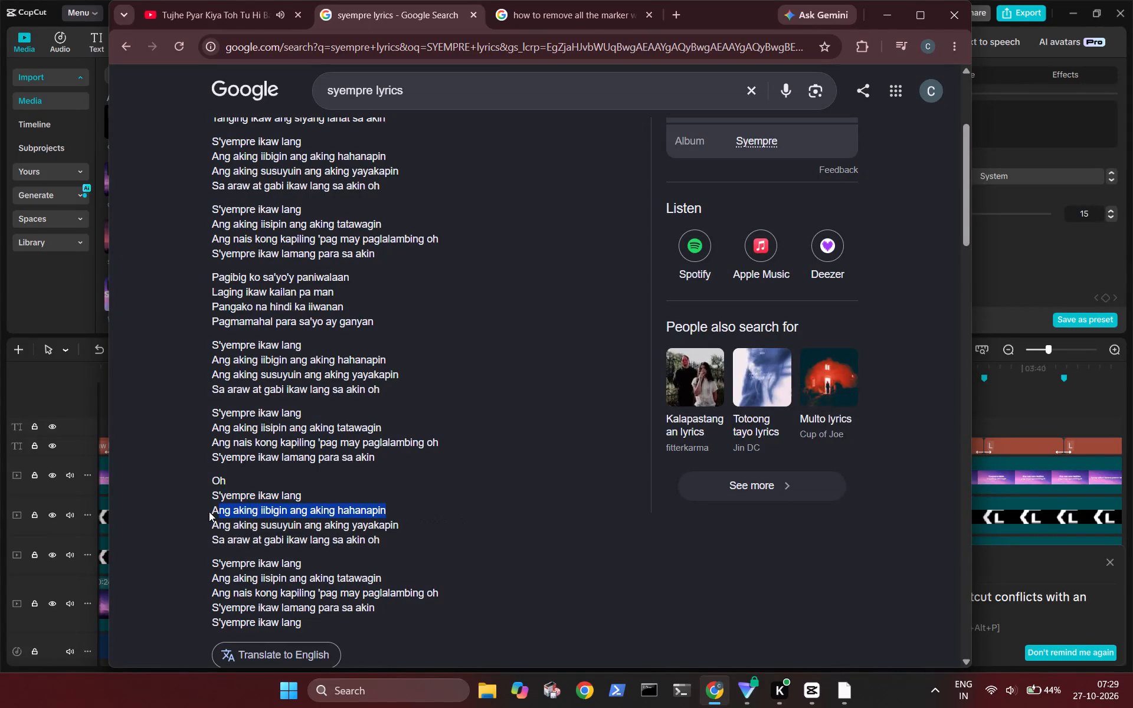
pyautogui.click(997, 125)
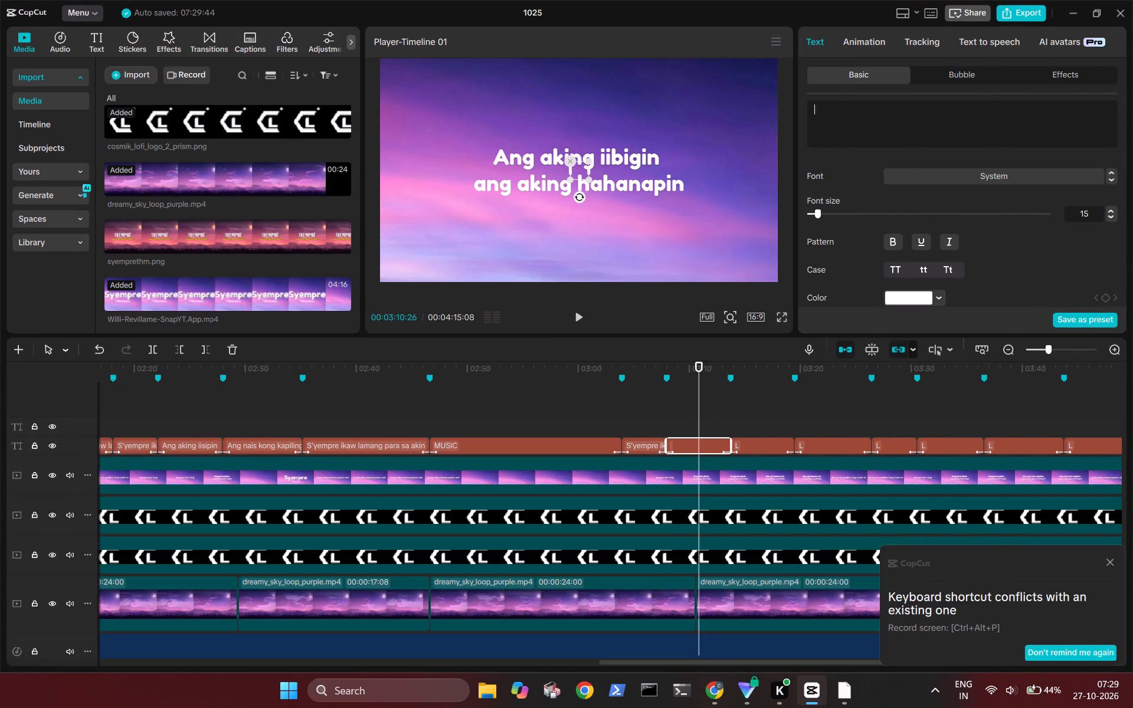
pyautogui.hotkey('ctrl', 'v')
pyautogui.click(879, 109)
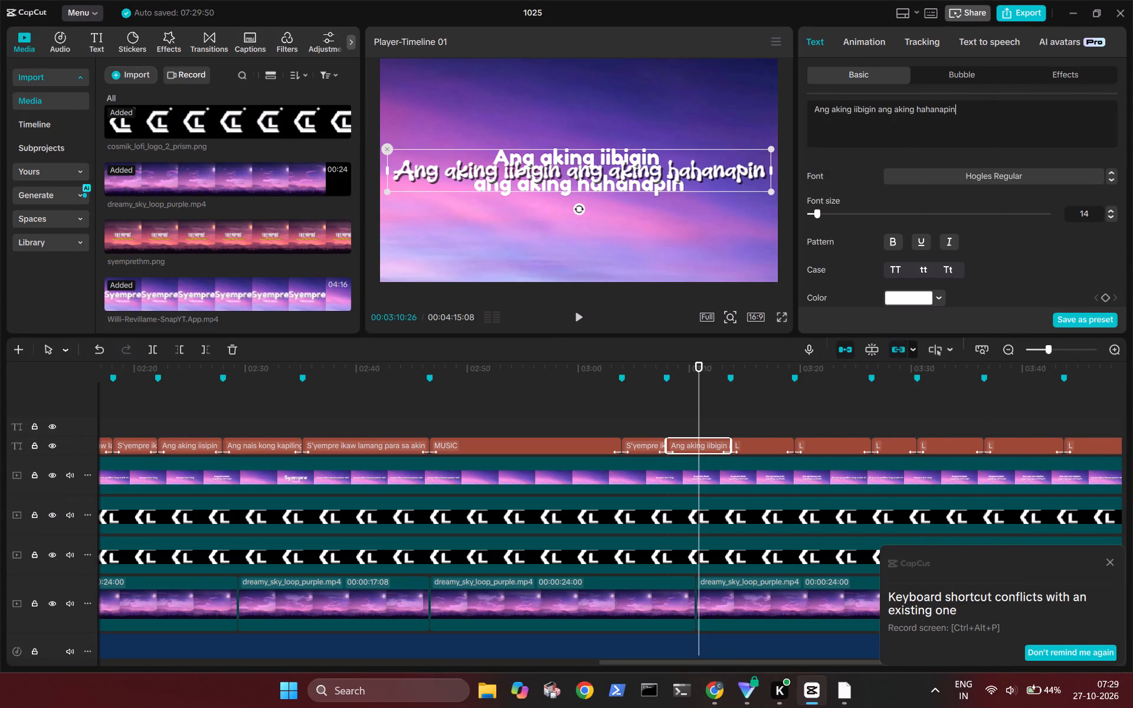
pyautogui.press('Return')
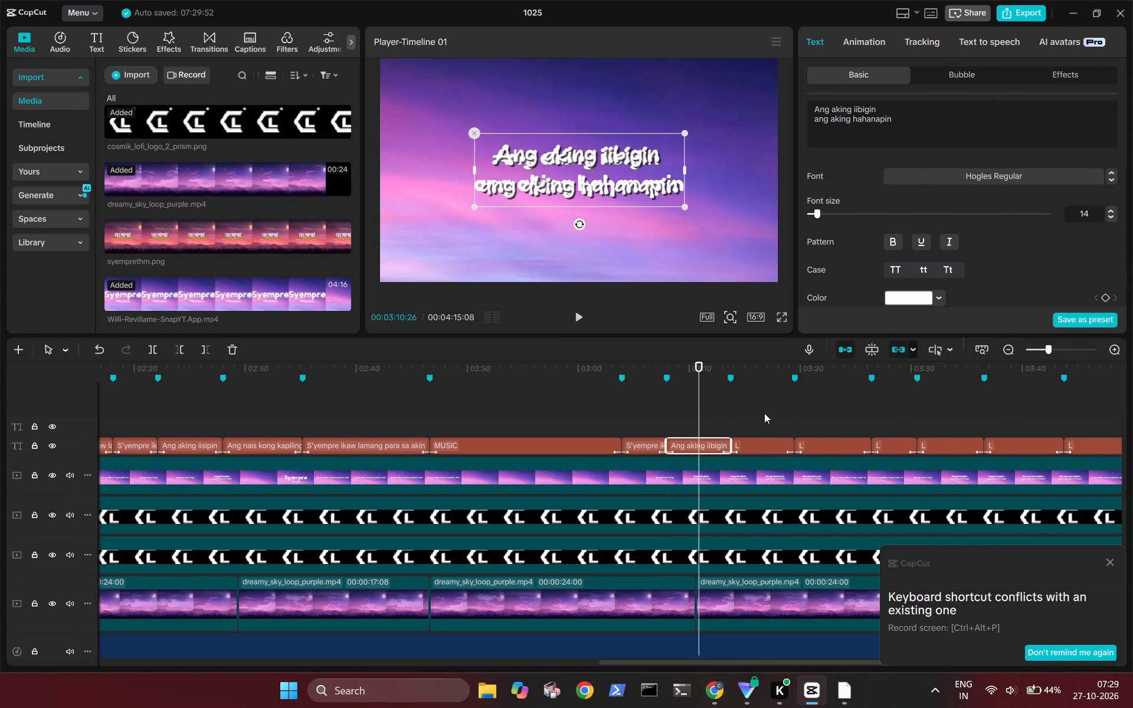
# Replace the "L" placeholder in the following text clip with the Chrome lyric "Ang aking susuyuin ang aking yayakapin", split over two lines after "susuyuin".
pyautogui.click(764, 413)
pyautogui.click(760, 442)
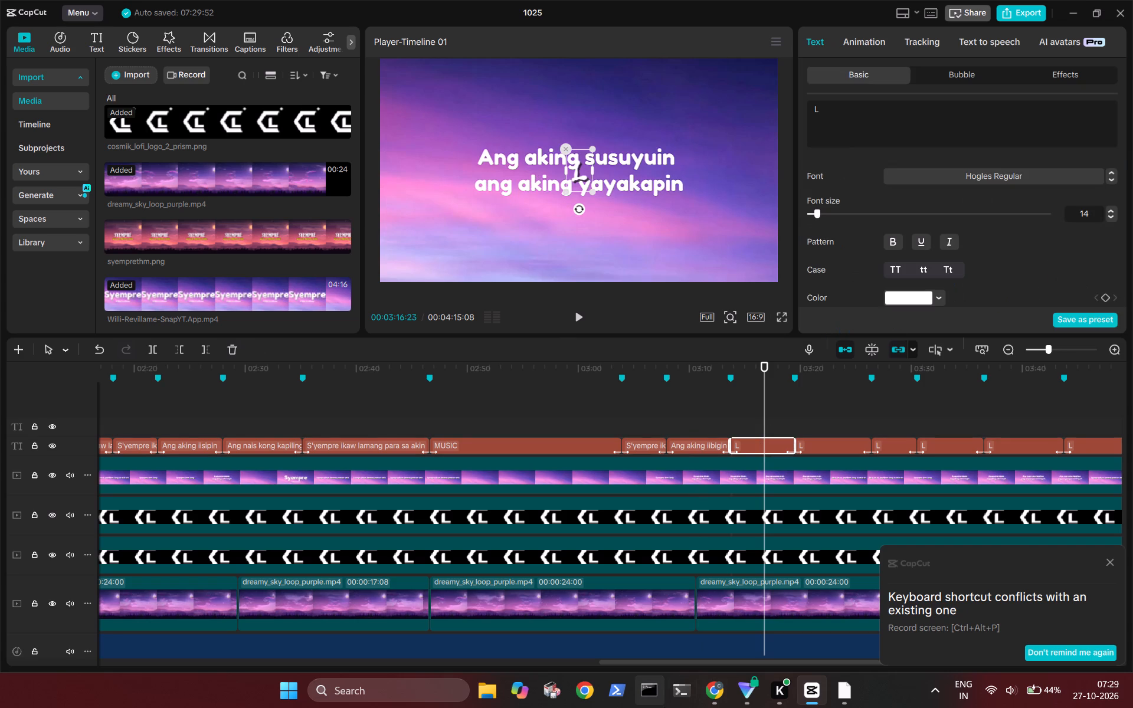
pyautogui.click(715, 697)
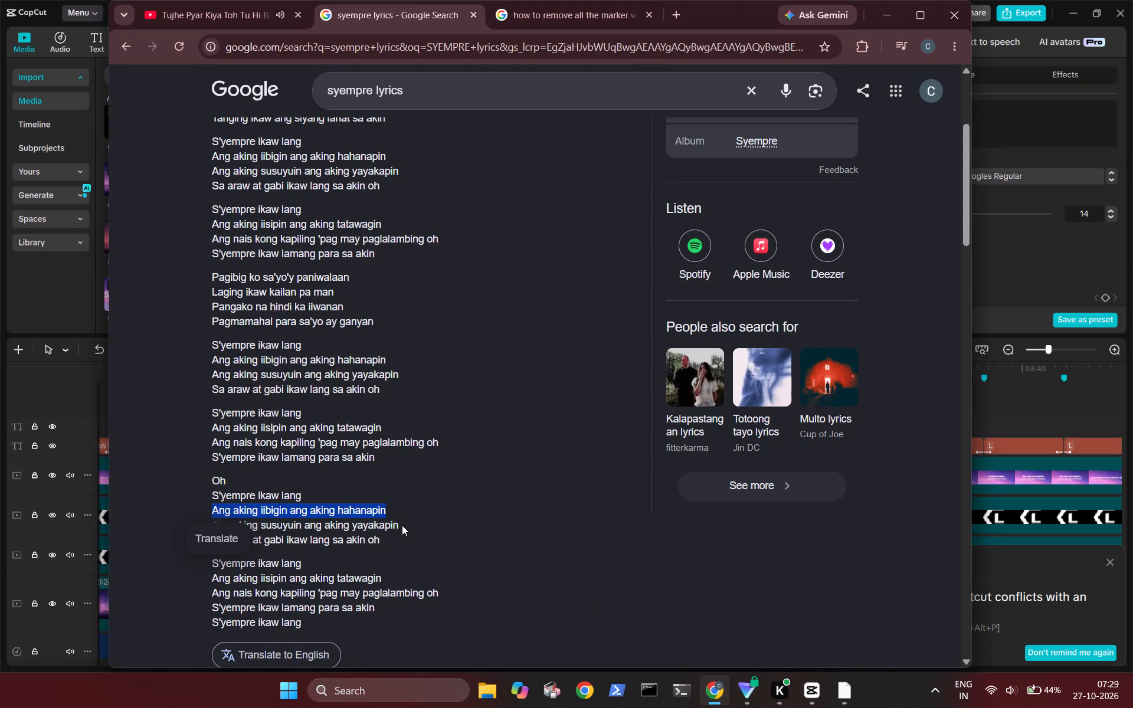
pyautogui.moveTo(407, 520); pyautogui.dragTo(211, 527)
pyautogui.hotkey('ctrl', 'c')
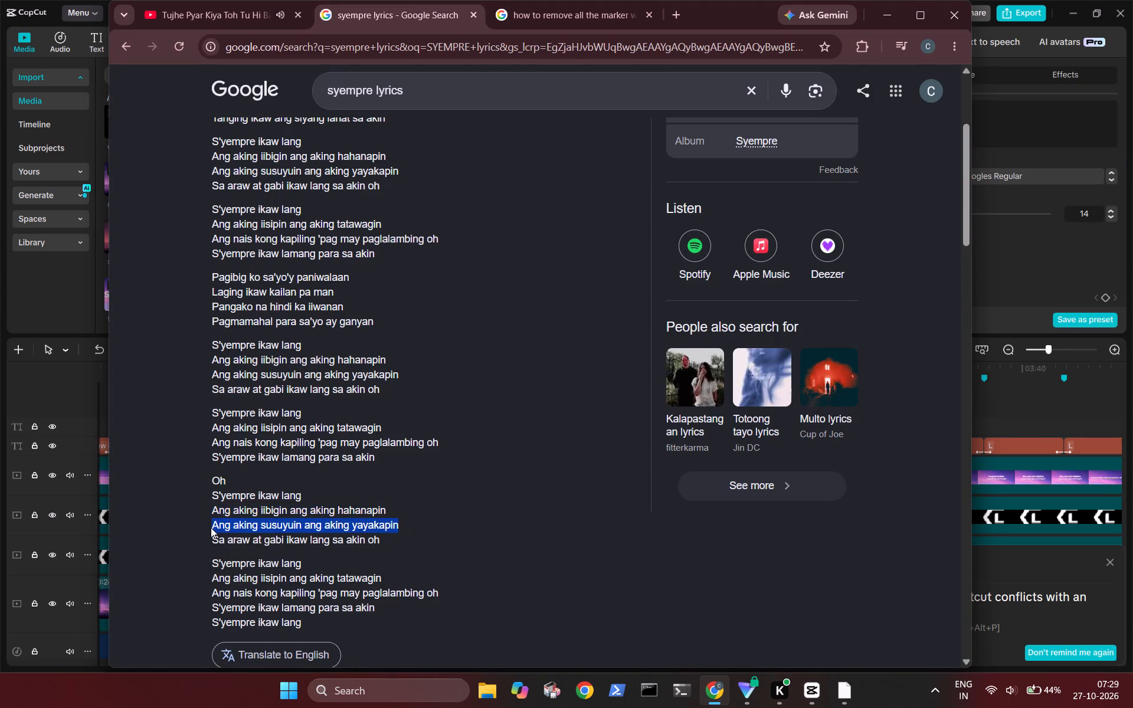
pyautogui.click(1020, 122)
pyautogui.press('BackSpace')
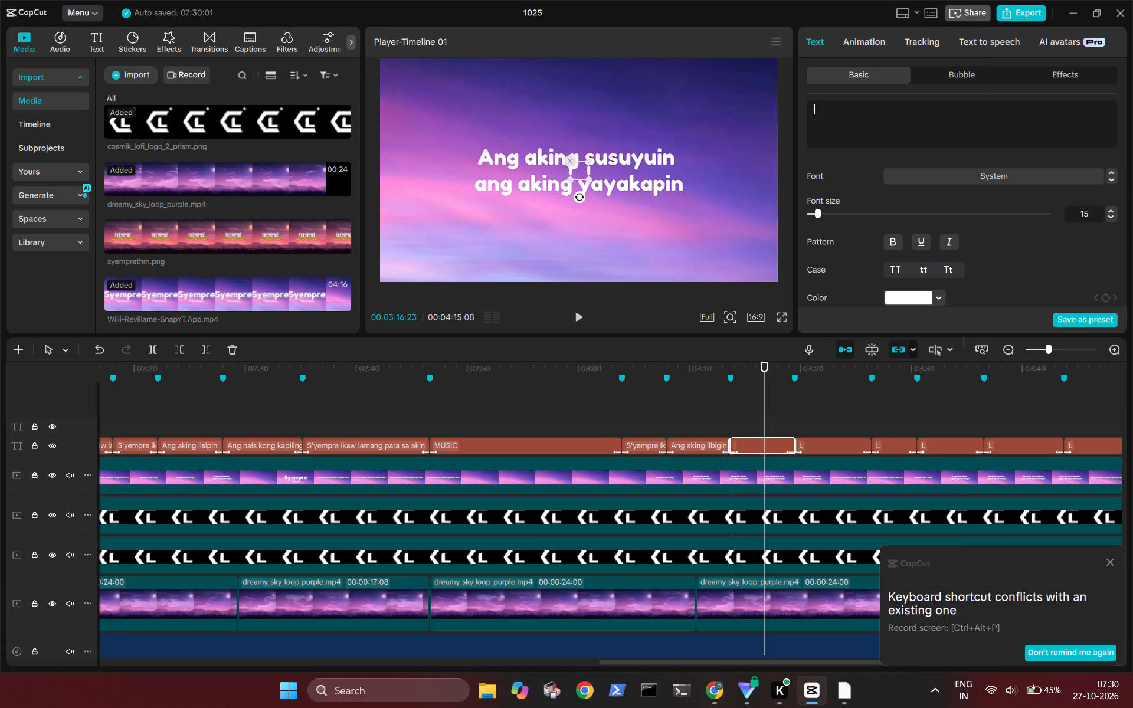
pyautogui.hotkey('ctrl', 'v')
pyautogui.click(889, 112)
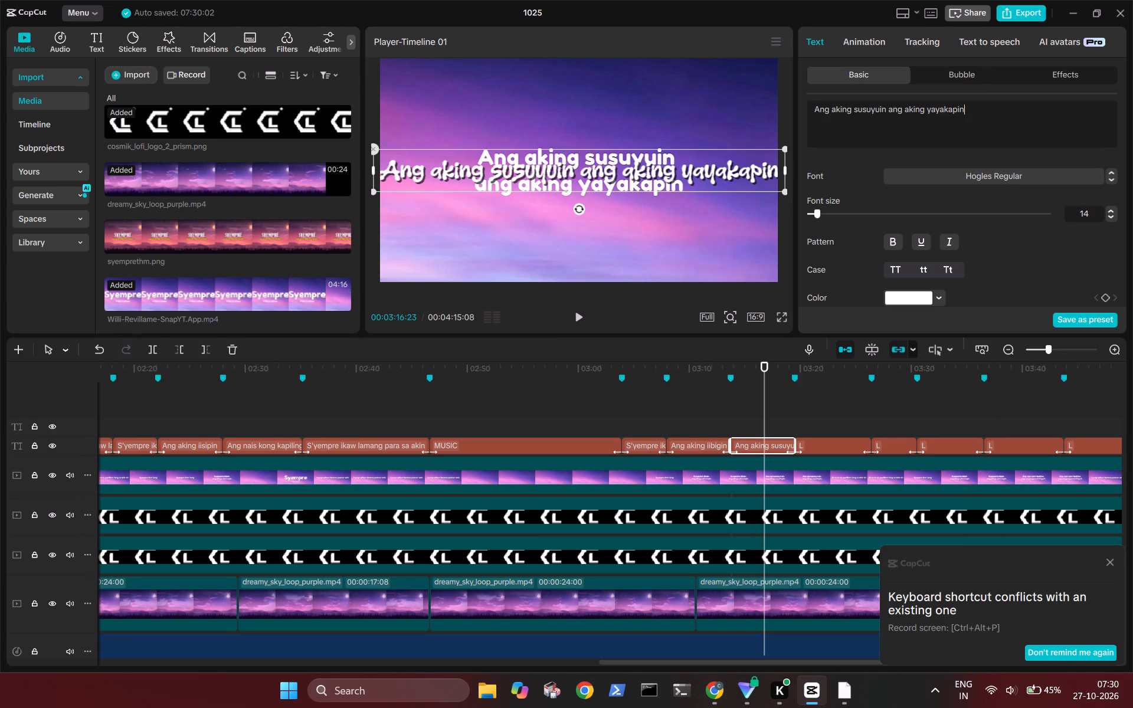
pyautogui.press('Return')
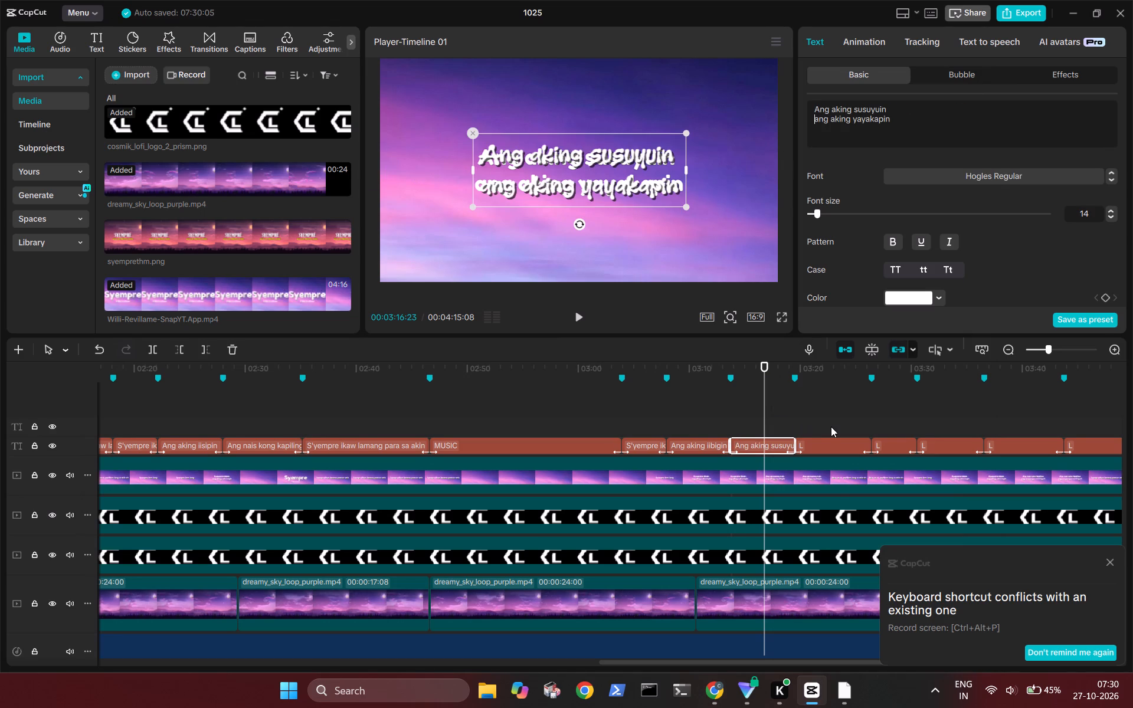
# Replace the placeholder in the text clip around 03:22 with the lyric "Sa araw at gabi ikaw lang sa akin oh" copied from Chrome.
pyautogui.click(831, 427)
pyautogui.click(843, 449)
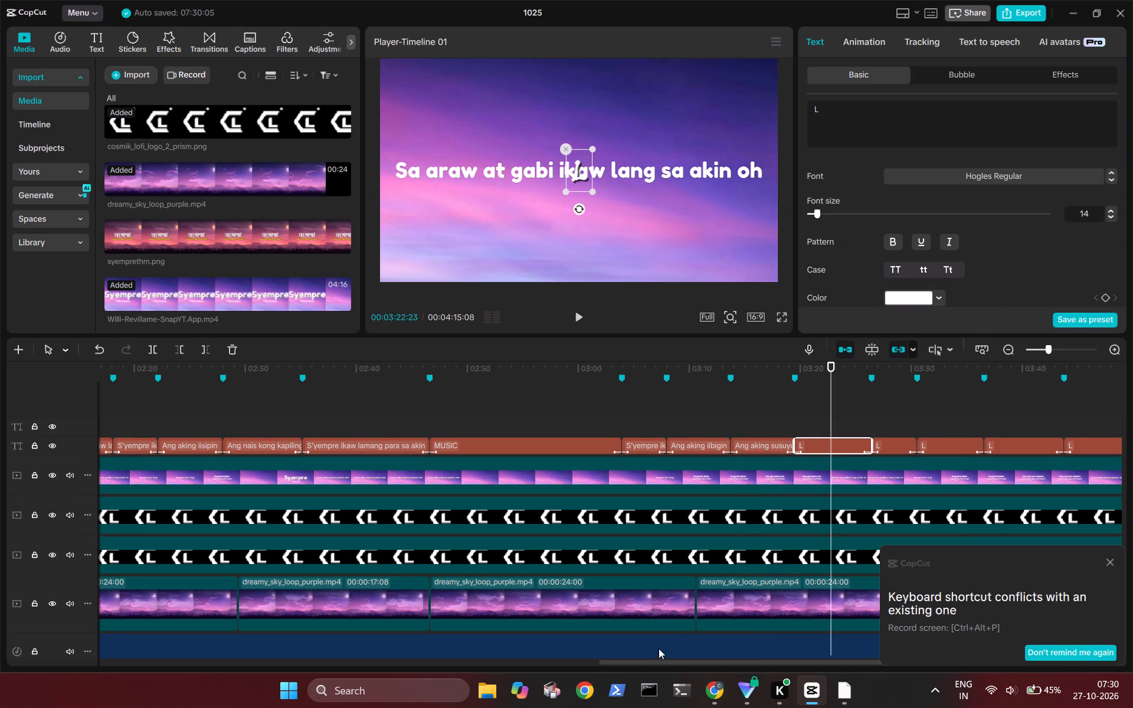
pyautogui.click(720, 697)
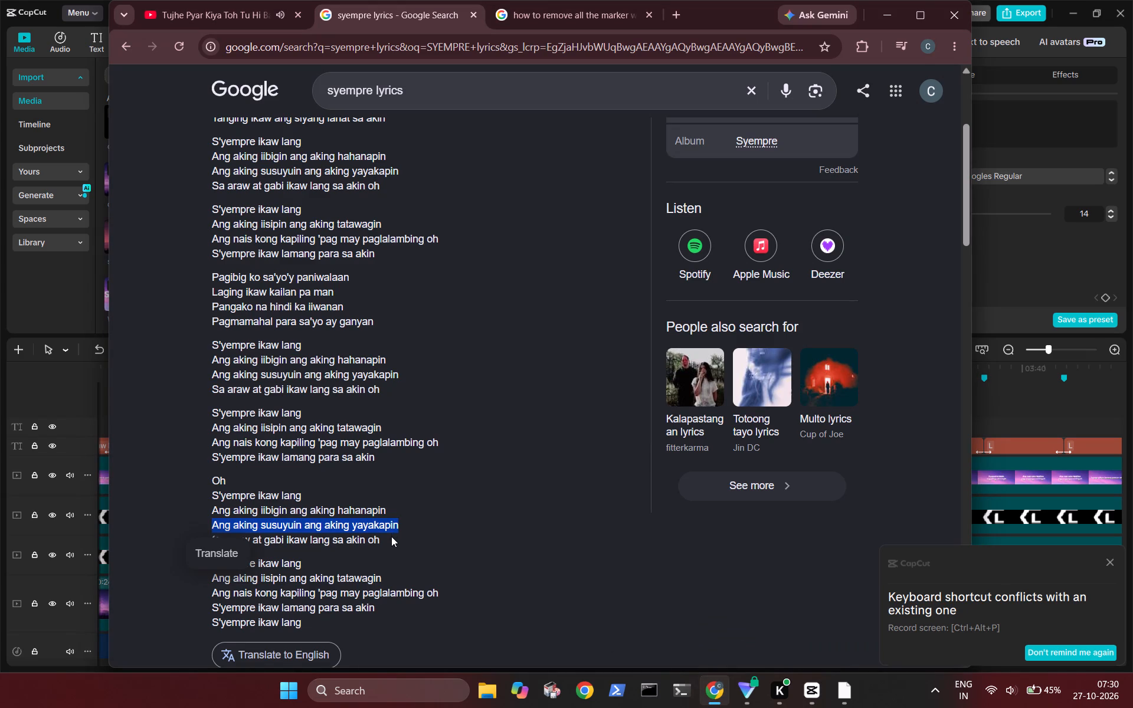
pyautogui.moveTo(390, 543); pyautogui.dragTo(212, 539)
pyautogui.hotkey('ctrl', 'c')
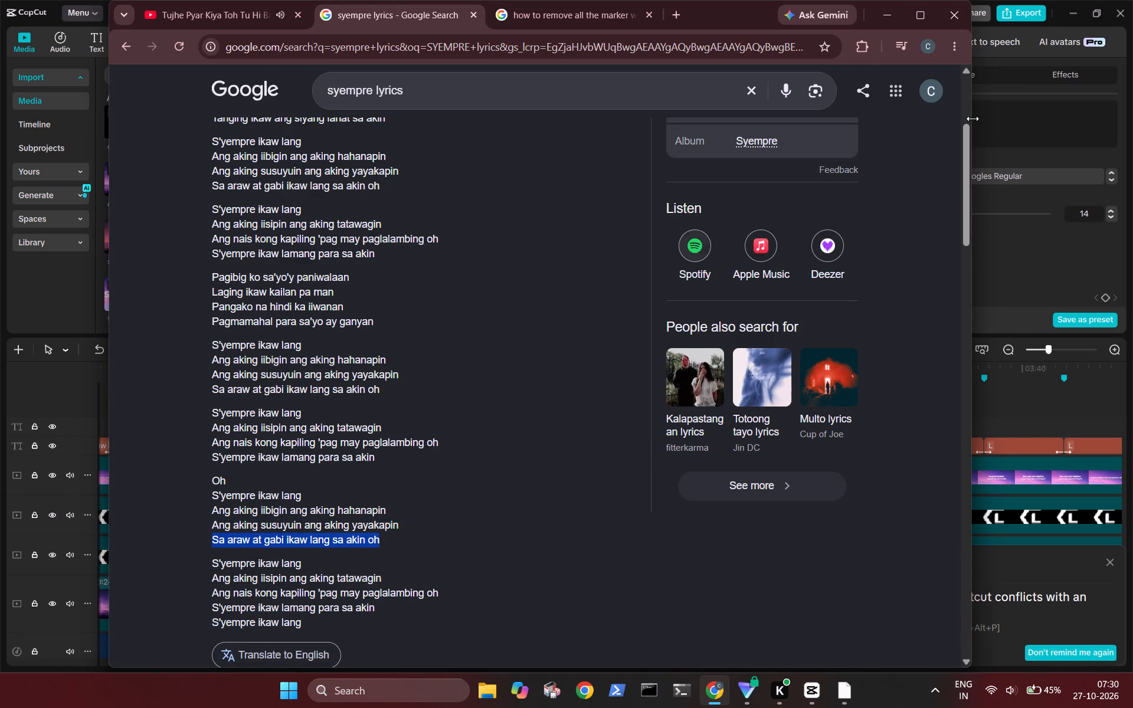
pyautogui.click(994, 110)
pyautogui.press('BackSpace')
pyautogui.hotkey('ctrl', 'v')
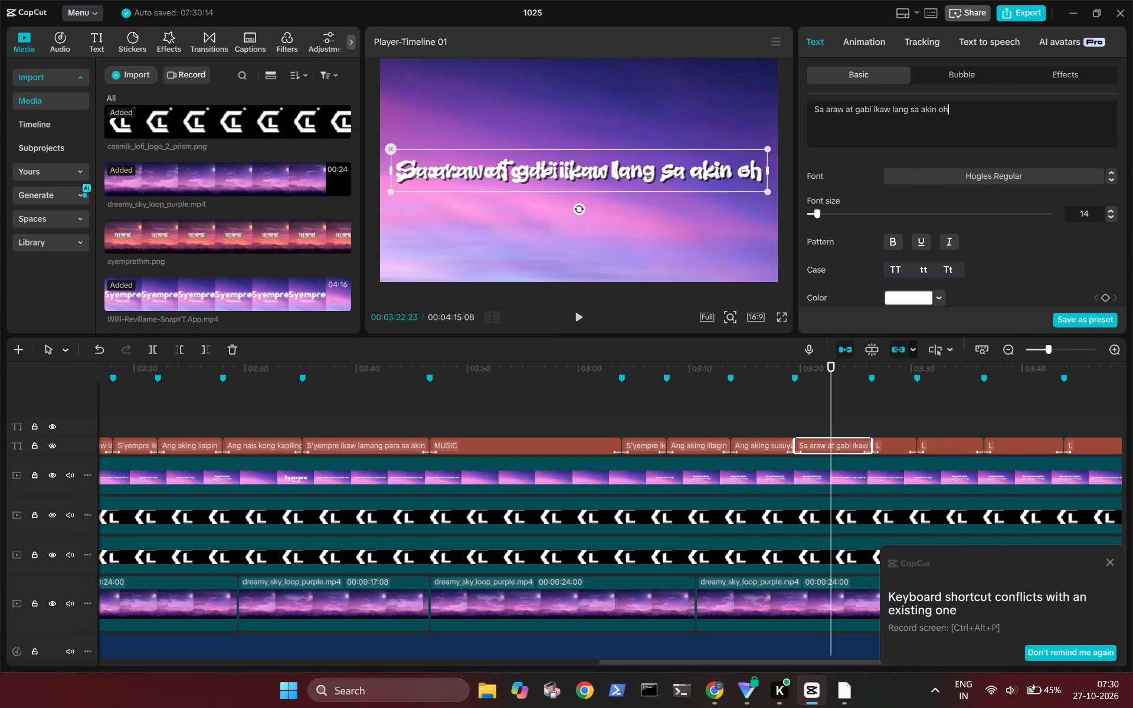
# Replace the placeholder in the text clip around 03:27 with the lyric "S'yempre ikaw lang" copied from the last verse in Chrome.
pyautogui.hscroll(-1, 872, 437)
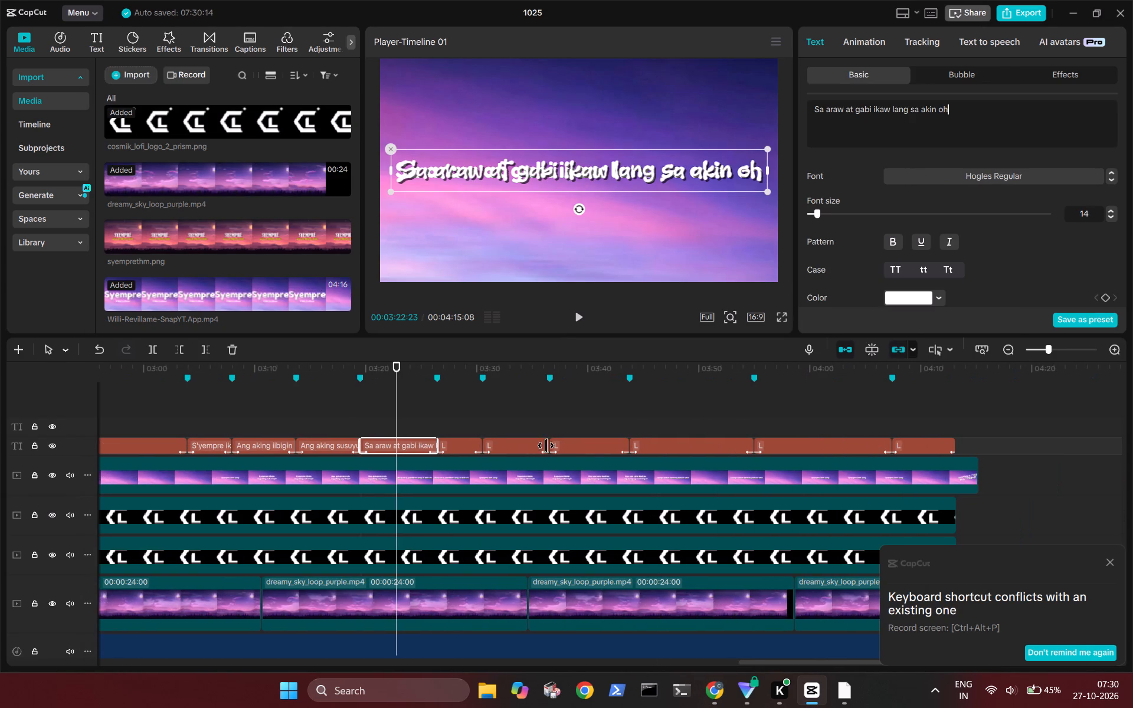
pyautogui.click(452, 423)
pyautogui.click(462, 445)
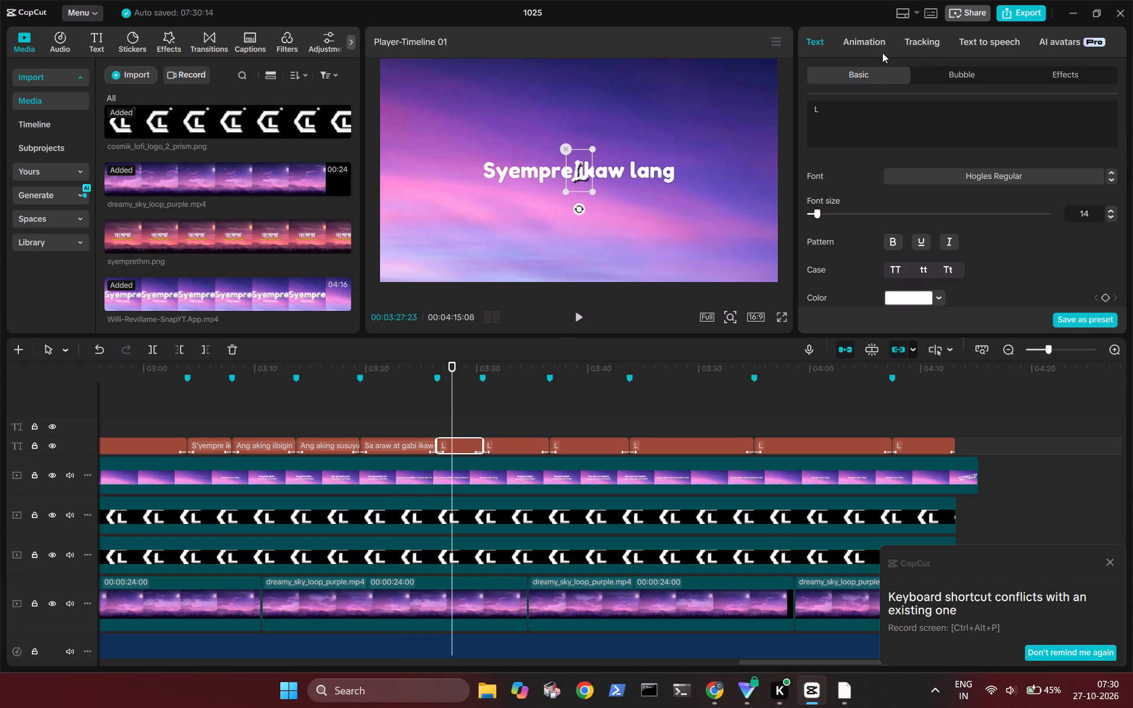
pyautogui.click(711, 689)
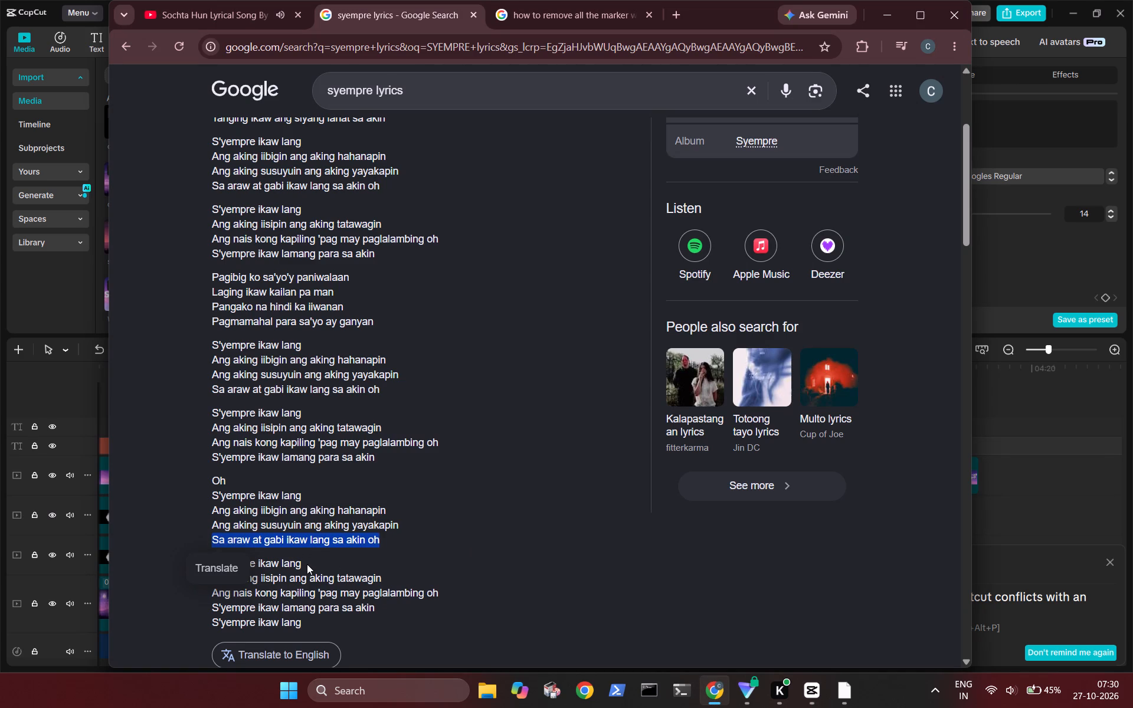
pyautogui.moveTo(307, 564); pyautogui.dragTo(205, 565)
pyautogui.hotkey('ctrl', 'c')
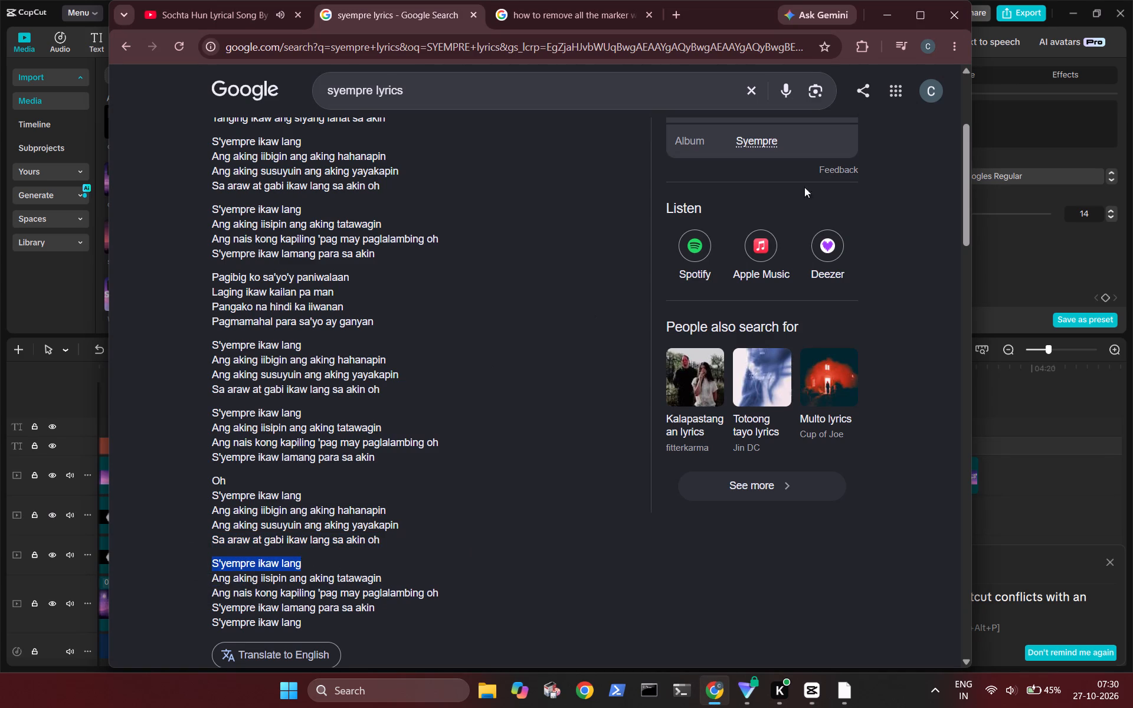
pyautogui.click(1027, 103)
pyautogui.press('Right')
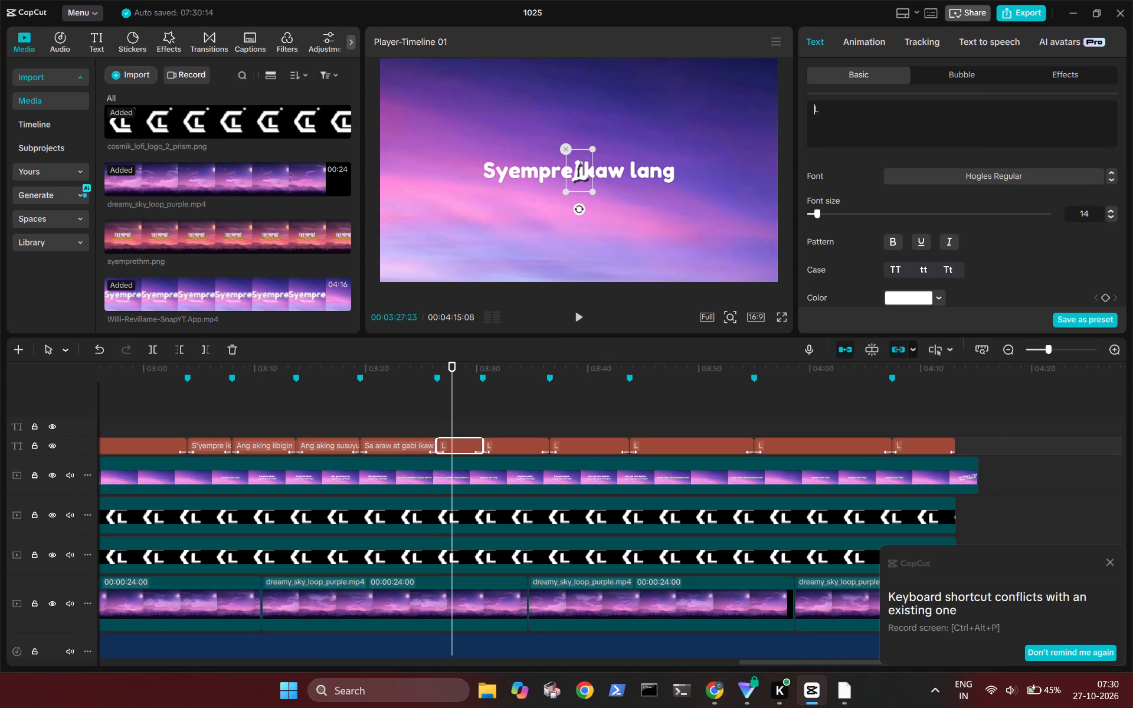
pyautogui.press('BackSpace')
pyautogui.hotkey('ctrl', 'v')
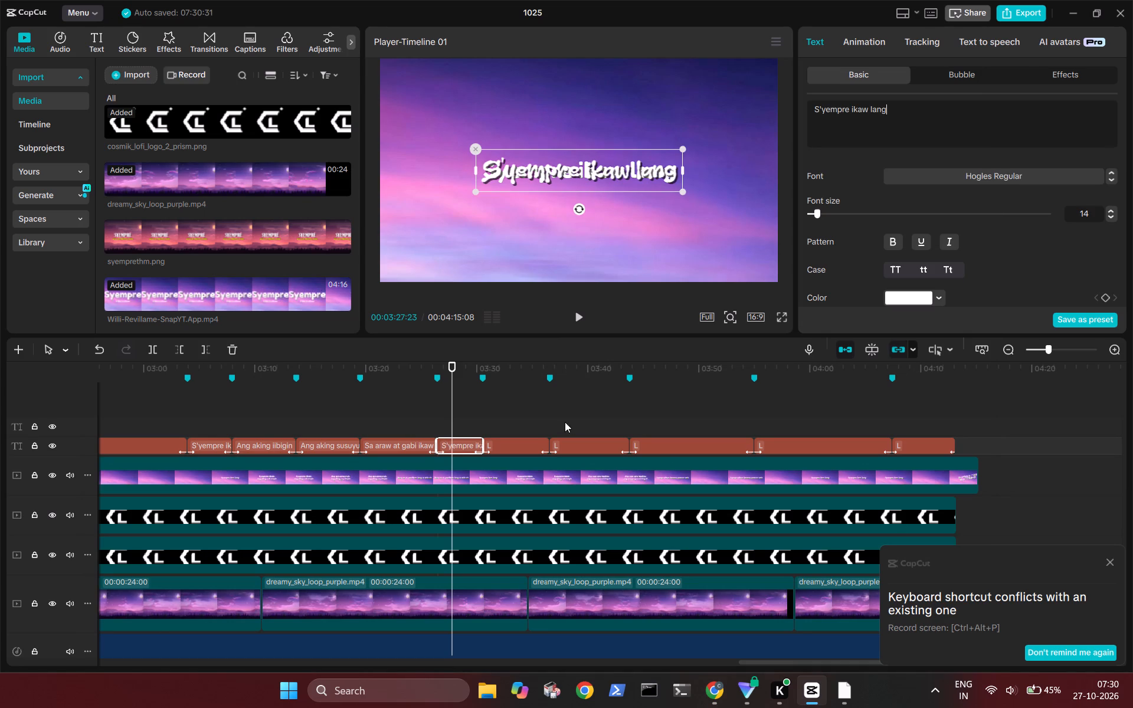
# Replace the placeholder in the text clip around 03:33 with the Chrome lyric "Ang aking iisipin ang aking tatawagin", split over two lines after "iisipin".
pyautogui.click(516, 409)
pyautogui.click(522, 444)
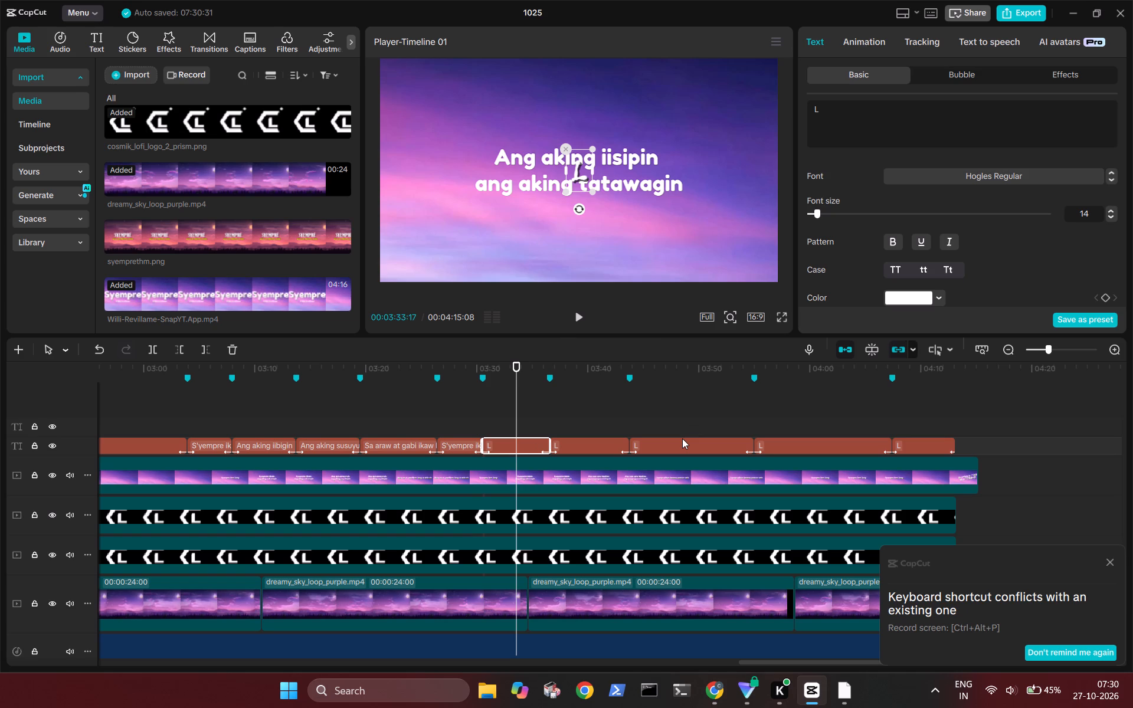
pyautogui.click(718, 693)
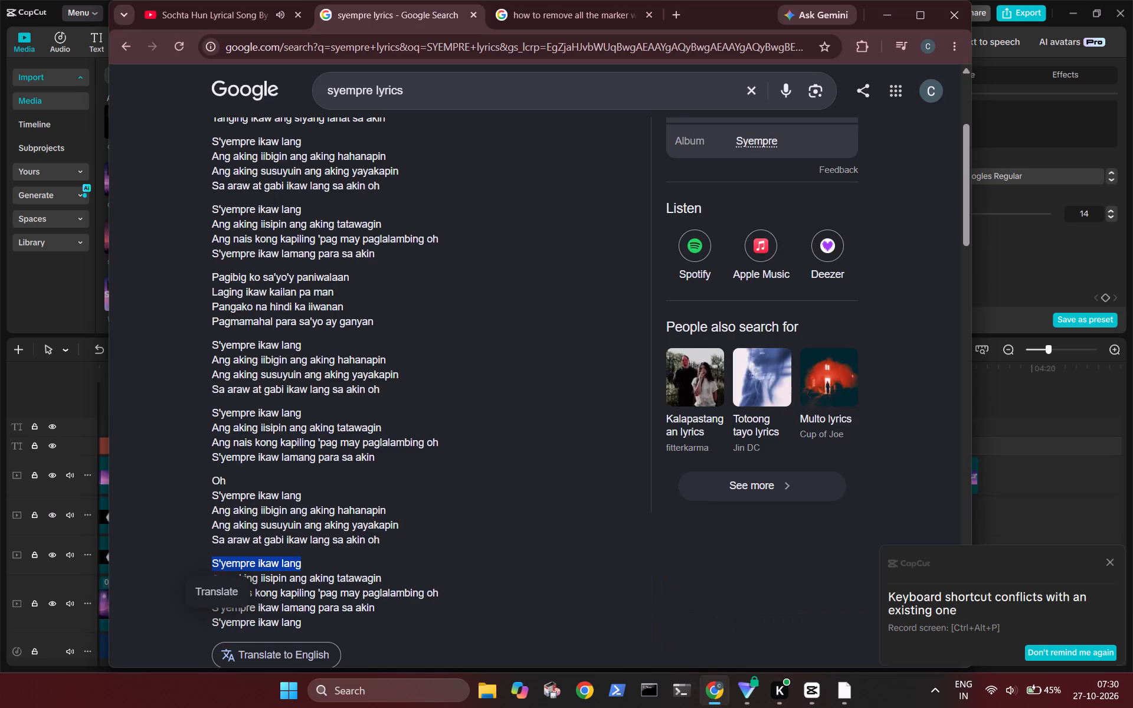
pyautogui.moveTo(392, 577); pyautogui.dragTo(210, 581)
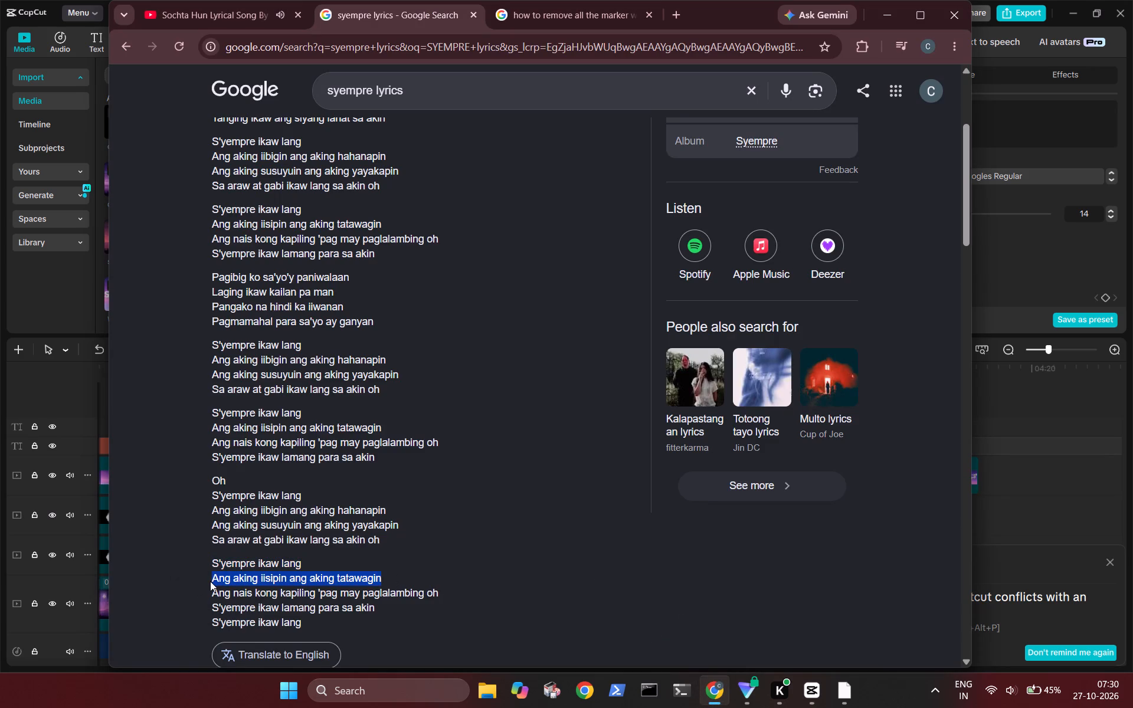
pyautogui.hotkey('ctrl', 'c')
pyautogui.click(1030, 96)
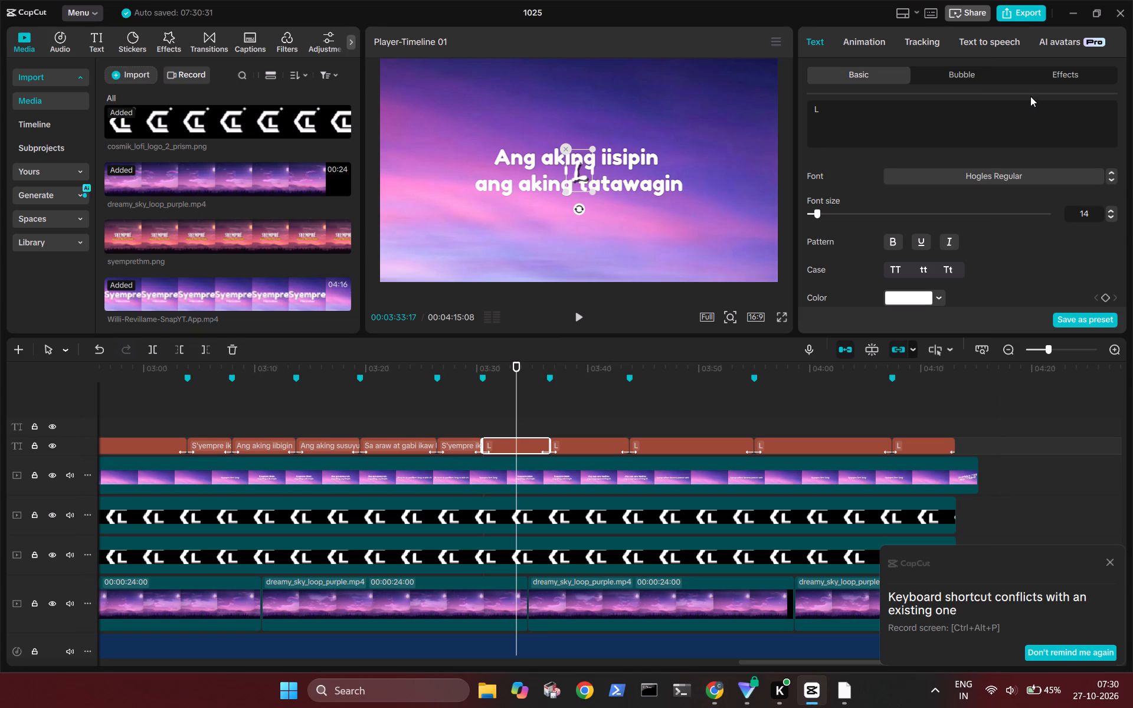
pyautogui.click(963, 116)
pyautogui.press('BackSpace')
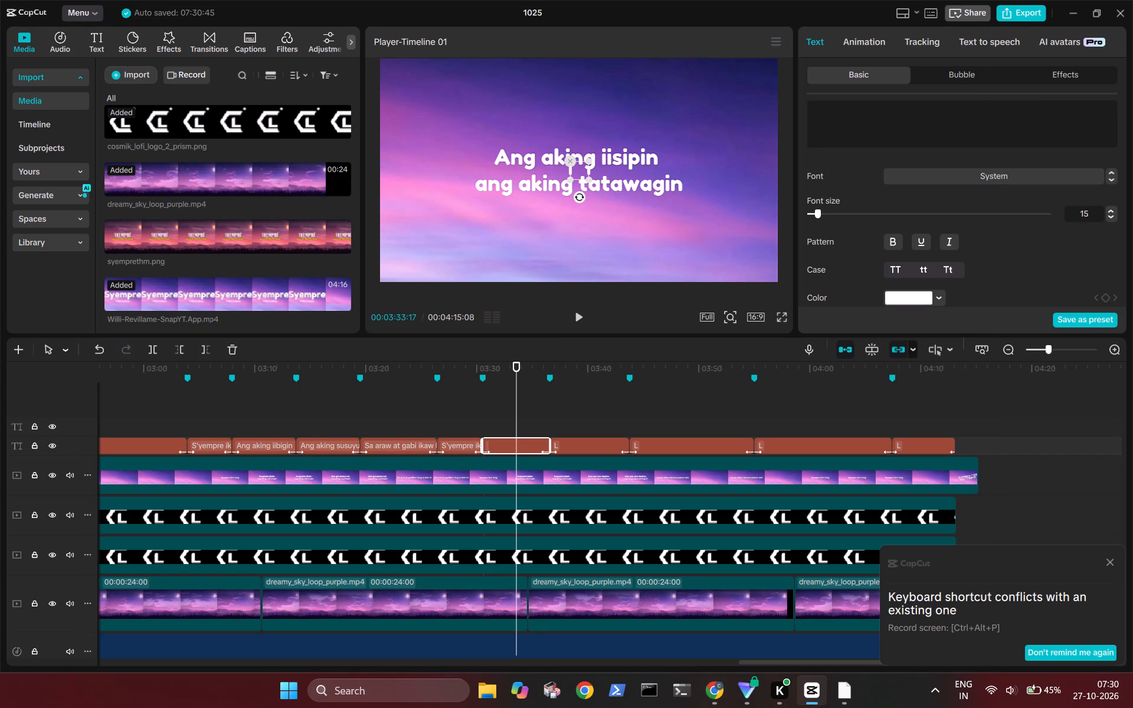
pyautogui.hotkey('ctrl', 'v')
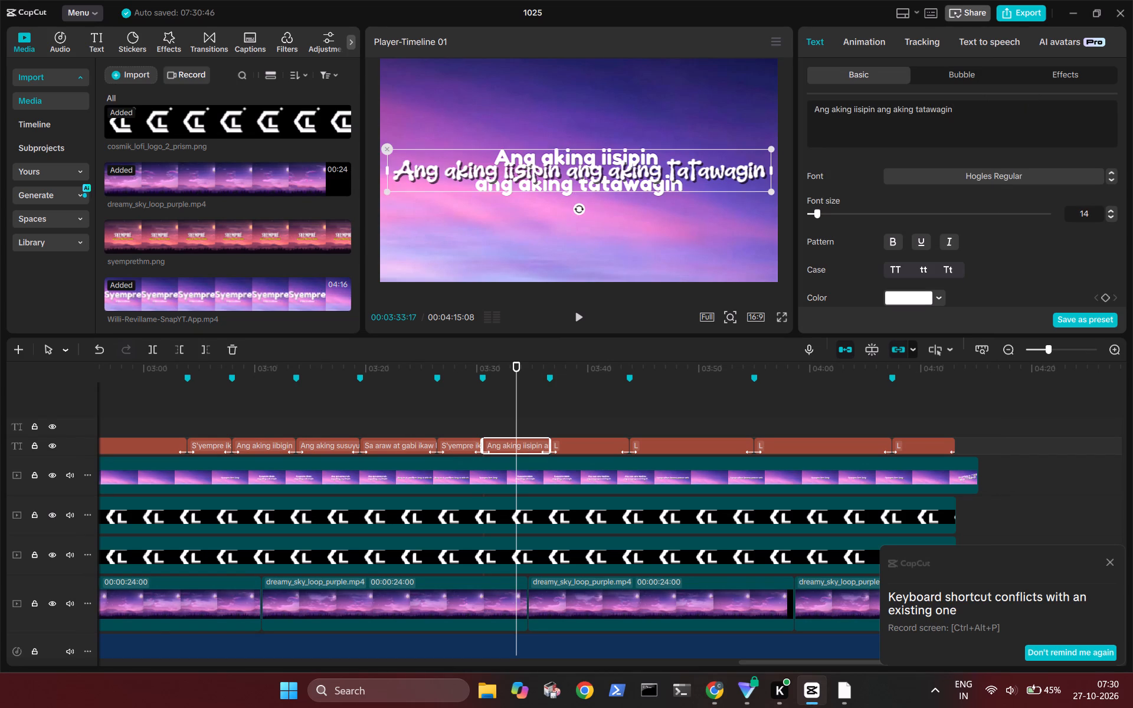
pyautogui.click(880, 108)
pyautogui.press('Left')
pyautogui.press('Return')
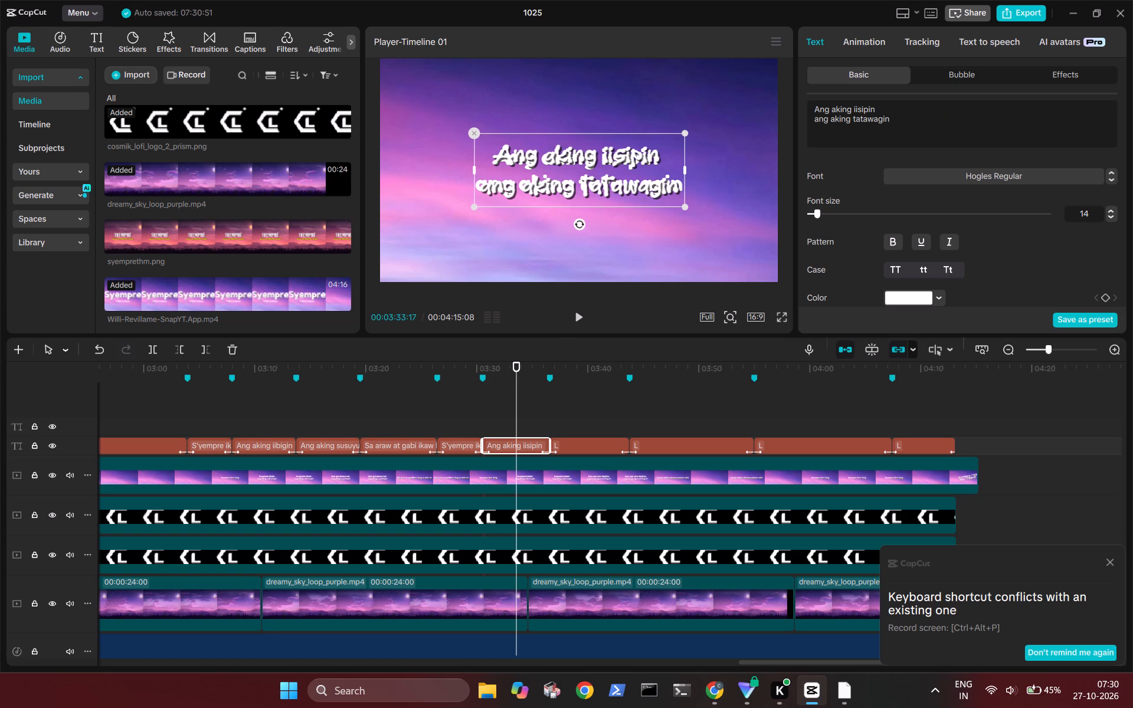
# Replace the "L" placeholder around 03:39 with the Chrome lyric "Ang nais kong kapiling 'pag may paglalambing oh", split over two lines after "kapiling".
pyautogui.click(587, 417)
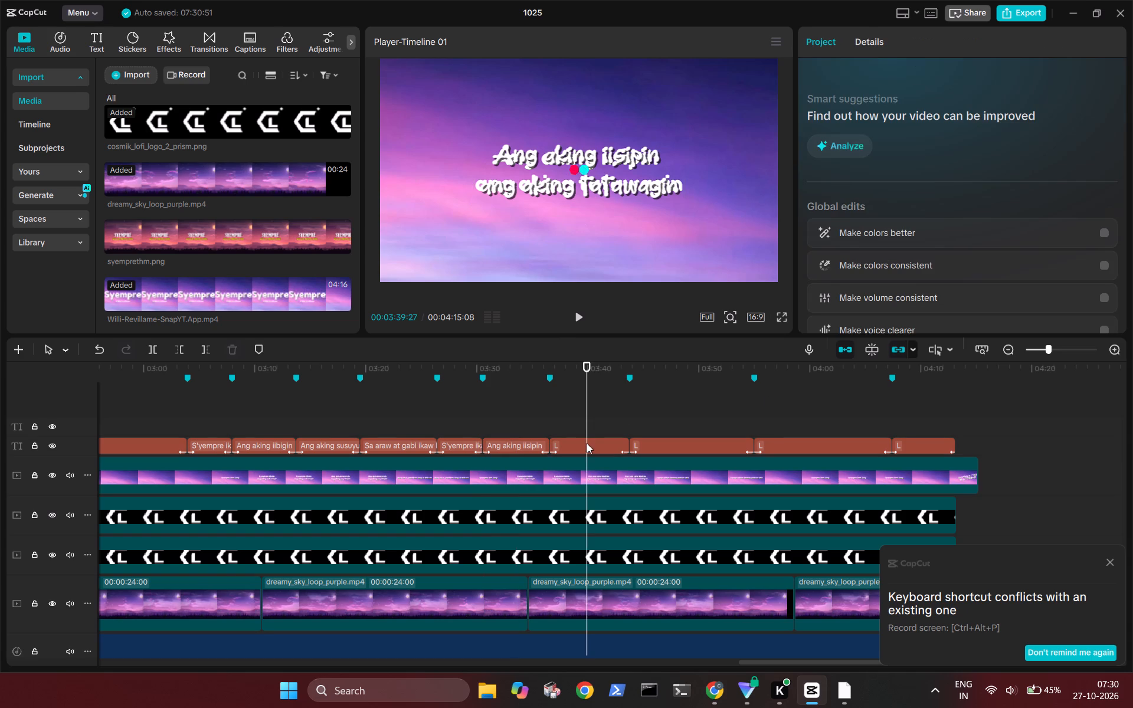
pyautogui.click(587, 449)
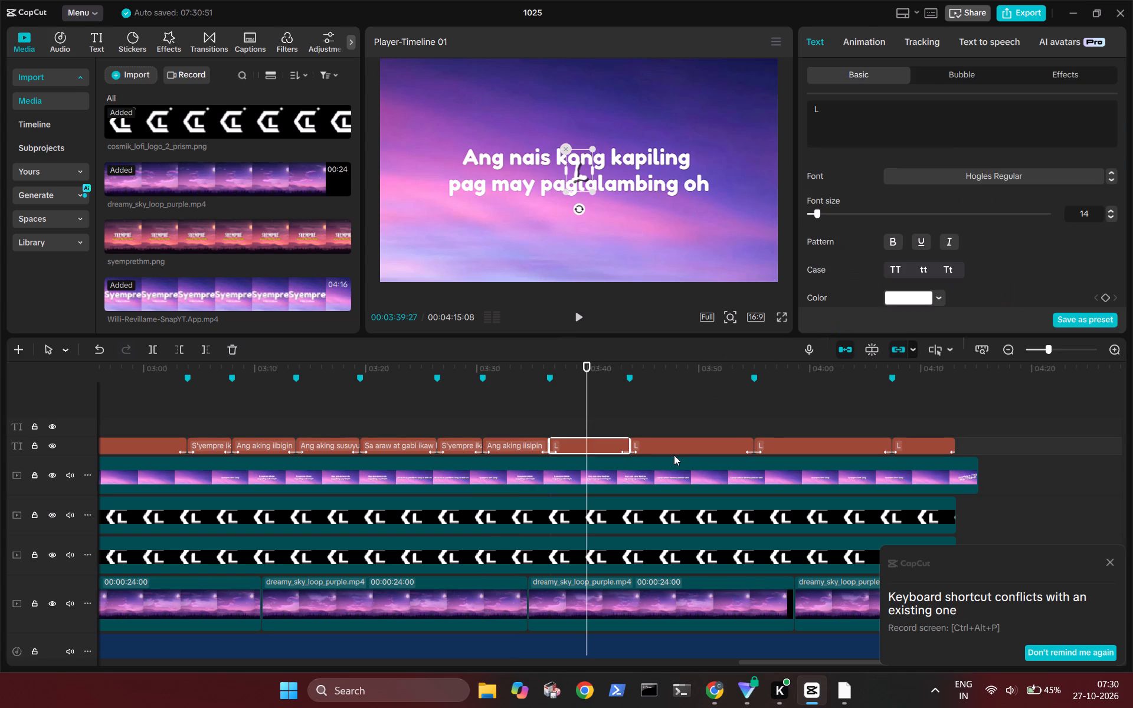
pyautogui.click(713, 706)
pyautogui.scroll(-1, 323, 624)
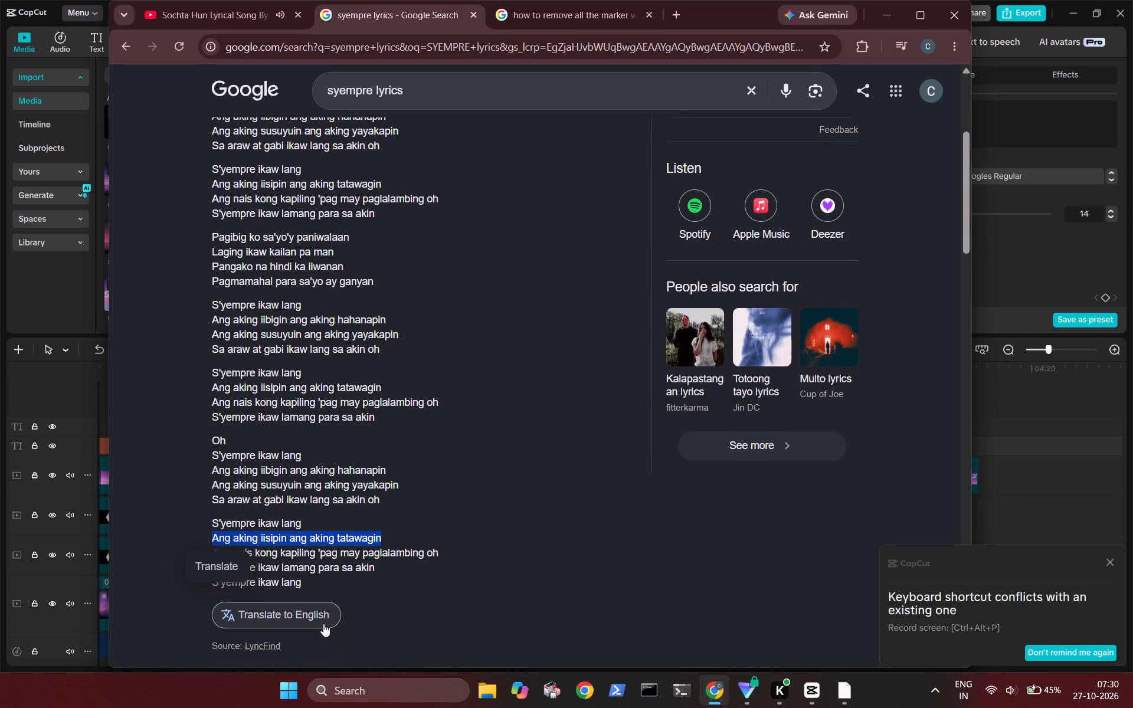
pyautogui.moveTo(440, 549); pyautogui.dragTo(213, 555)
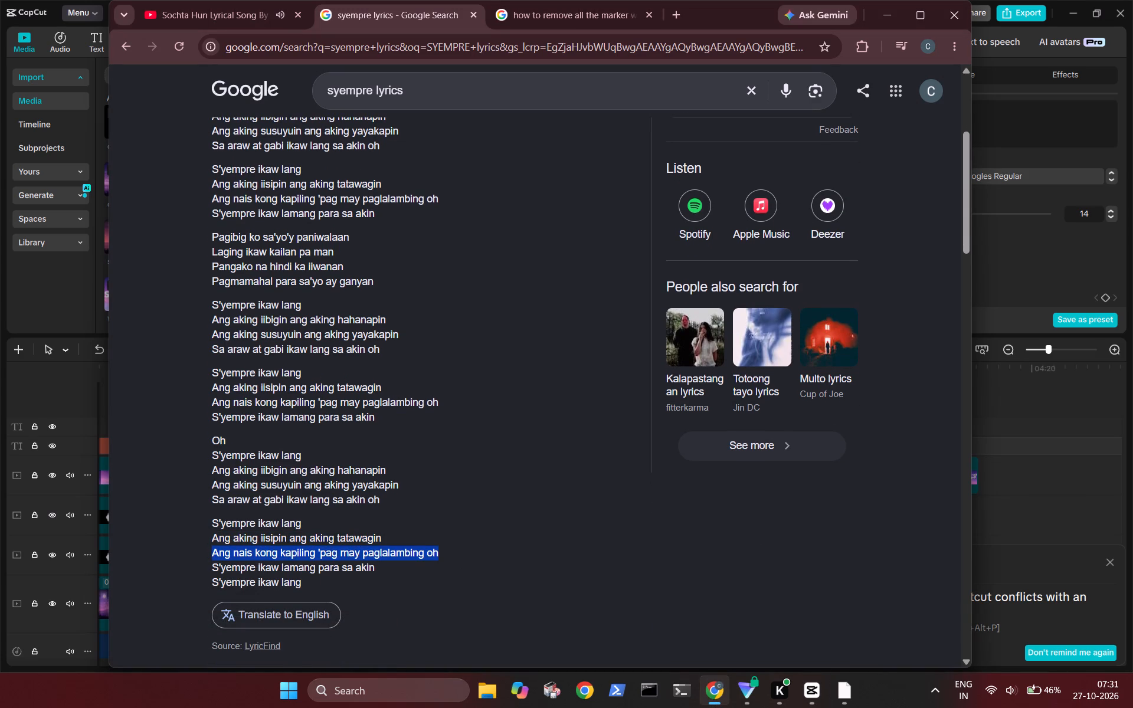
pyautogui.moveTo(213, 555); pyautogui.dragTo(212, 554)
pyautogui.hotkey('ctrl', 'c')
pyautogui.click(1003, 136)
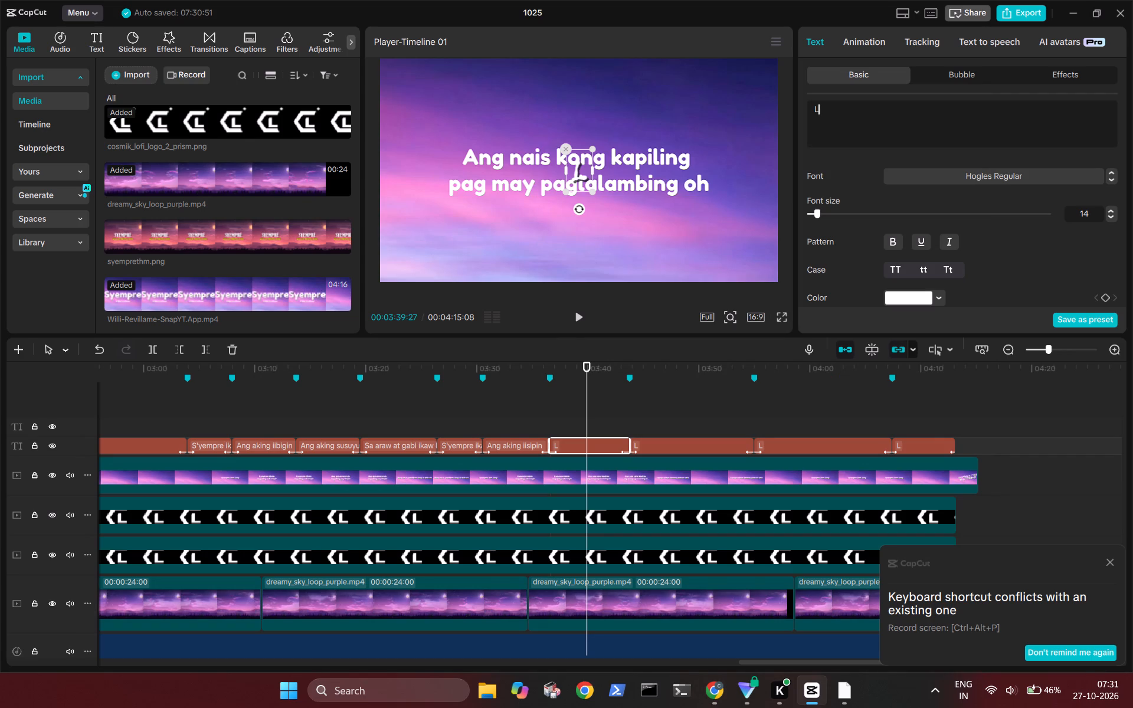
pyautogui.press('BackSpace')
pyautogui.hotkey('ctrl', 'v')
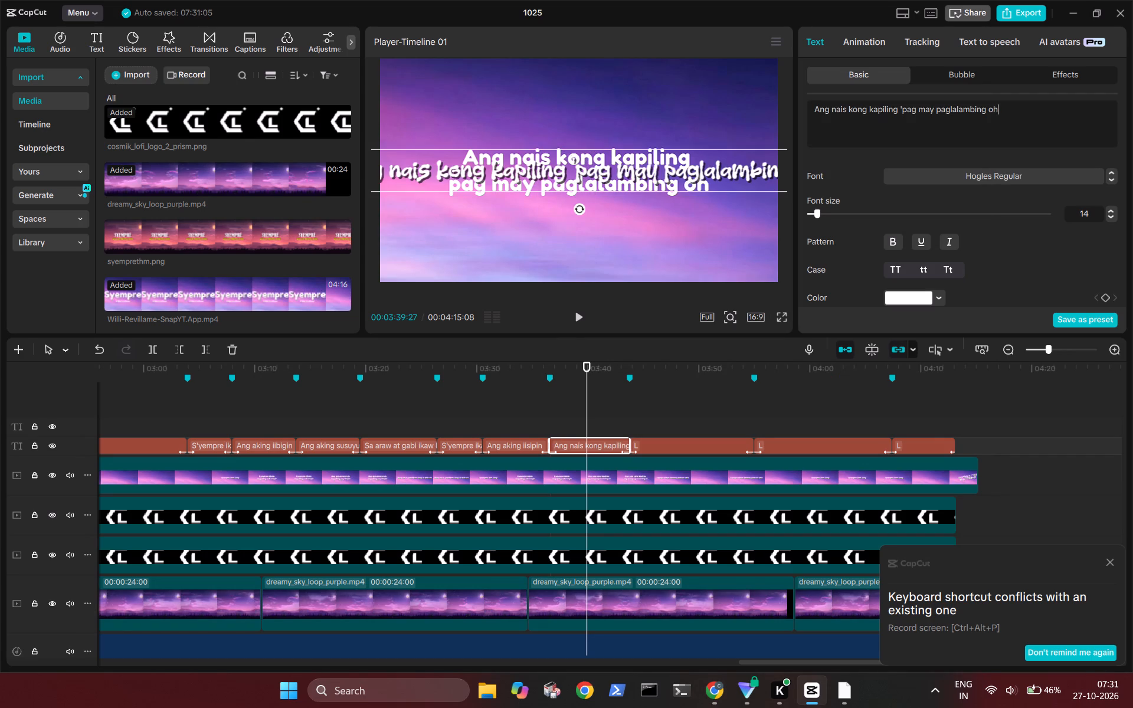
pyautogui.click(899, 110)
pyautogui.press('Return')
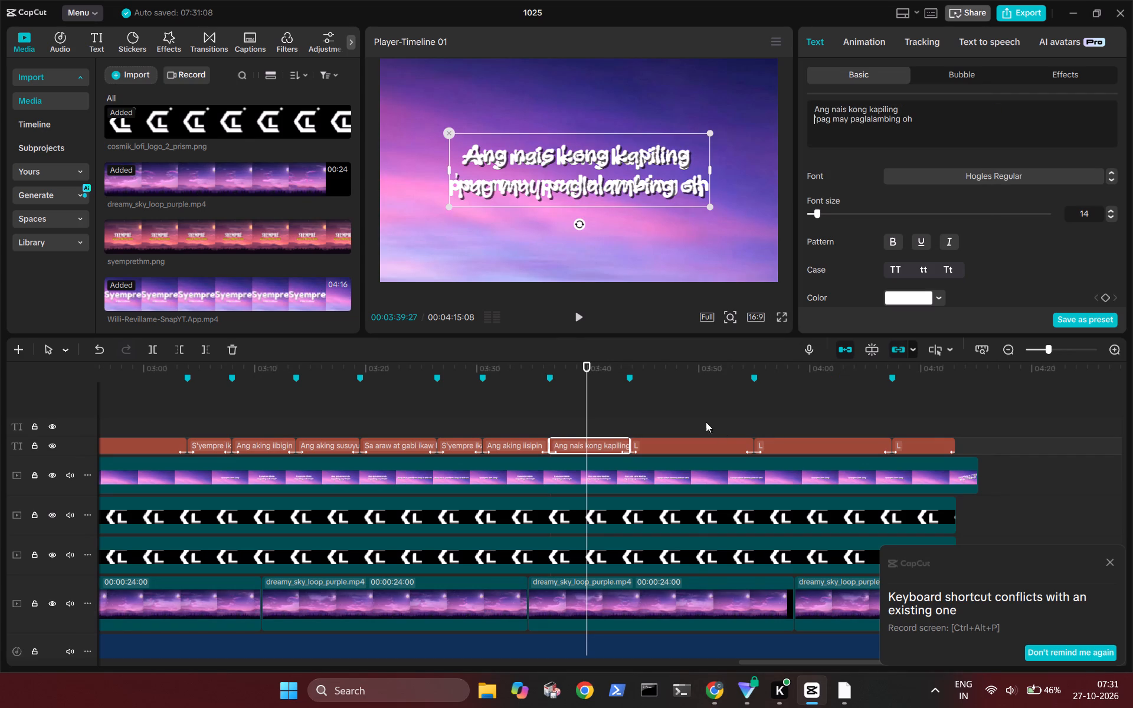
# Replace the placeholder in the text clip around 03:50 with the lyric "S'yempre ikaw lamang para sa akin" copied from Chrome.
pyautogui.click(697, 413)
pyautogui.click(701, 437)
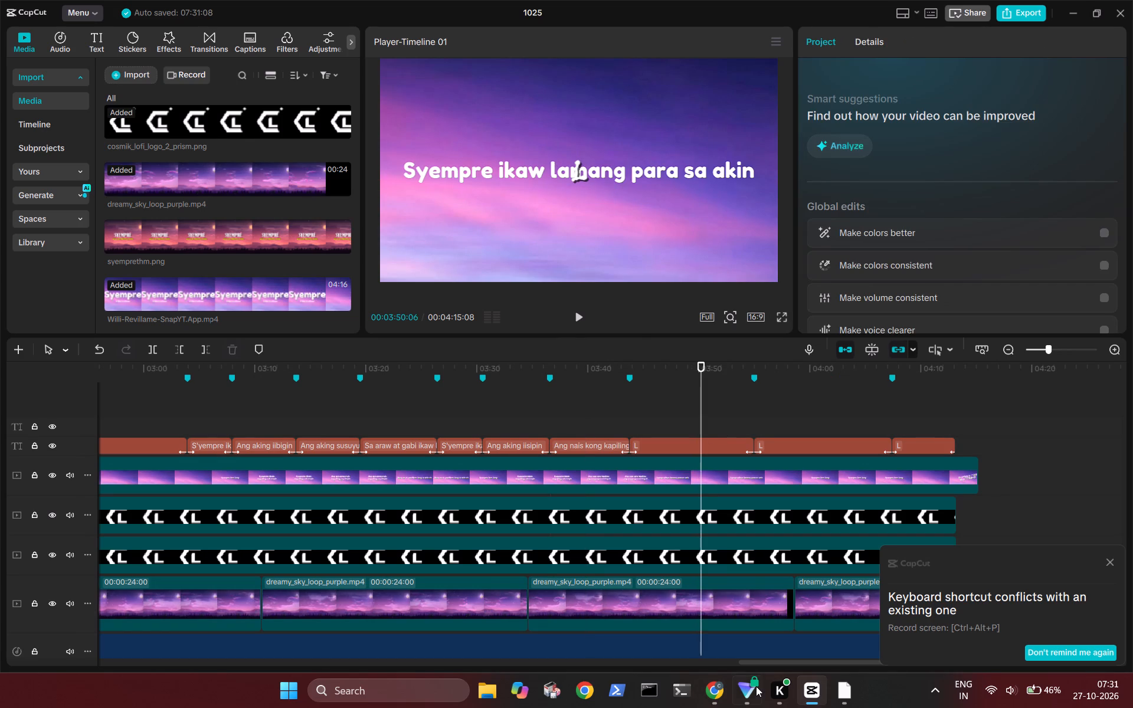
pyautogui.click(719, 448)
pyautogui.click(712, 694)
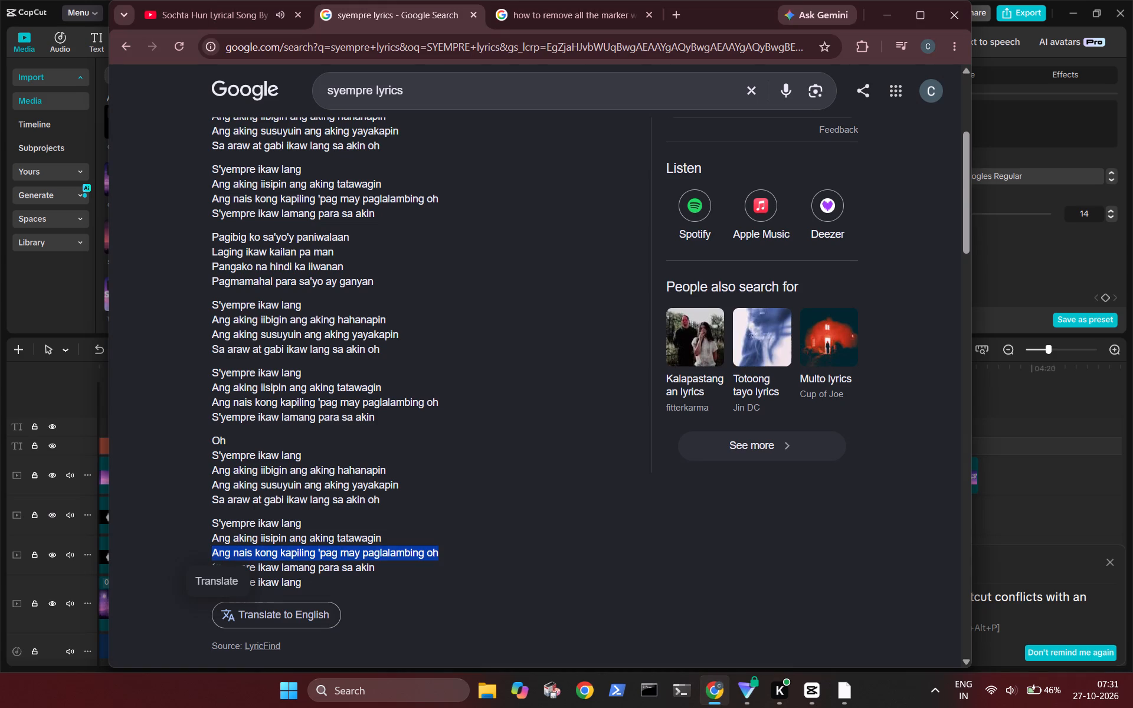
pyautogui.moveTo(388, 570); pyautogui.dragTo(197, 569)
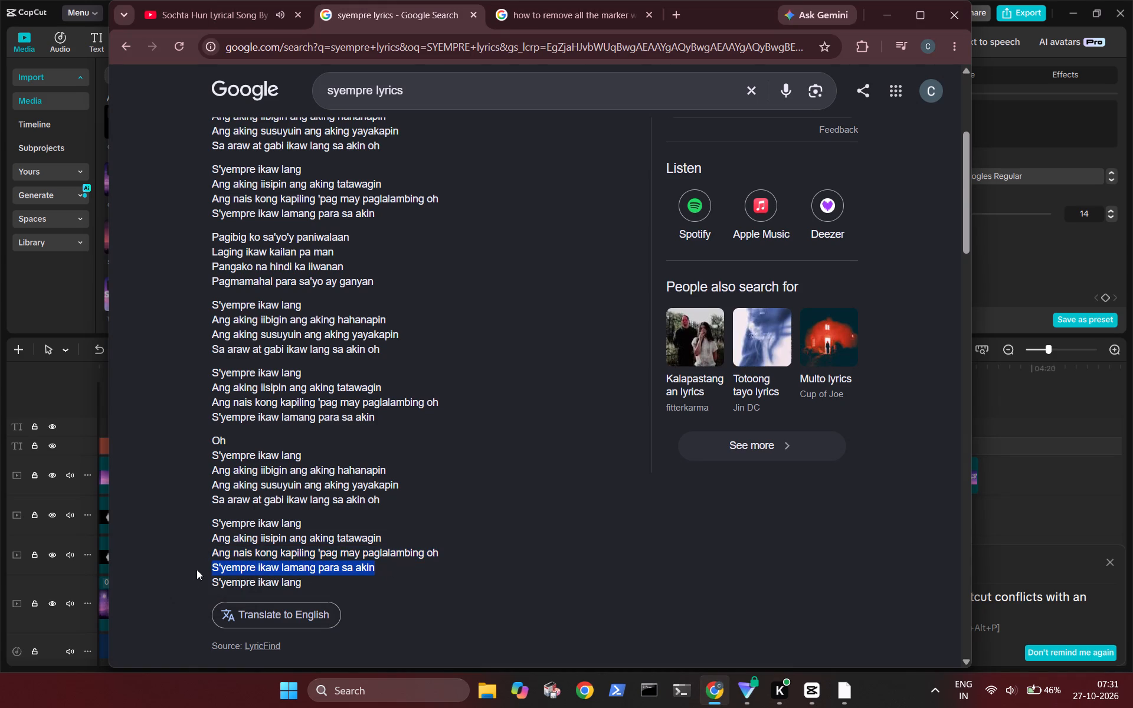
pyautogui.hotkey('ctrl', 'c')
pyautogui.click(1014, 129)
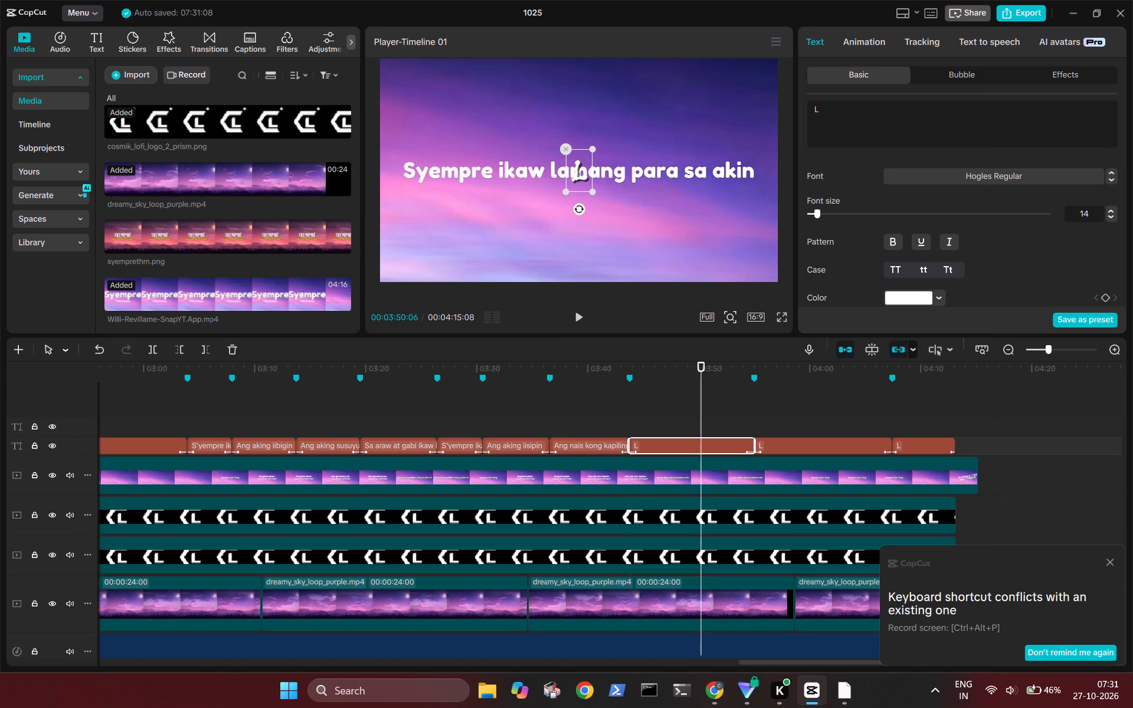
pyautogui.press('BackSpace')
pyautogui.hotkey('ctrl', 'v')
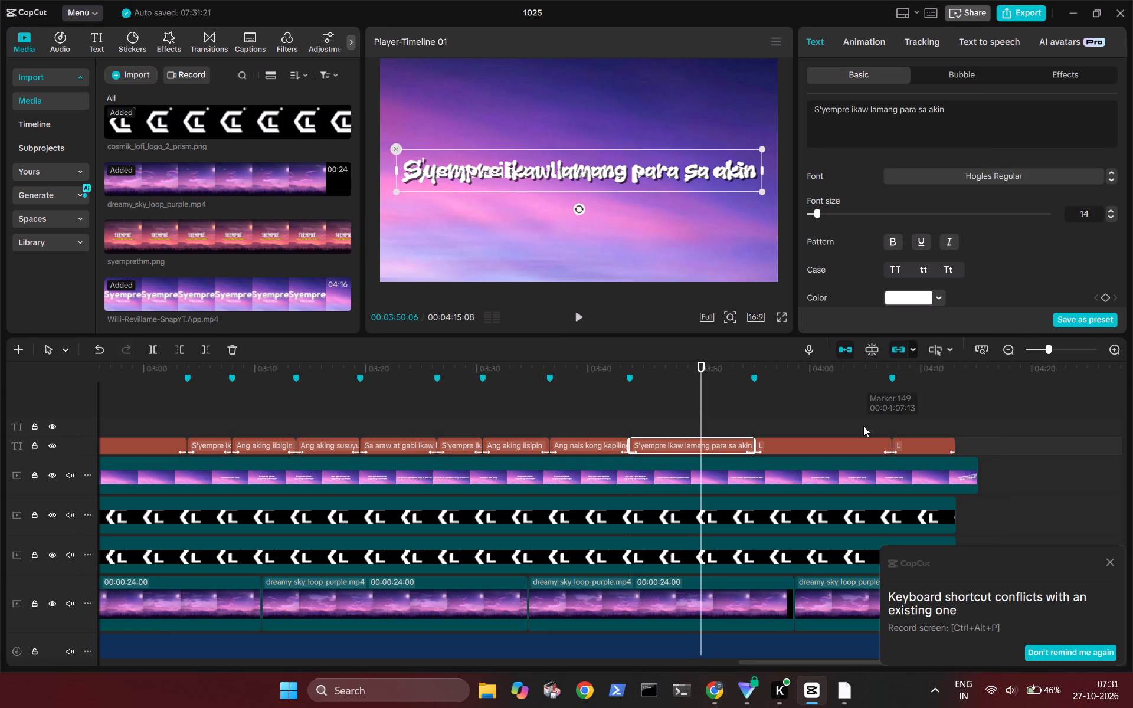
# Replace the placeholder in the text clip around 04:00 with the final lyric line "S'yempre ikaw lang" copied from Chrome.
pyautogui.click(813, 415)
pyautogui.click(818, 444)
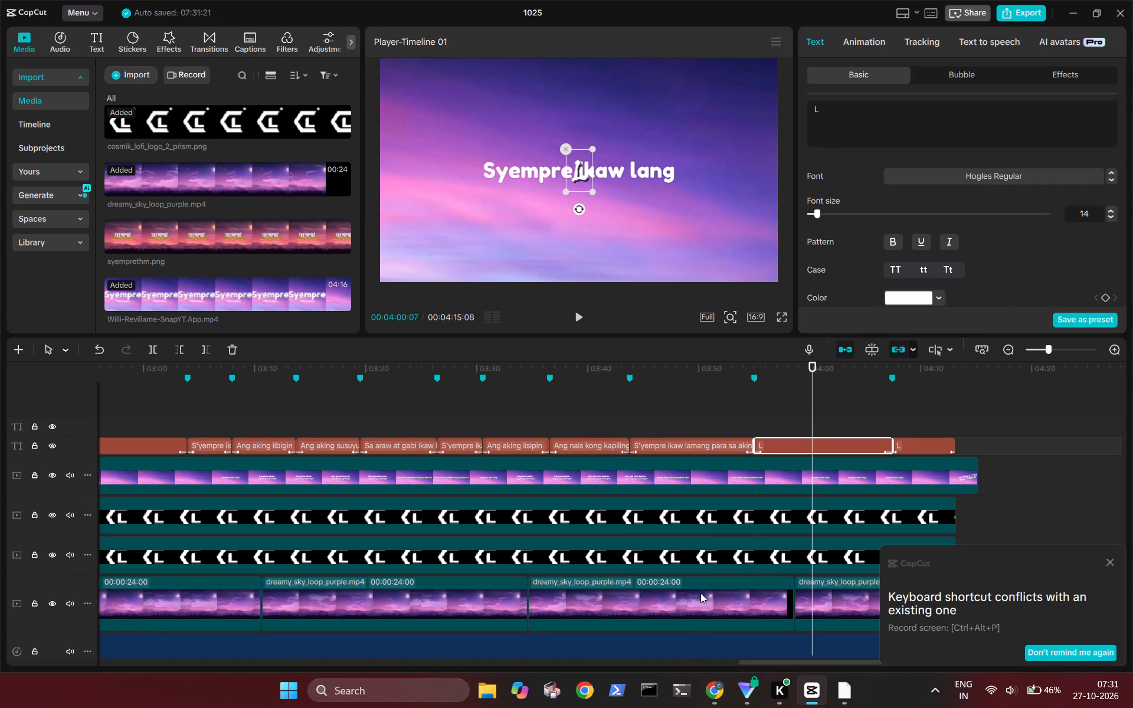
pyautogui.click(718, 691)
pyautogui.moveTo(307, 588); pyautogui.dragTo(207, 581)
pyautogui.hotkey('ctrl', 'c')
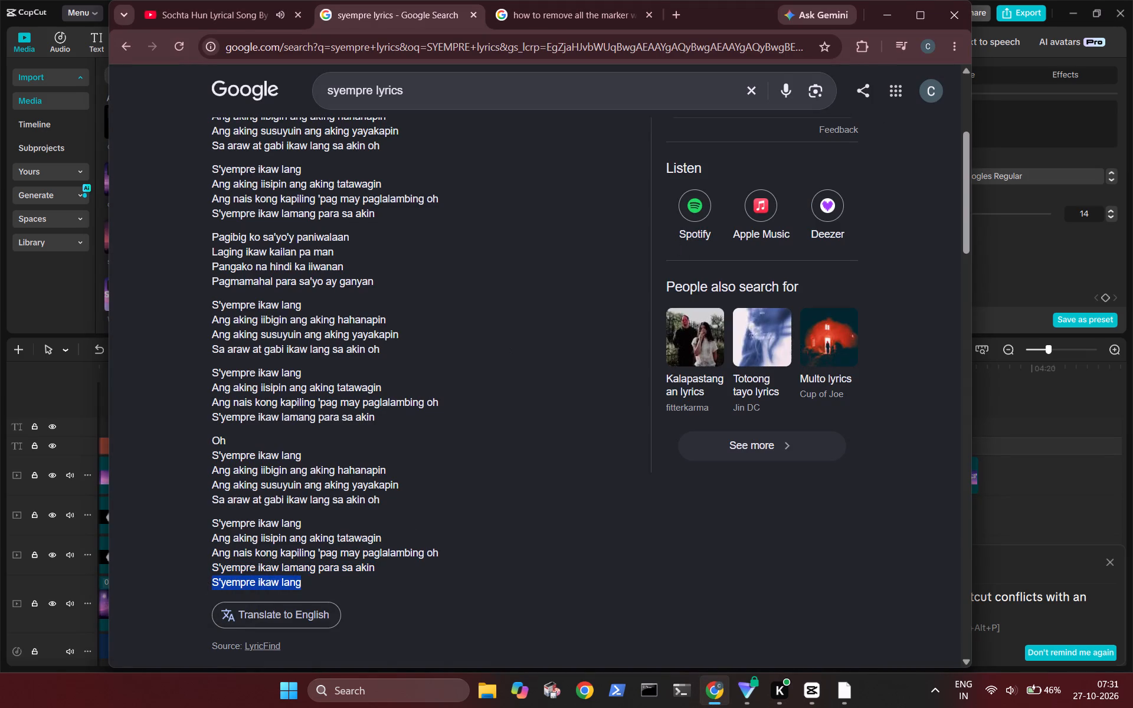
pyautogui.click(996, 121)
pyautogui.press('BackSpace')
pyautogui.hotkey('ctrl', 'v')
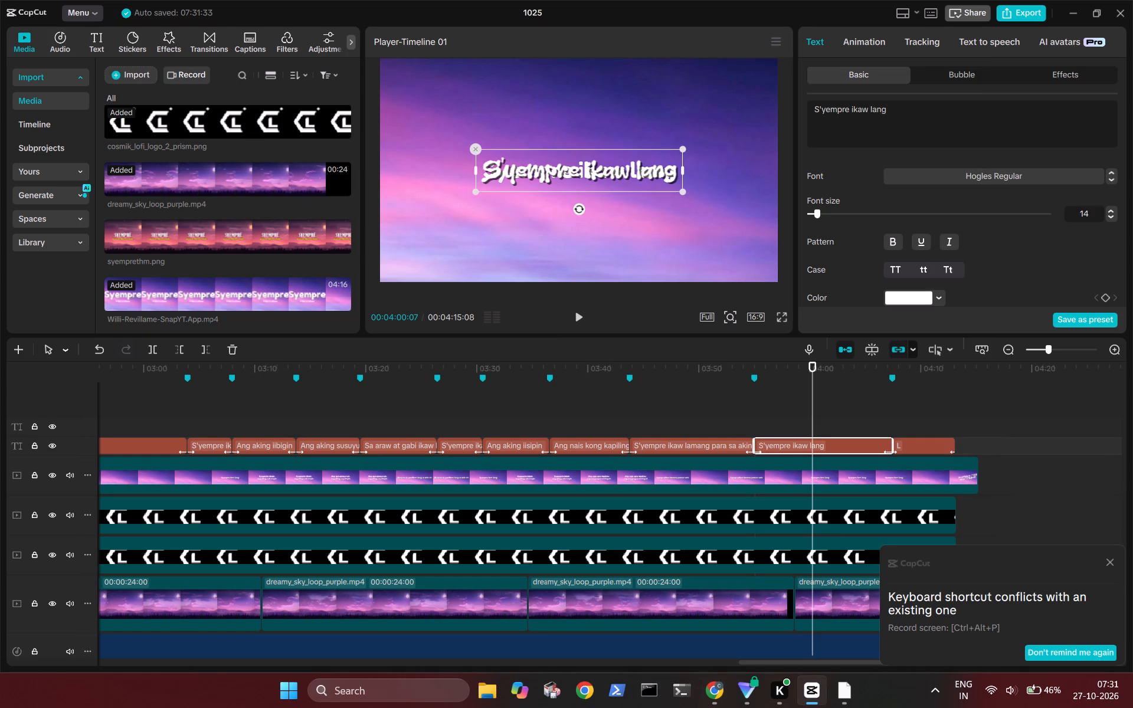
# Replace the placeholder in the last text clip, around 04:09, with "Thsnks For" and "Listening" on two lines.
pyautogui.click(912, 420)
pyautogui.click(919, 448)
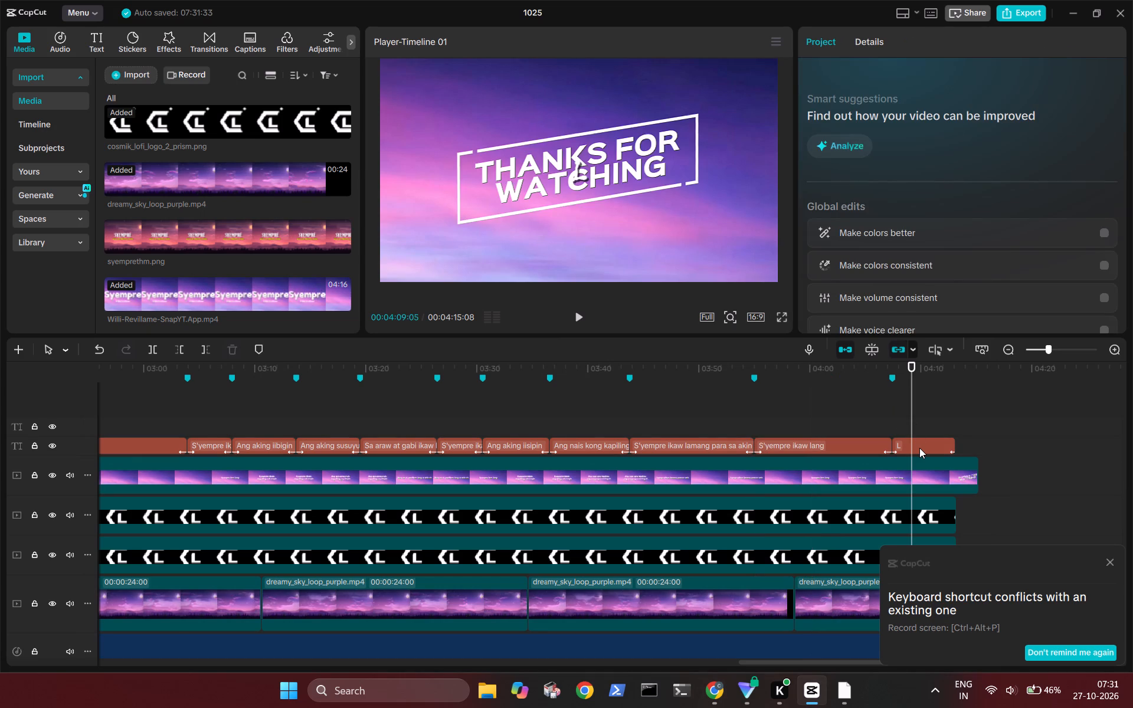
pyautogui.click(876, 117)
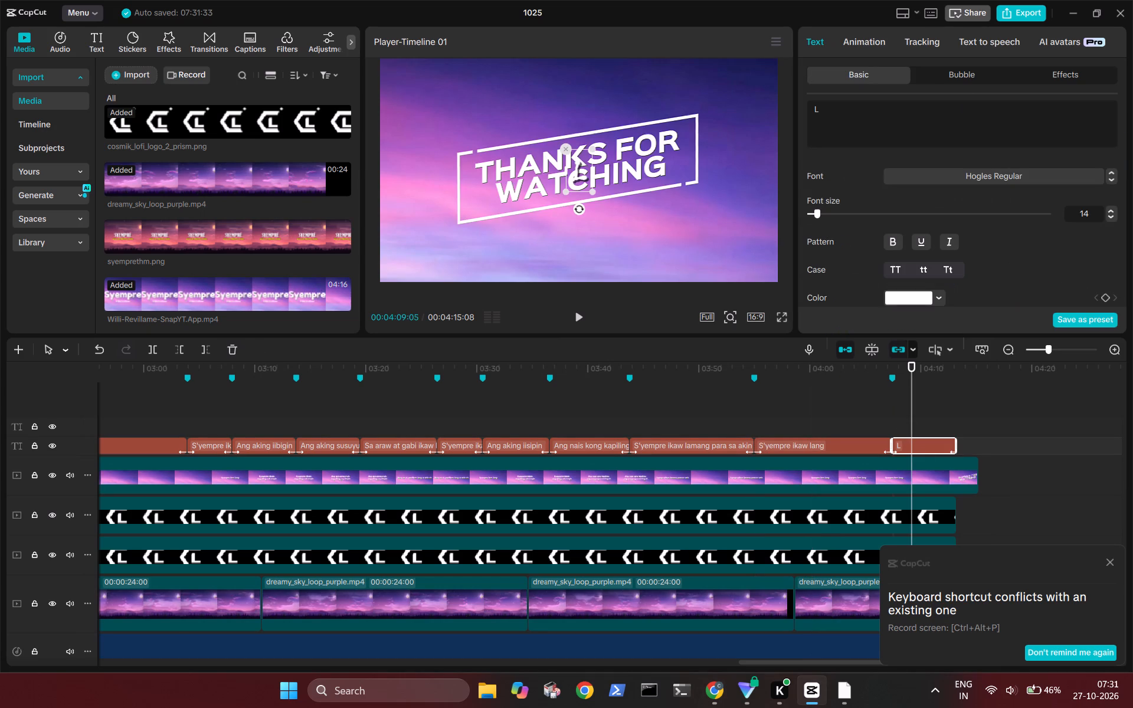
pyautogui.press('BackSpace')
pyautogui.hotkey('shift', 't')
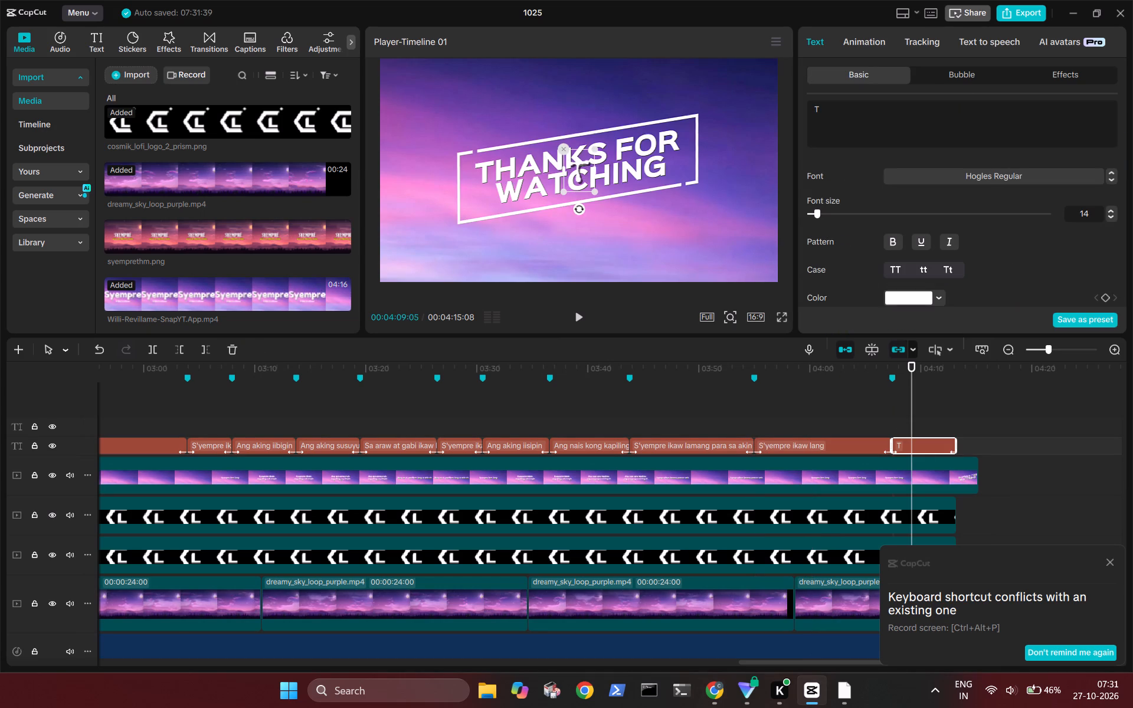
pyautogui.write('hsnks For')
pyautogui.press('space')
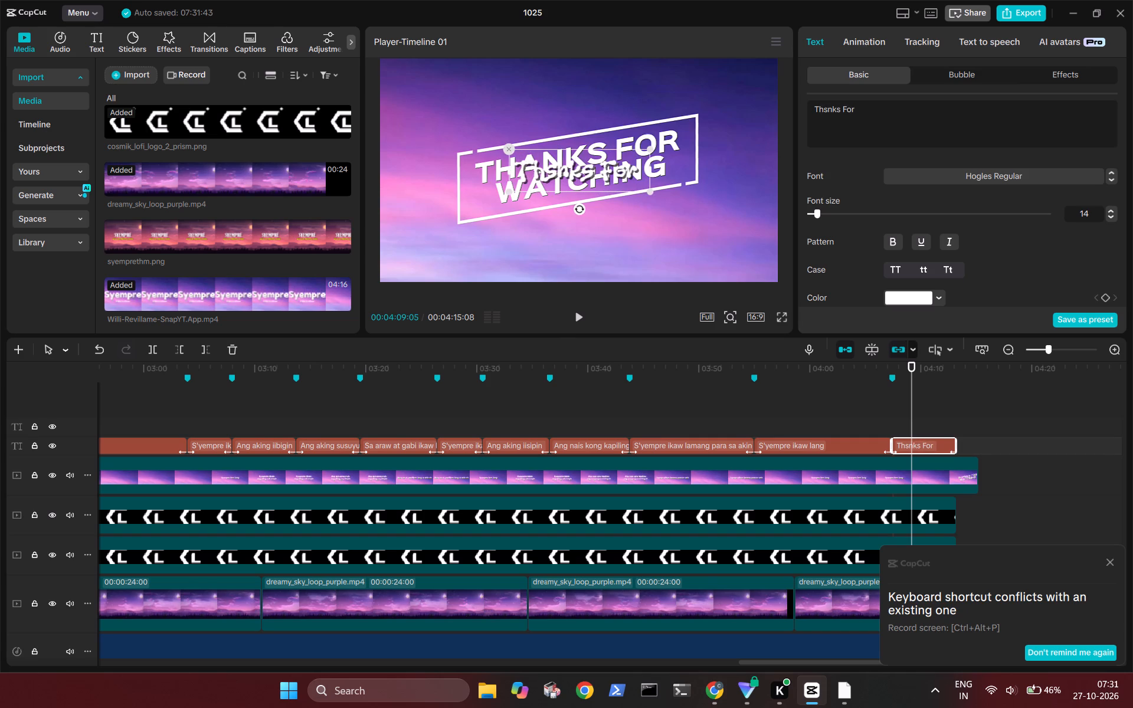
pyautogui.press('Return')
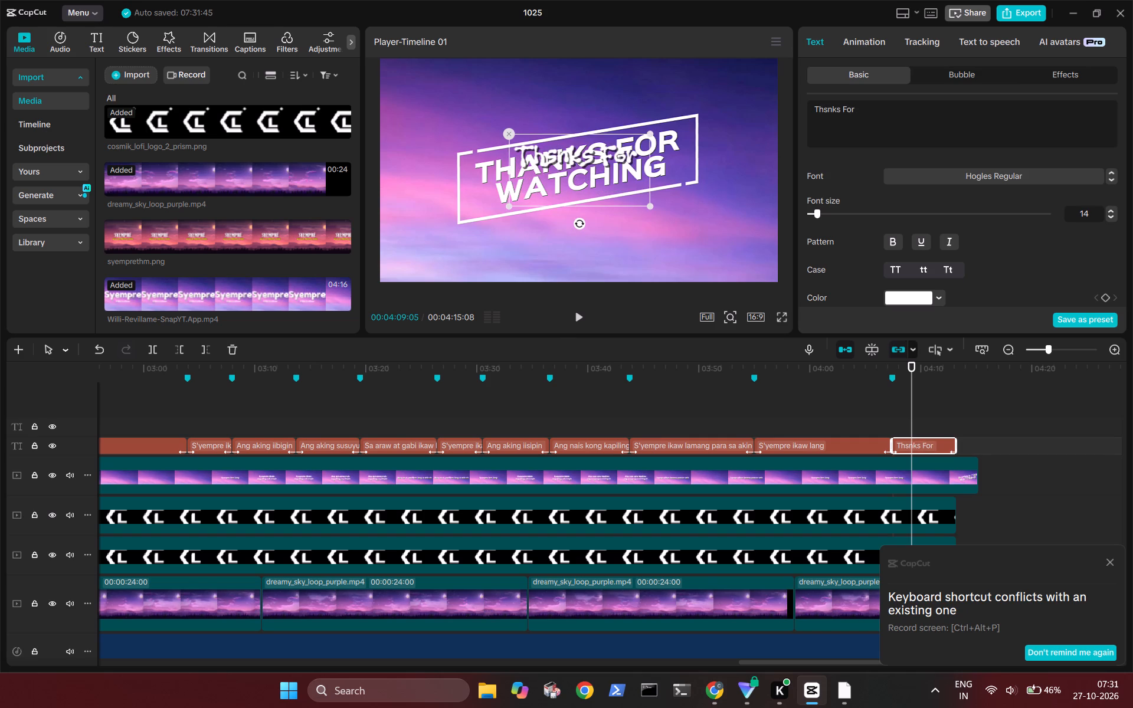
pyautogui.write('Listening')
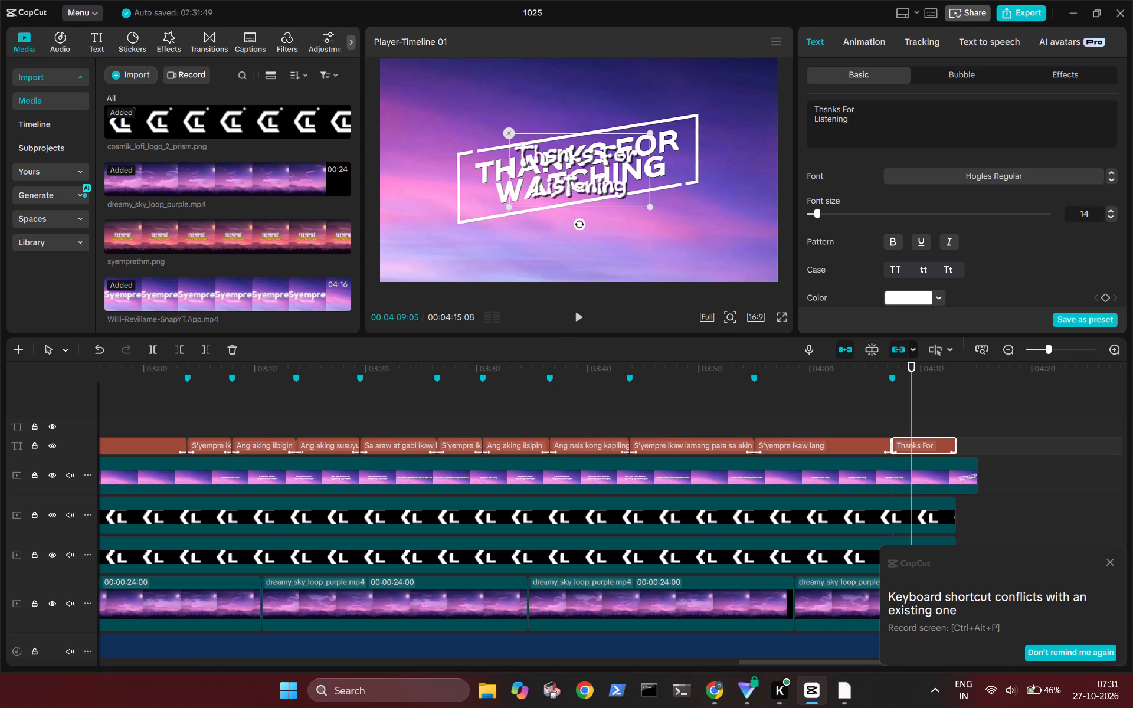
# Return the playhead to the timeline start and set the Willi-Revillame-SnapYT.App.webm audio clip's volume to 0.0 dB.
pyautogui.click(795, 417)
pyautogui.hscroll(-1, 795, 417)
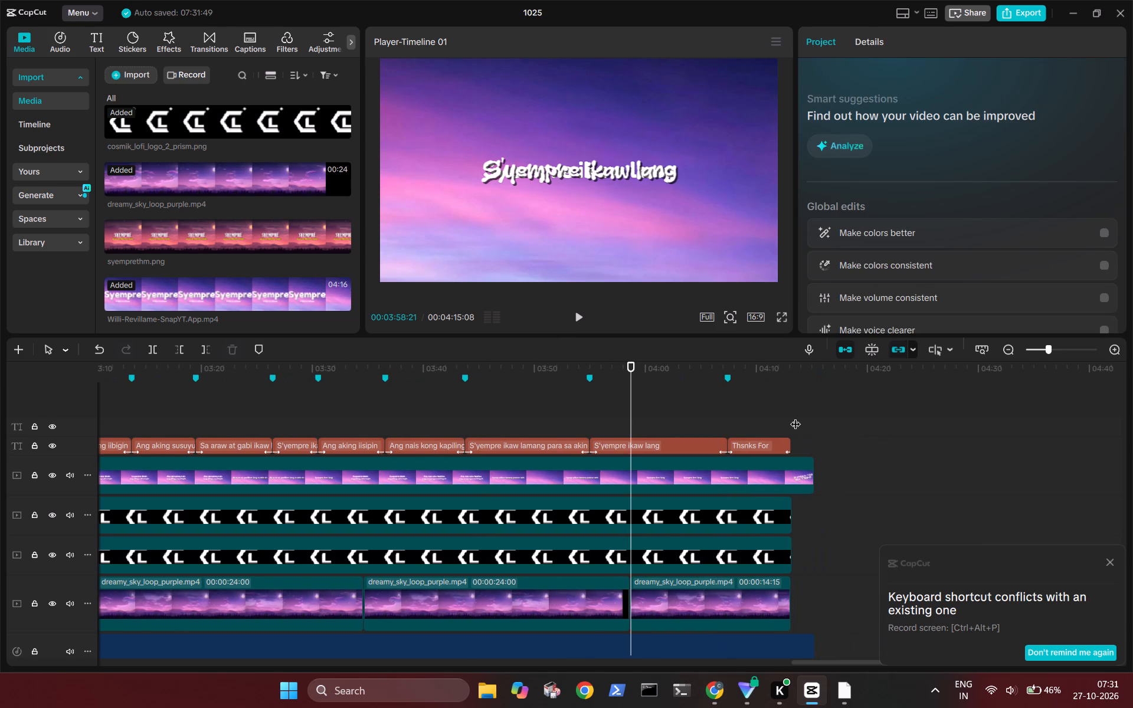
pyautogui.moveTo(631, 403); pyautogui.dragTo(0, 395)
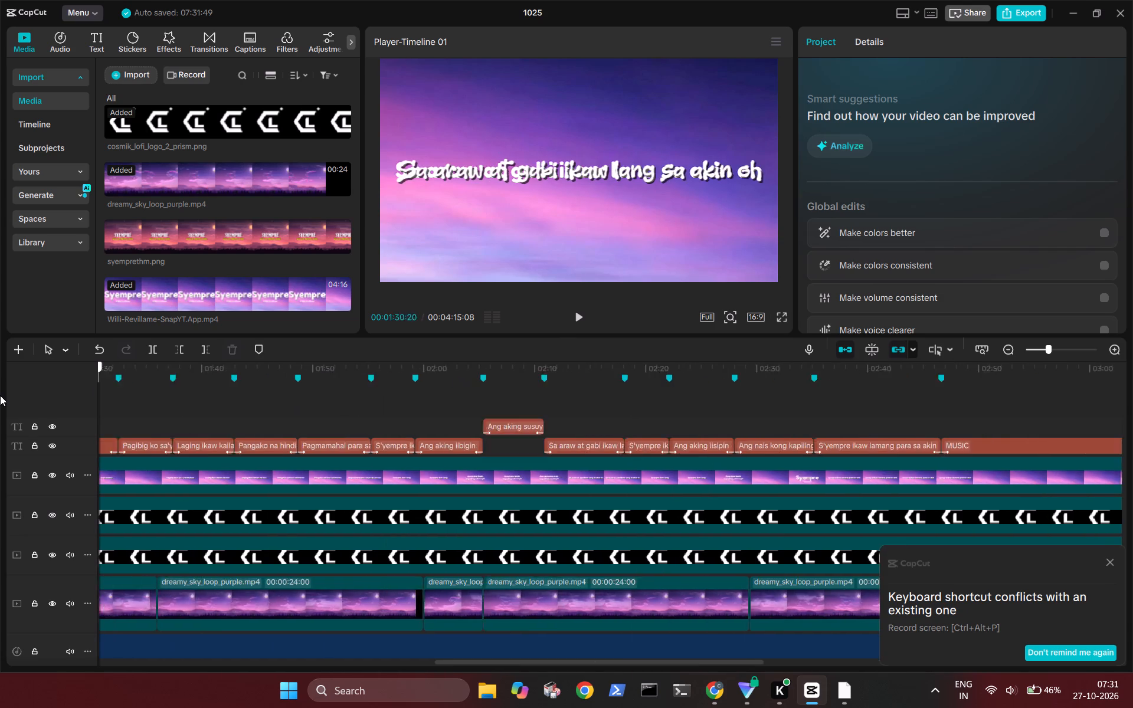
pyautogui.moveTo(0, 395); pyautogui.dragTo(0, 397)
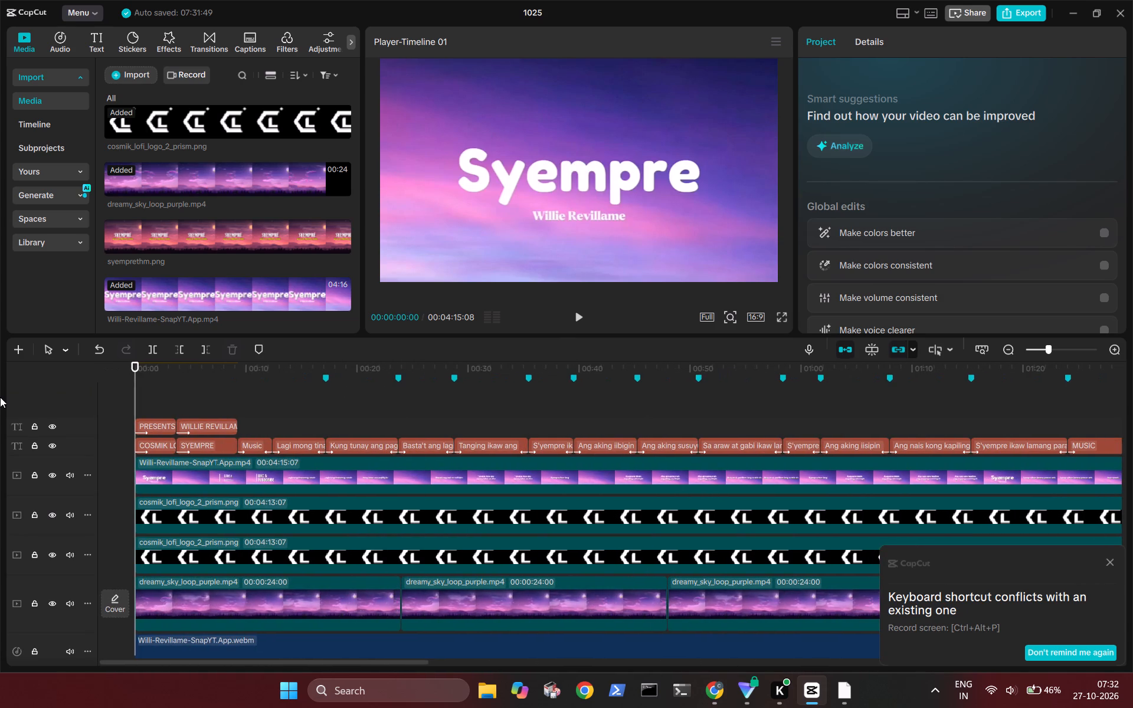
pyautogui.click(211, 638)
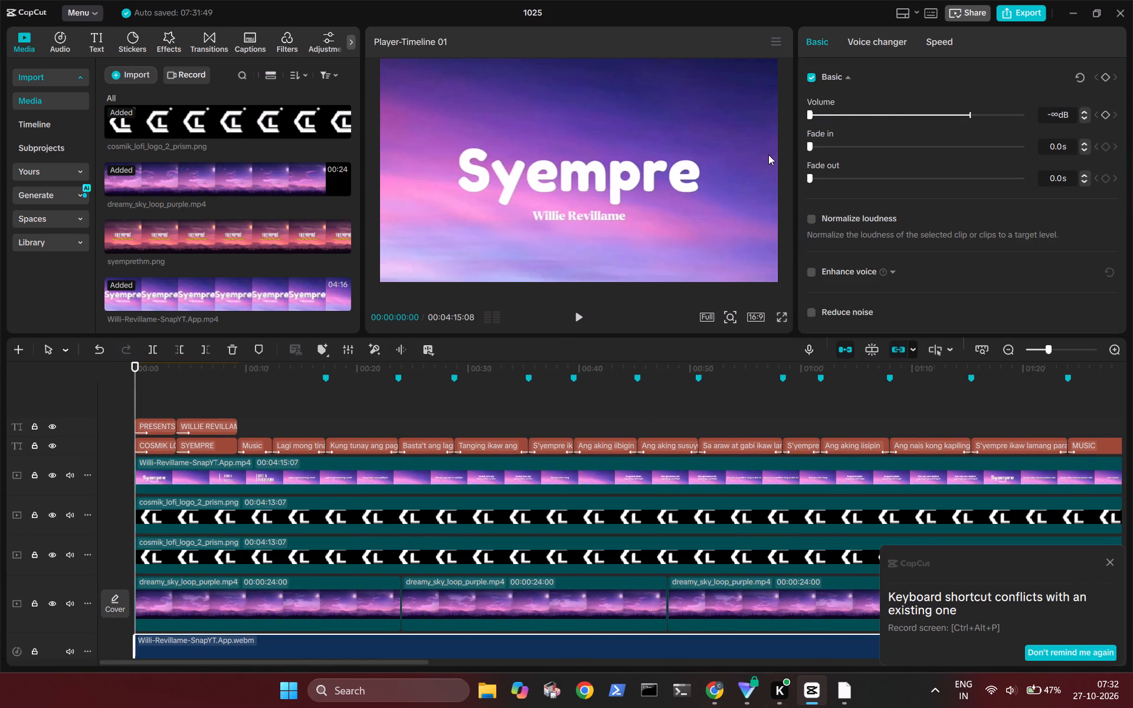
pyautogui.moveTo(830, 113); pyautogui.dragTo(966, 123)
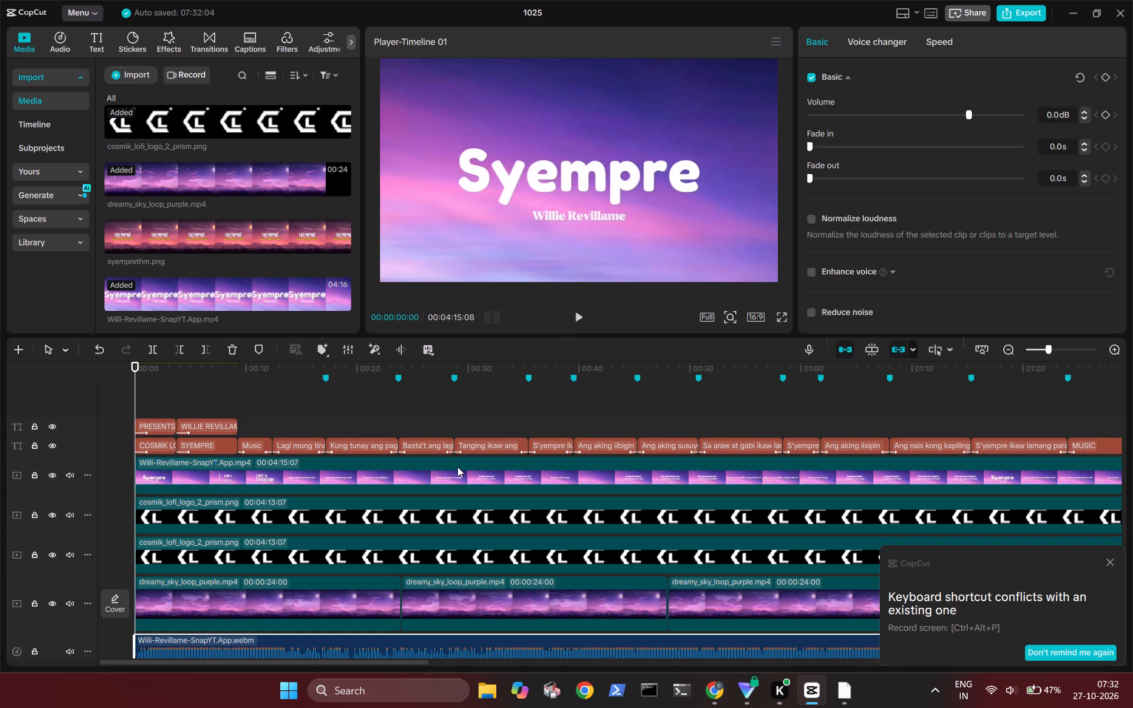
# Delete the Willi-Revillame-SnapYT.App.mp4 reference video clip from the timeline and briefly play the opening.
pyautogui.click(428, 480)
pyautogui.press('BackSpace')
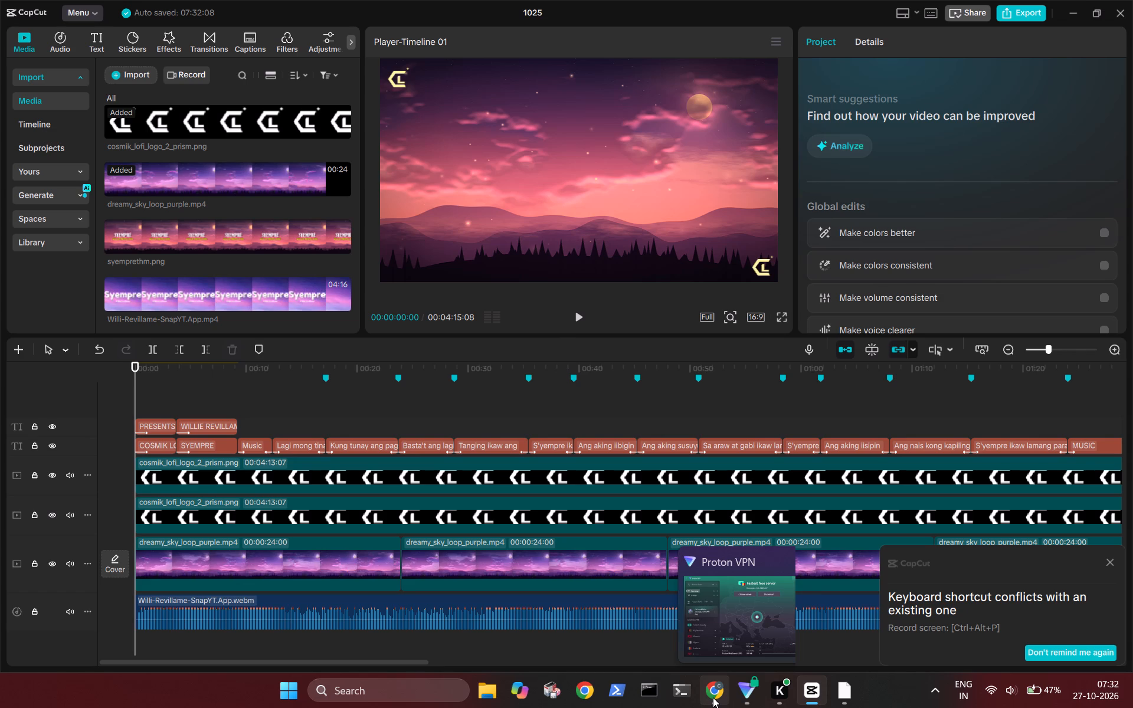
pyautogui.press('space')
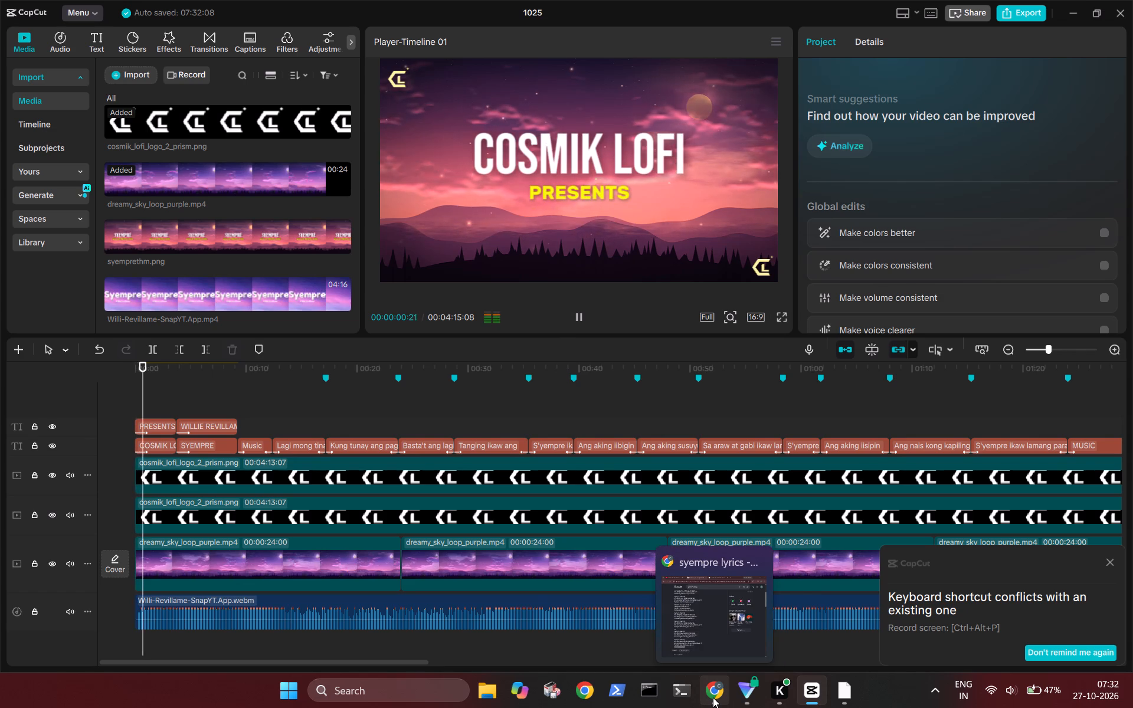
pyautogui.press('space')
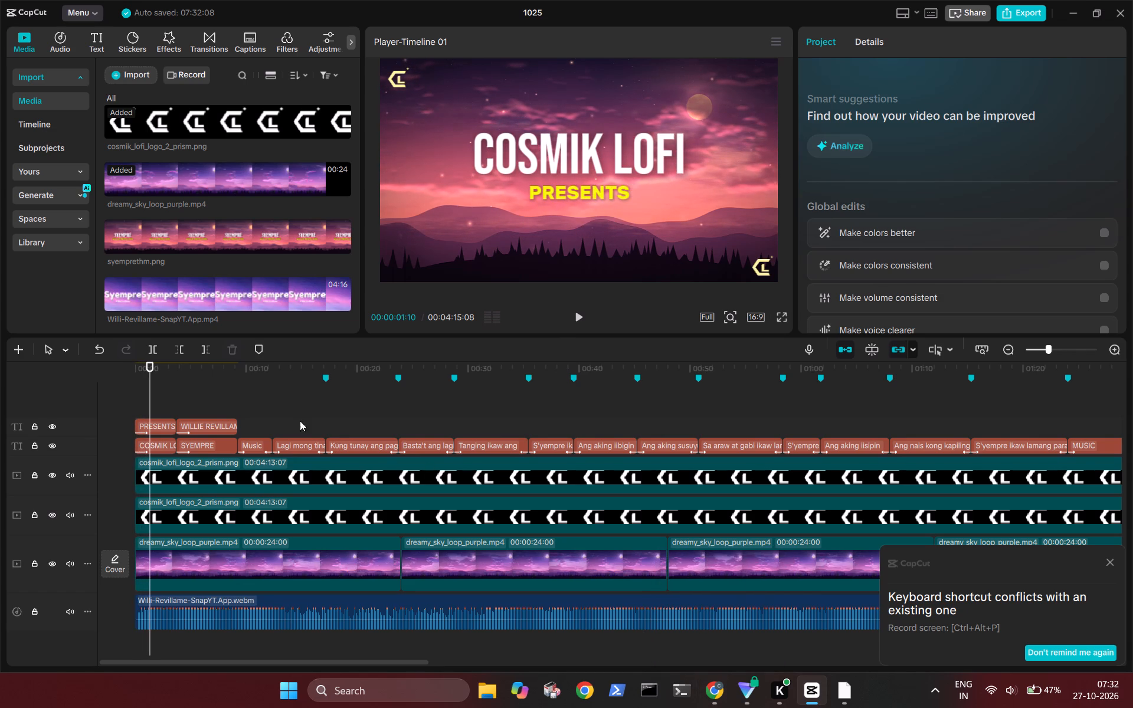
# Back at the timeline start, turn off the Adjust color settings for the logo overlay in the frame's bottom-right corner.
pyautogui.moveTo(149, 391); pyautogui.dragTo(108, 387)
pyautogui.click(234, 471)
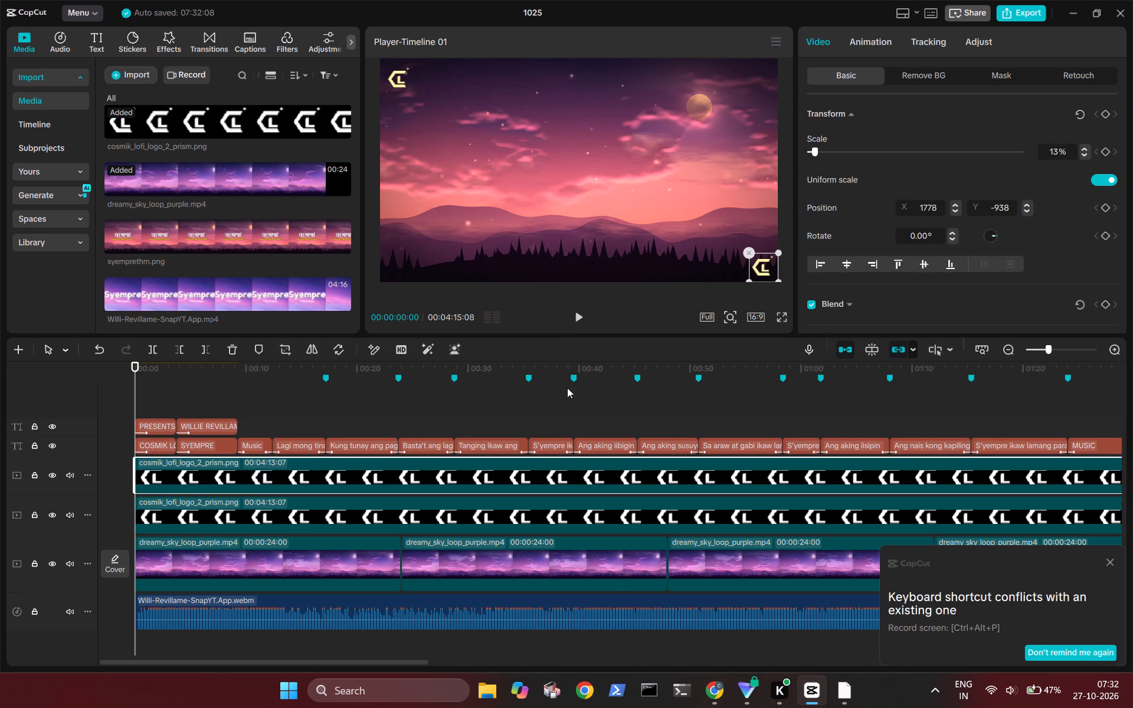
pyautogui.scroll(-1, 893, 169)
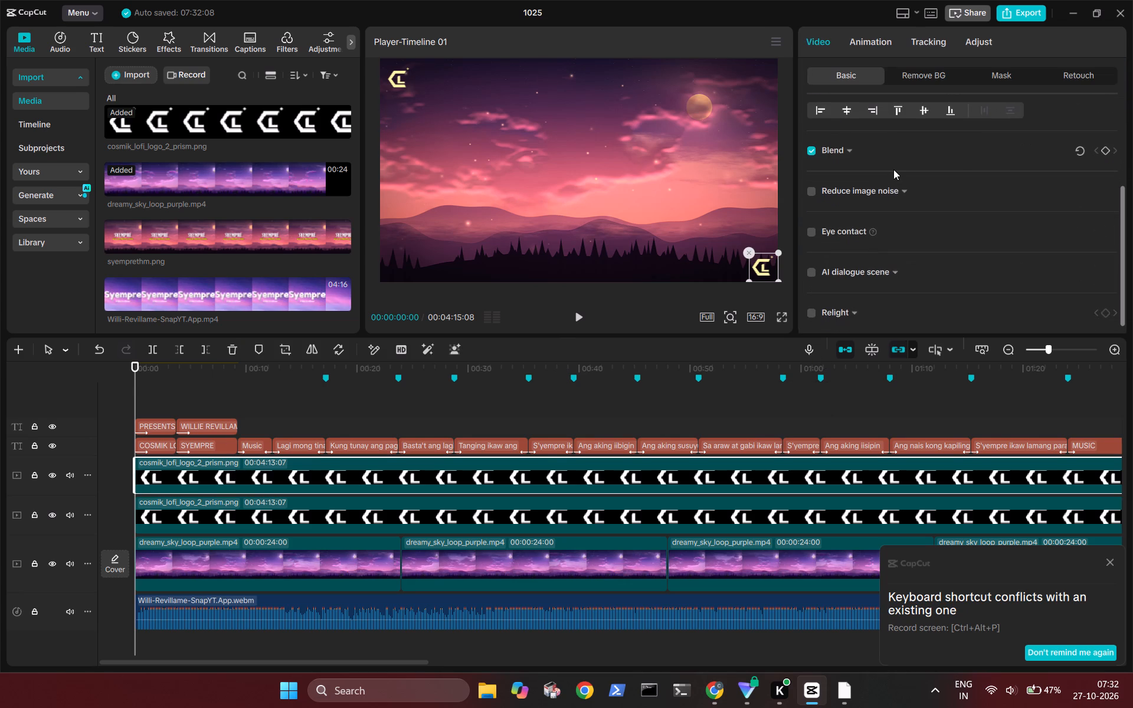
pyautogui.scroll(1, 888, 169)
pyautogui.click(972, 45)
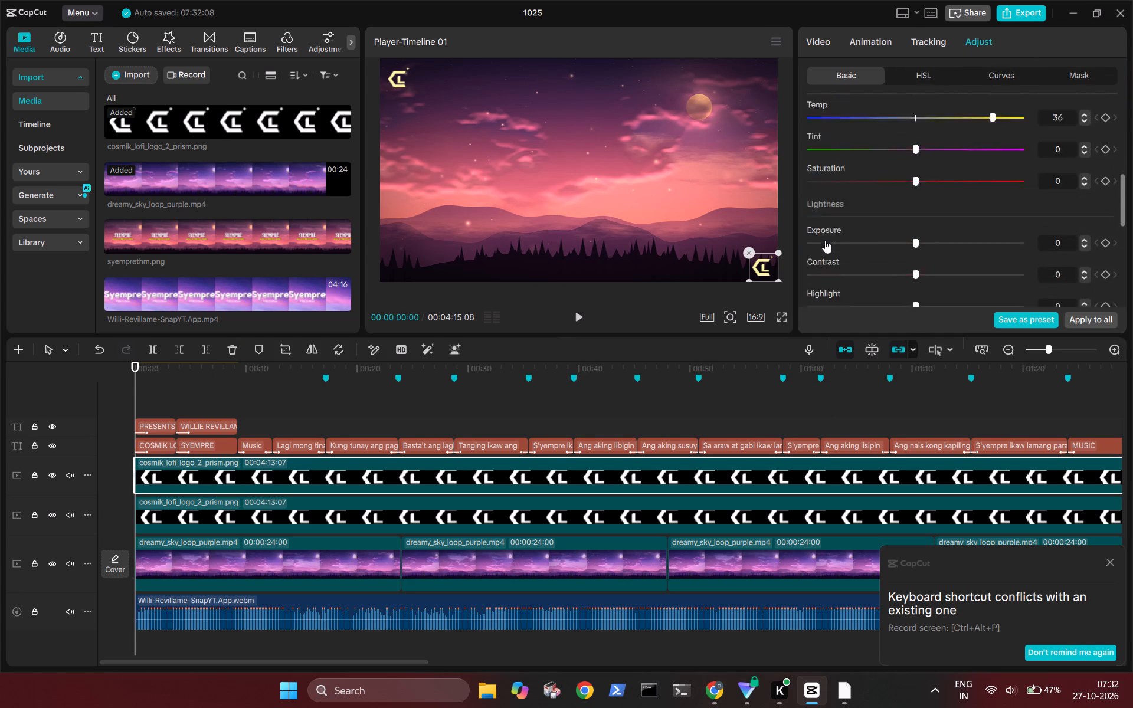
pyautogui.click(811, 218)
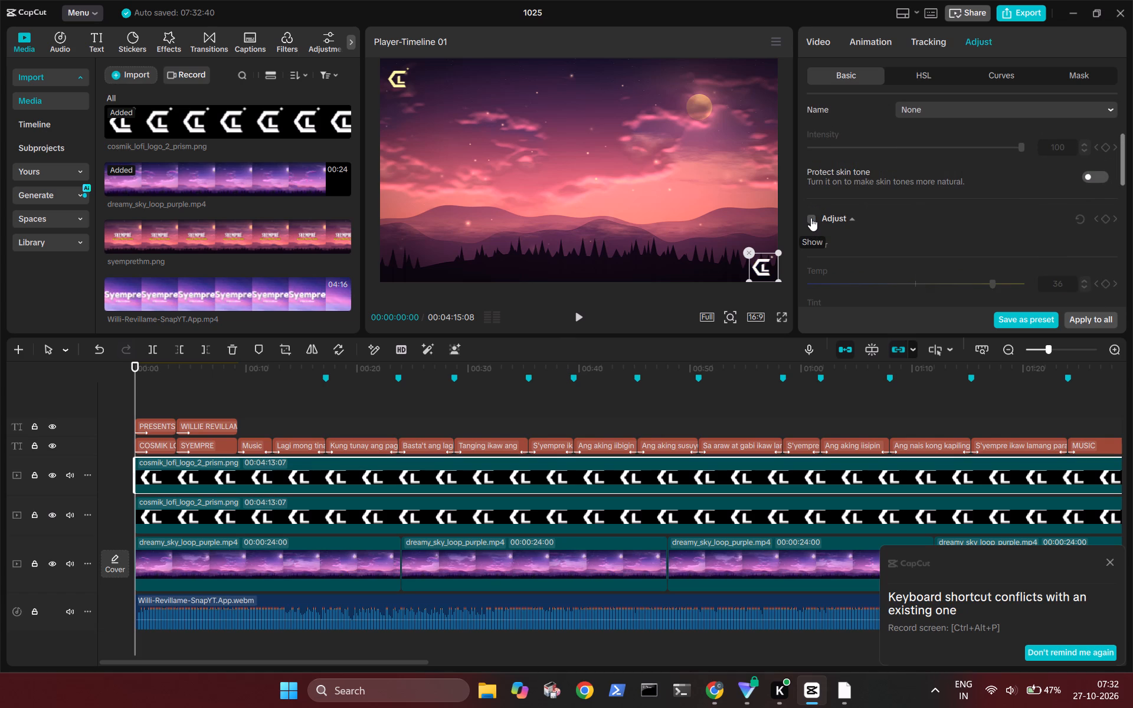
# Turn off the Adjust color settings for the logo overlay in the frame's upper-left corner.
pyautogui.click(342, 510)
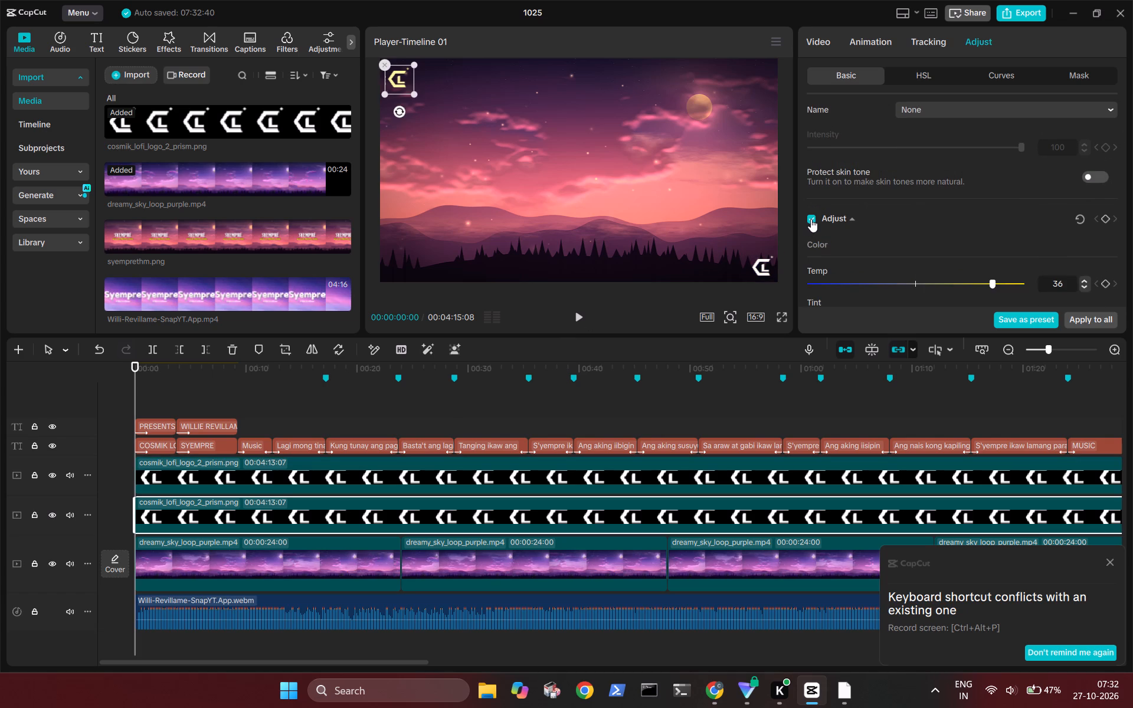
pyautogui.click(811, 219)
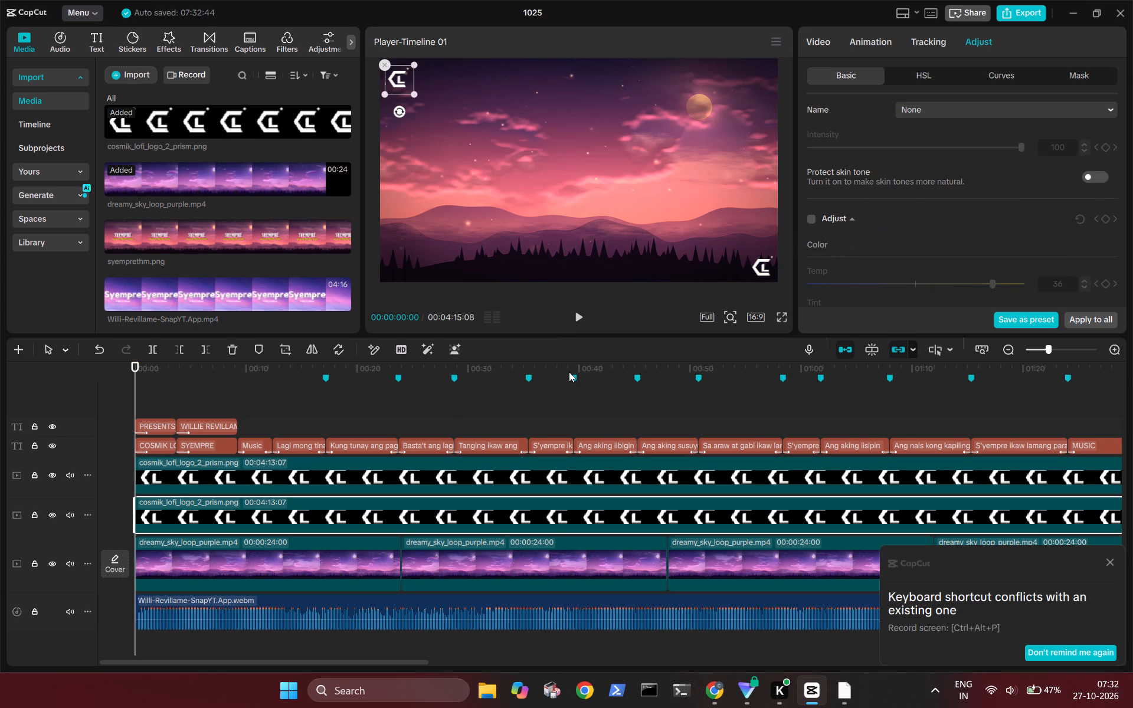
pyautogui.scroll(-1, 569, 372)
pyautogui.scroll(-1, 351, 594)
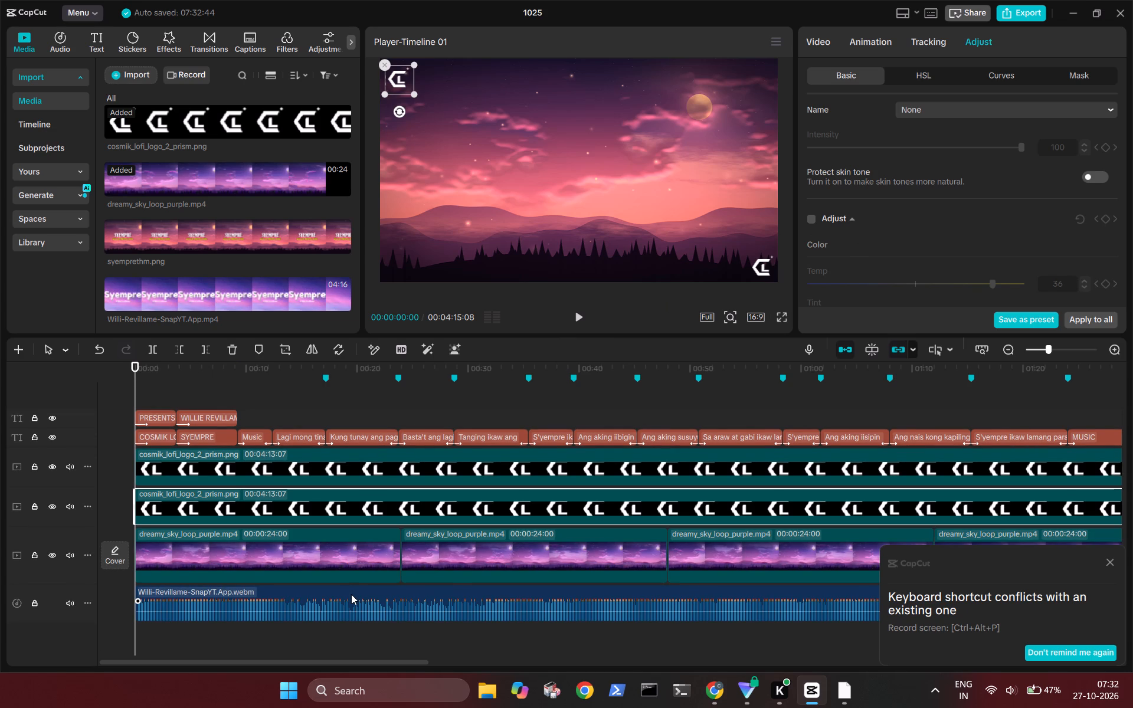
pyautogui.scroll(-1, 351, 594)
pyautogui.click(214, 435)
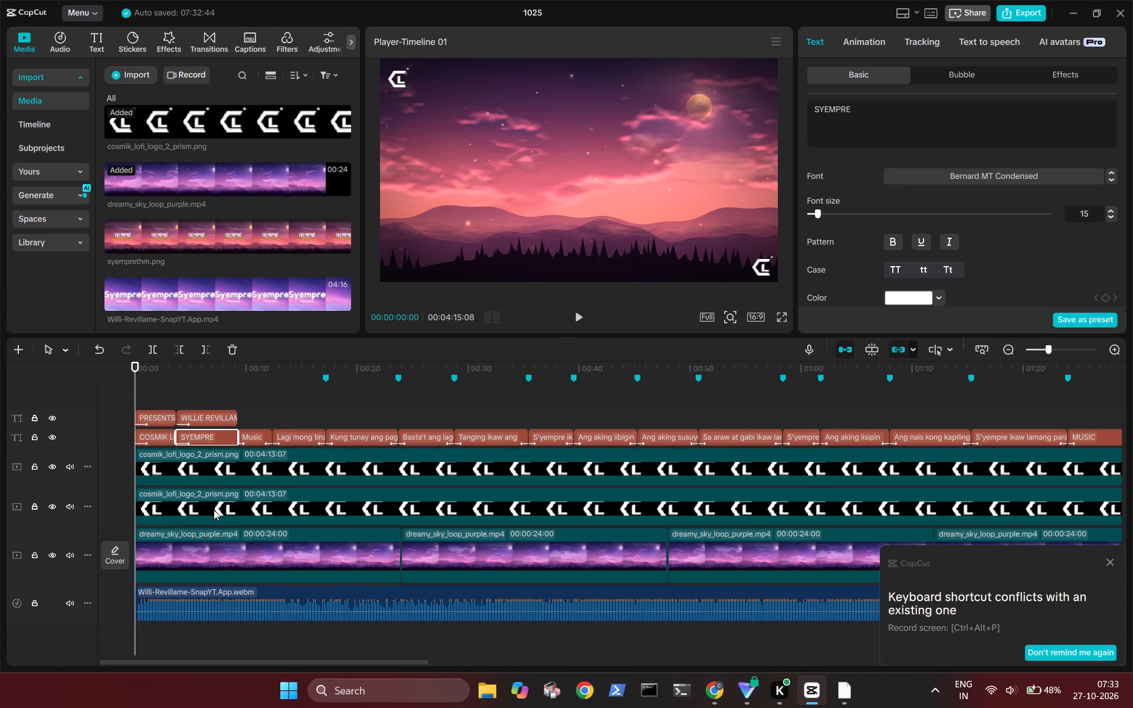
# Switch to Google Chrome, pause the song playing on the YouTube page, and return to CapCut.
pyautogui.click(704, 703)
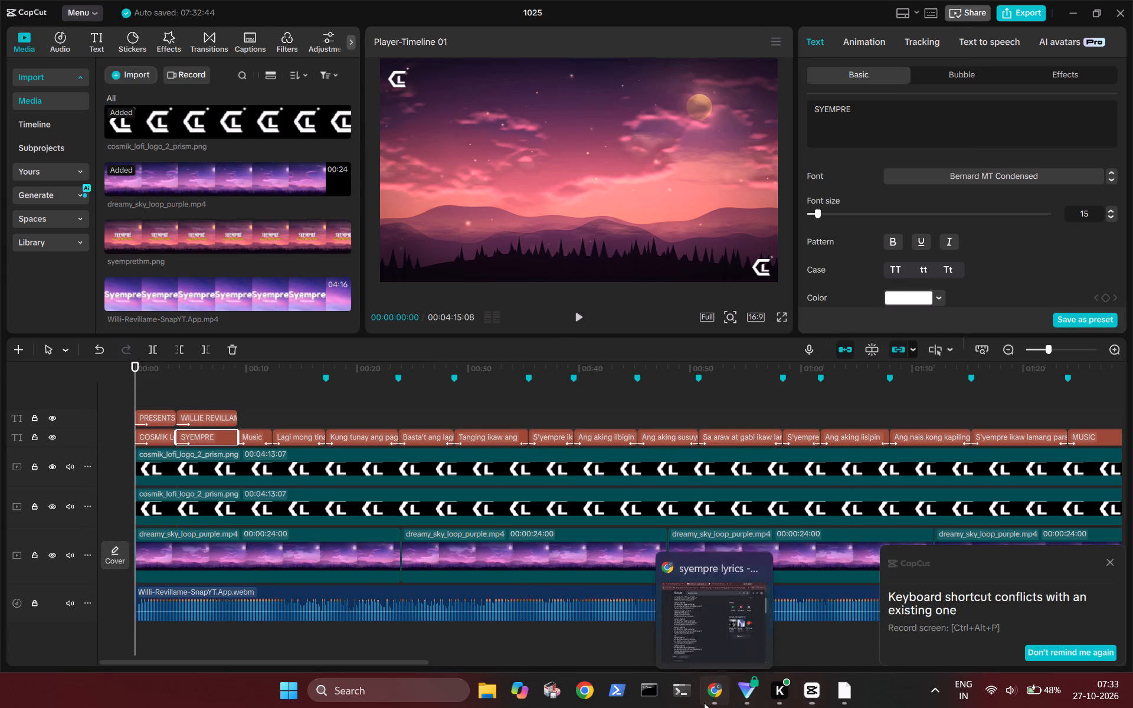
pyautogui.click(212, 6)
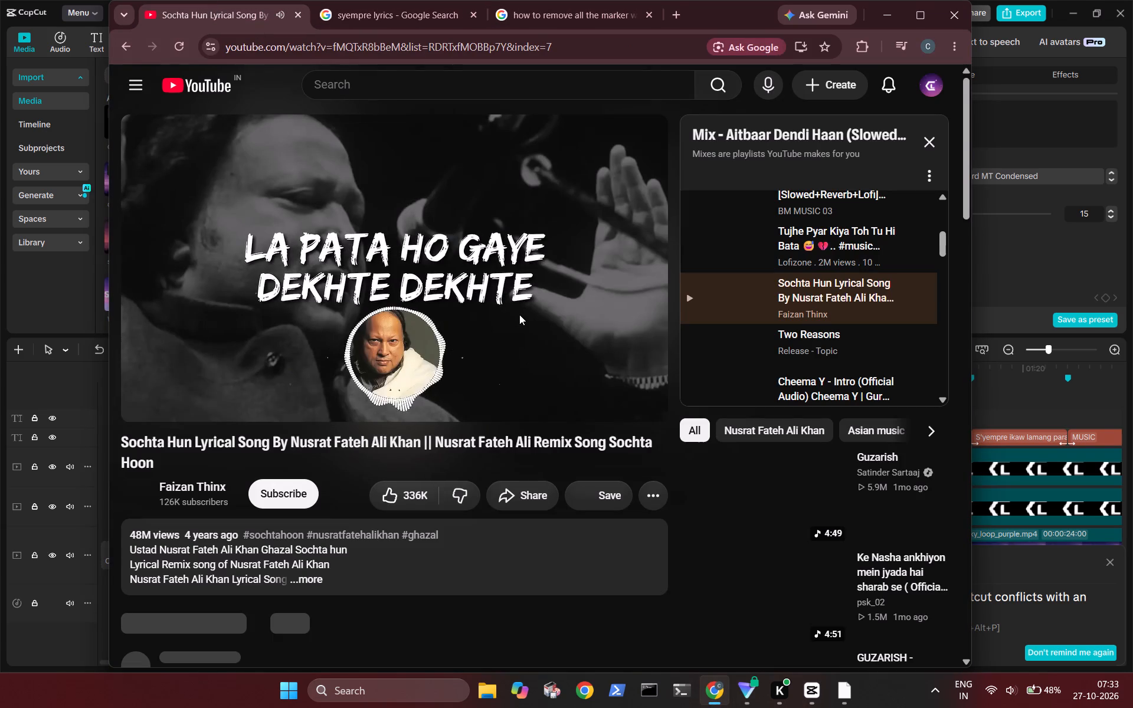
pyautogui.click(519, 314)
pyautogui.click(1021, 124)
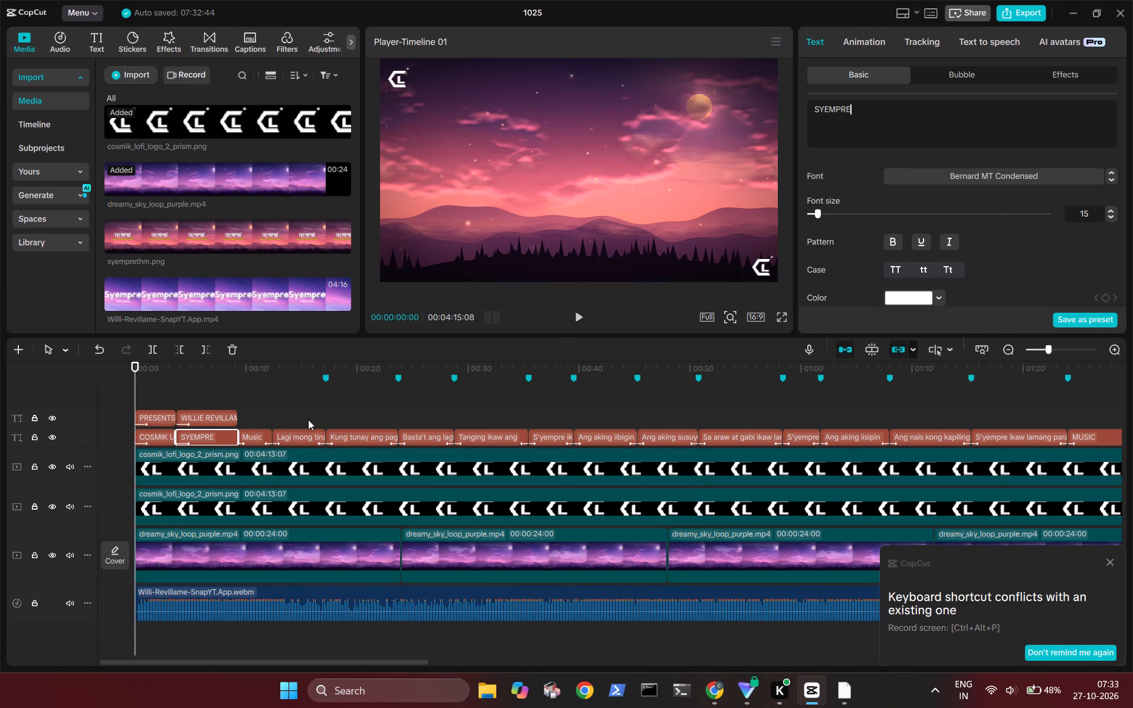
# Deselect the SYEMPRE text clip, leaving its text as it is, and play the video from the timeline start.
pyautogui.press('space')
pyautogui.press('BackSpace')
pyautogui.click(281, 419)
pyautogui.moveTo(281, 419); pyautogui.dragTo(63, 398)
pyautogui.press('space')
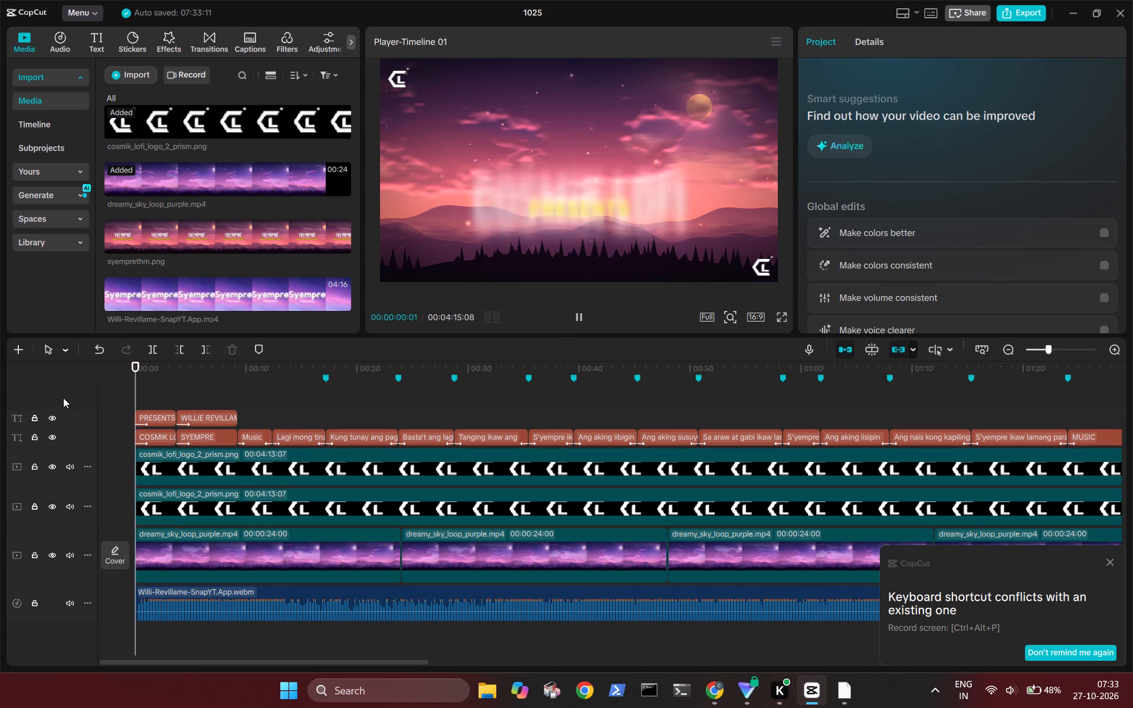
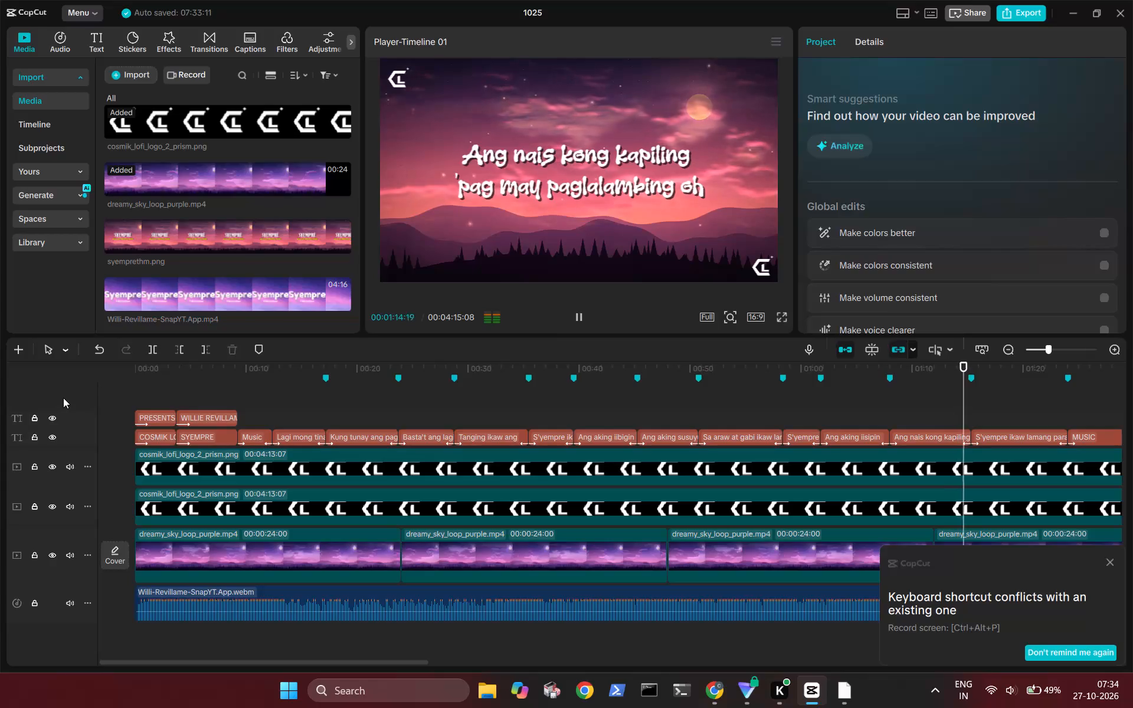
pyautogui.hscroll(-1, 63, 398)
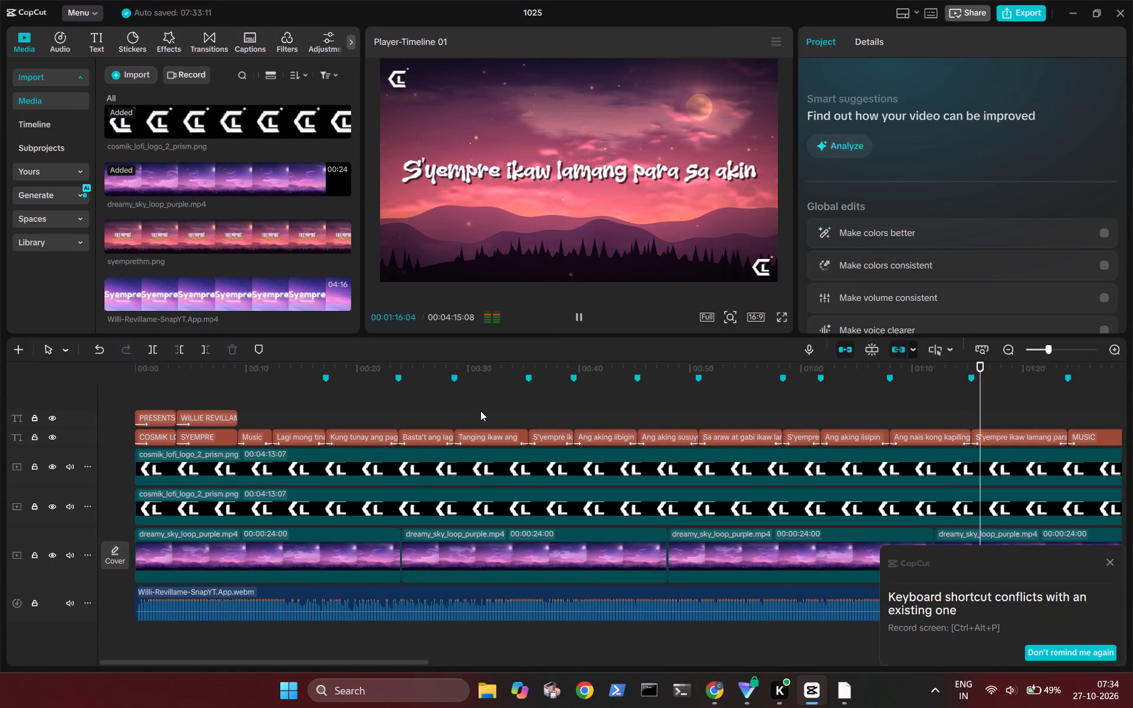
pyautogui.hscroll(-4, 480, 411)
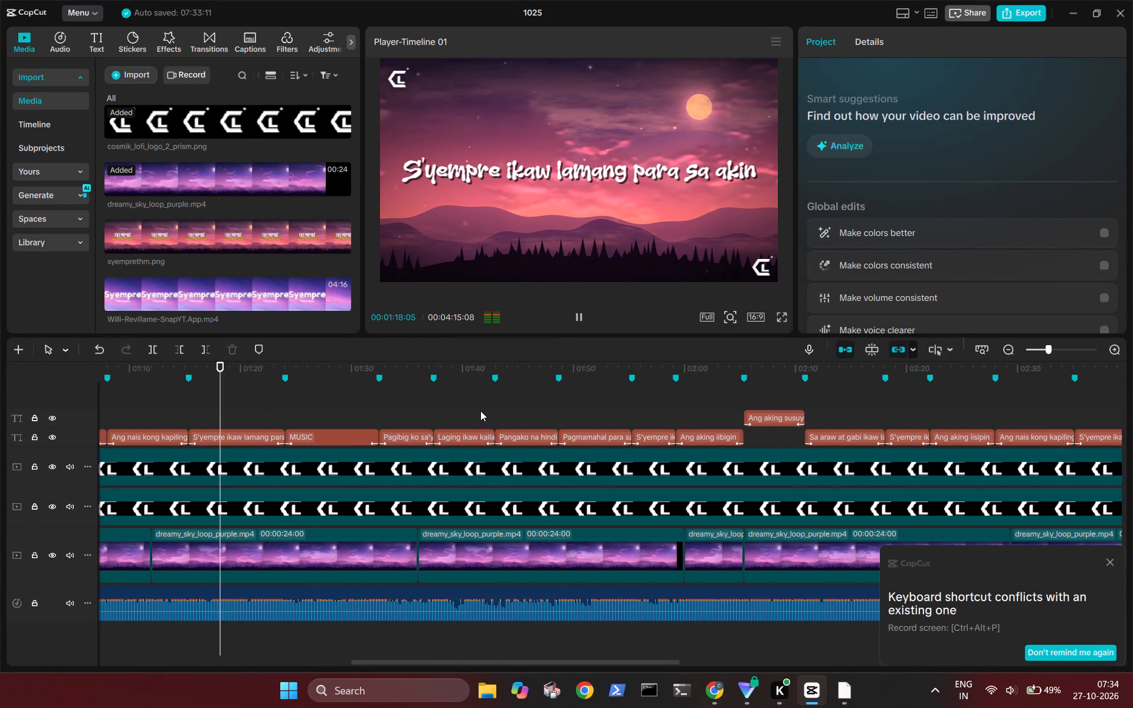
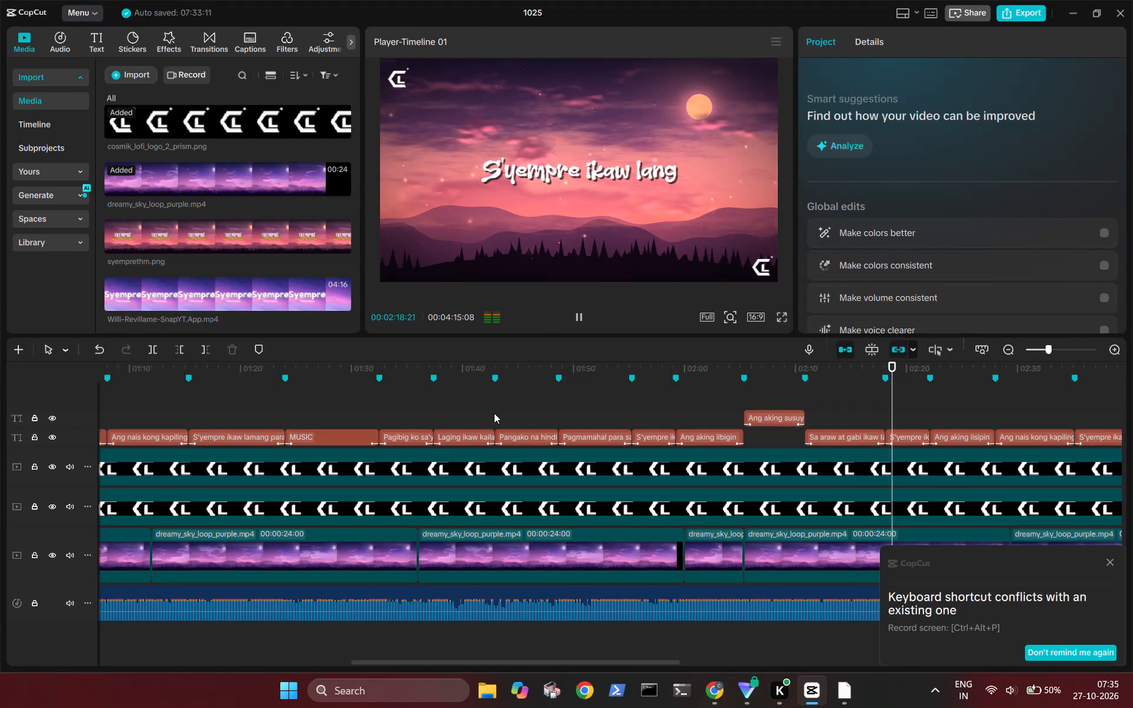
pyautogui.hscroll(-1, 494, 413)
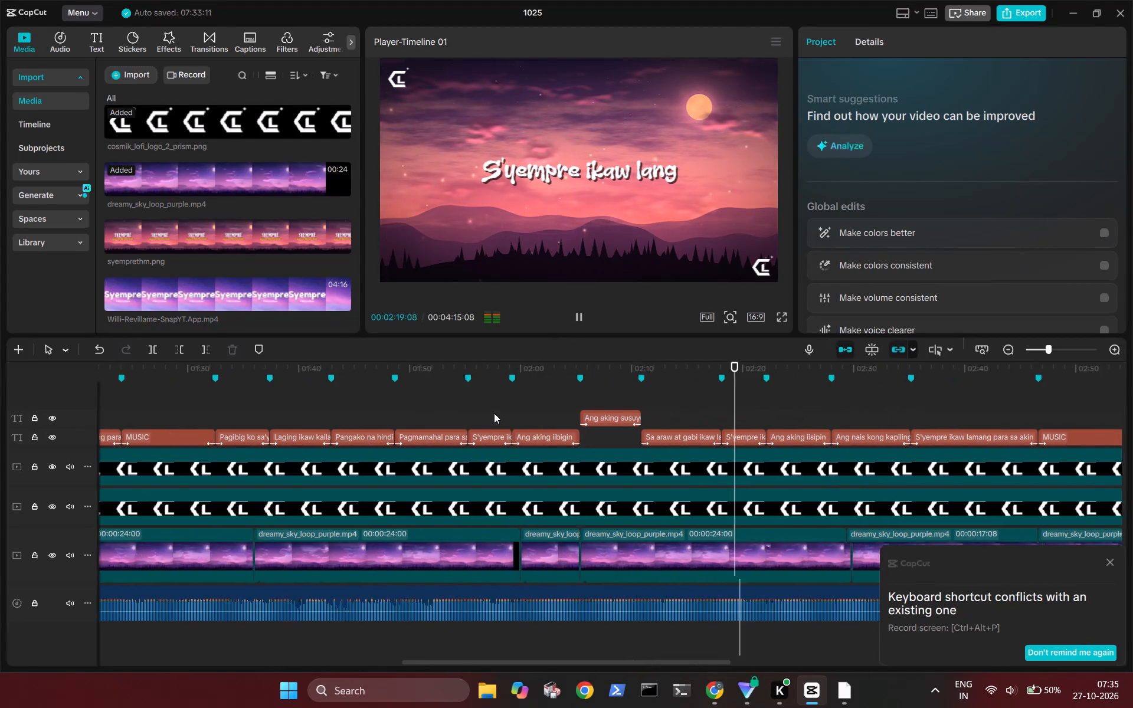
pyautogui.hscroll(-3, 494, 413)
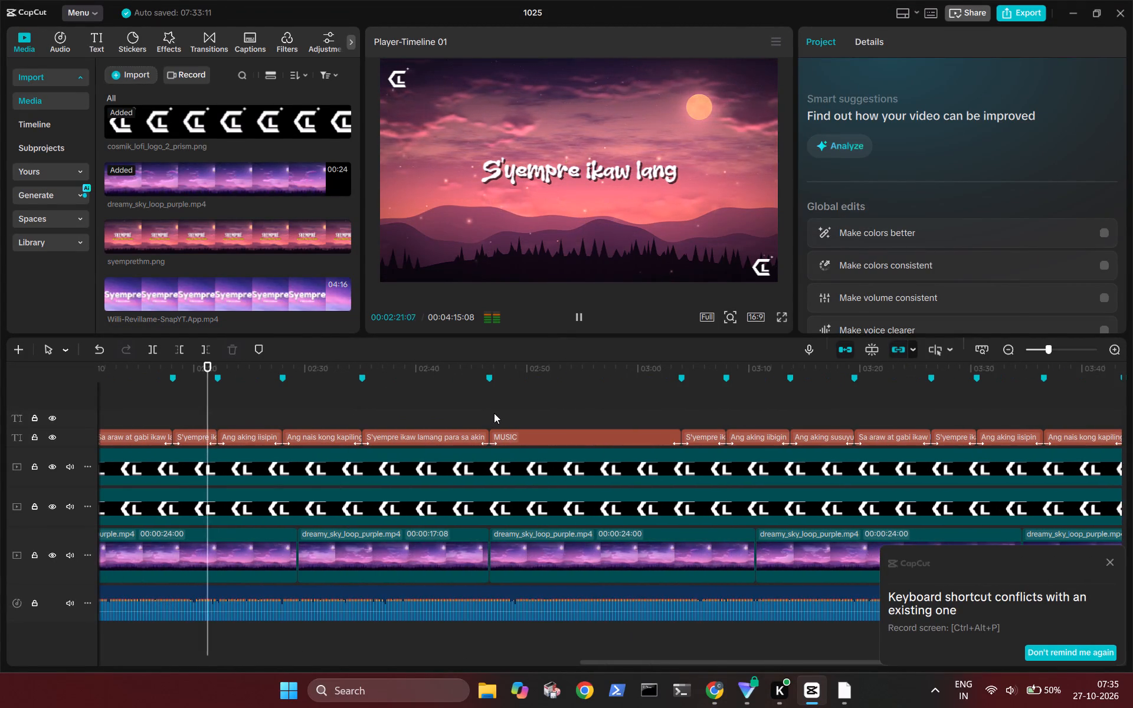
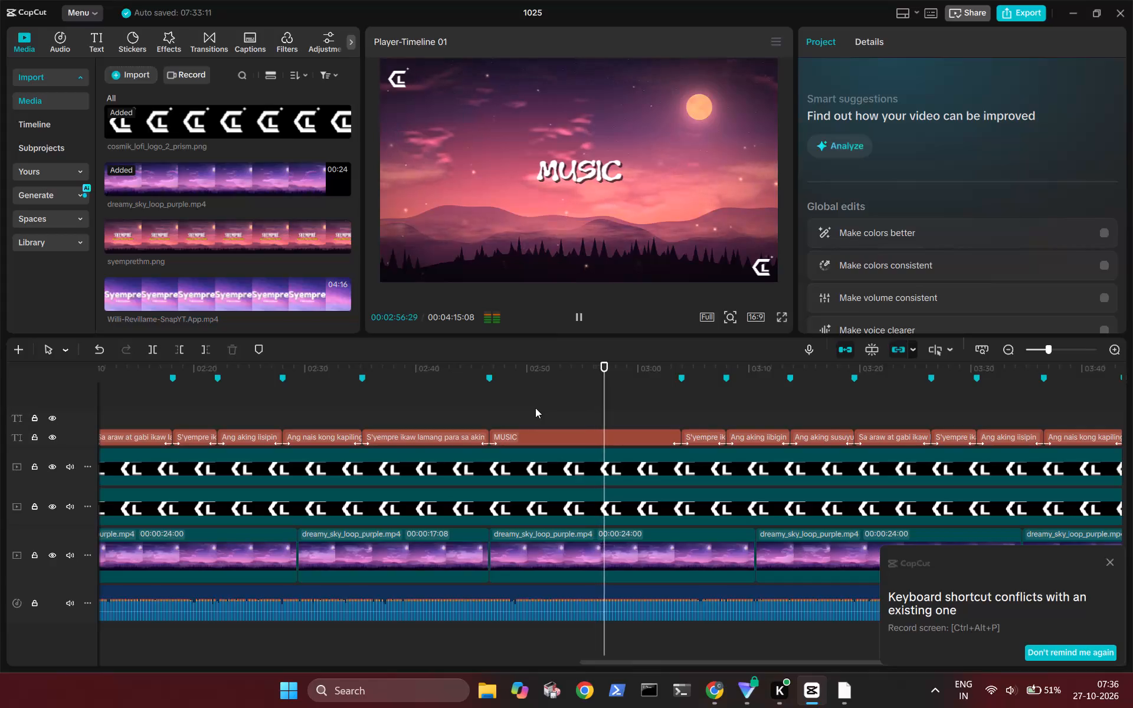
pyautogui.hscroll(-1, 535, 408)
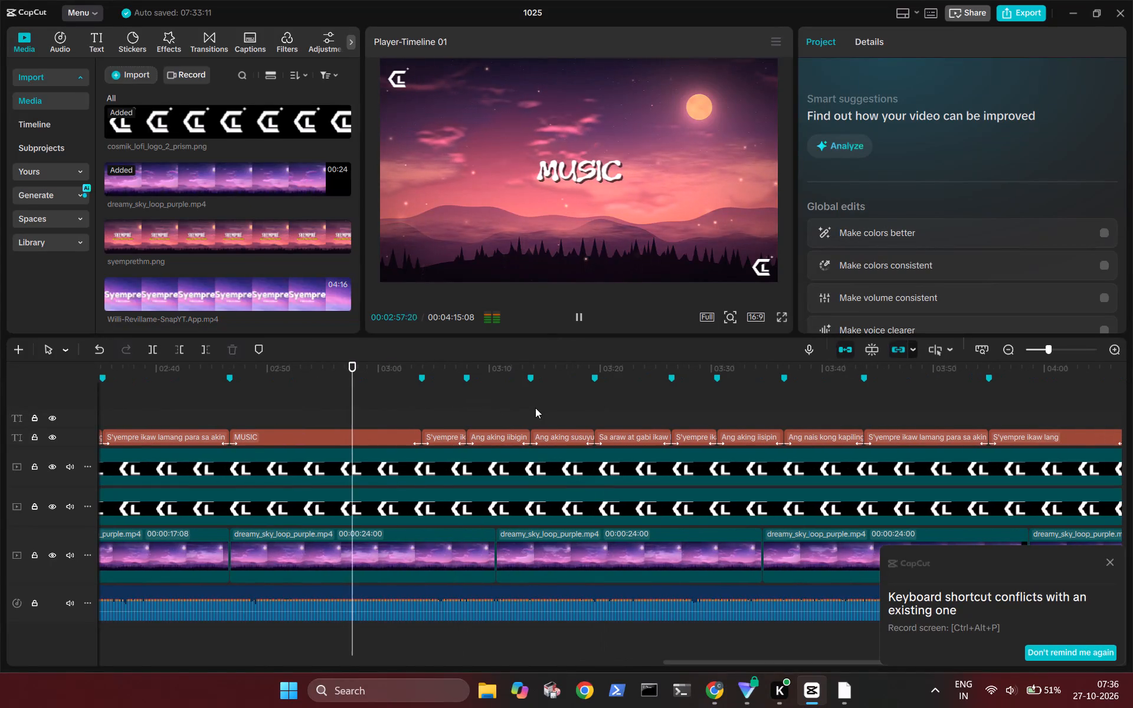
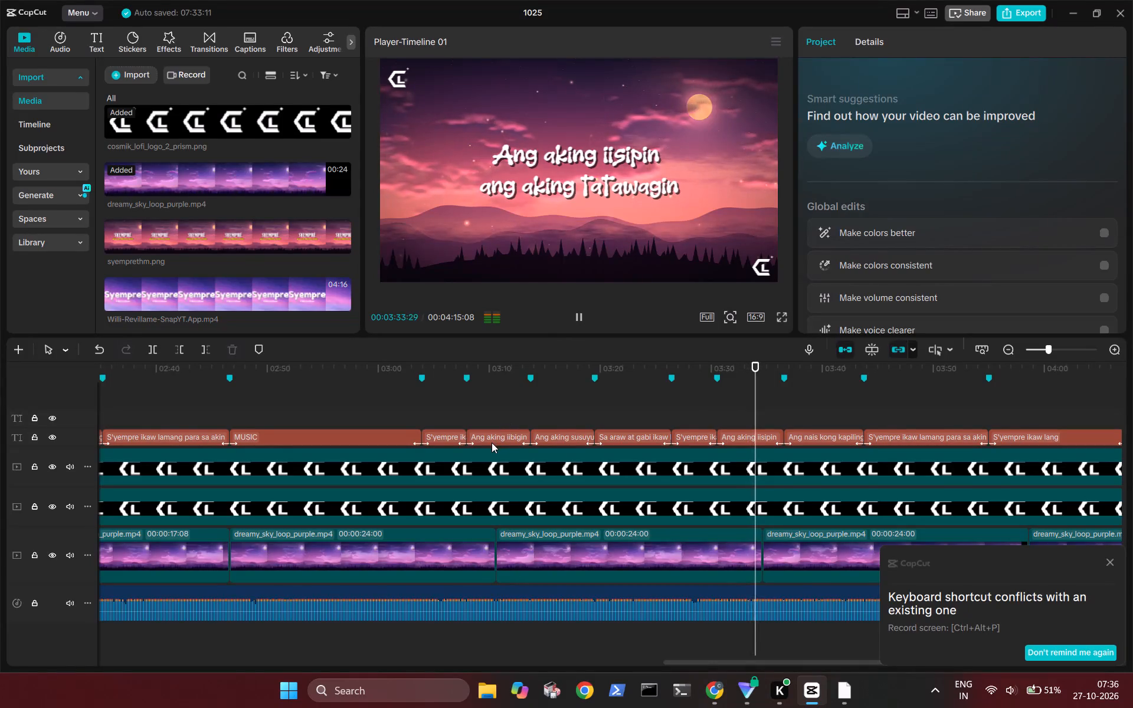
# Examine the remaining lyric text clips through the end of the timeline while the video plays.
pyautogui.hscroll(-1, 492, 444)
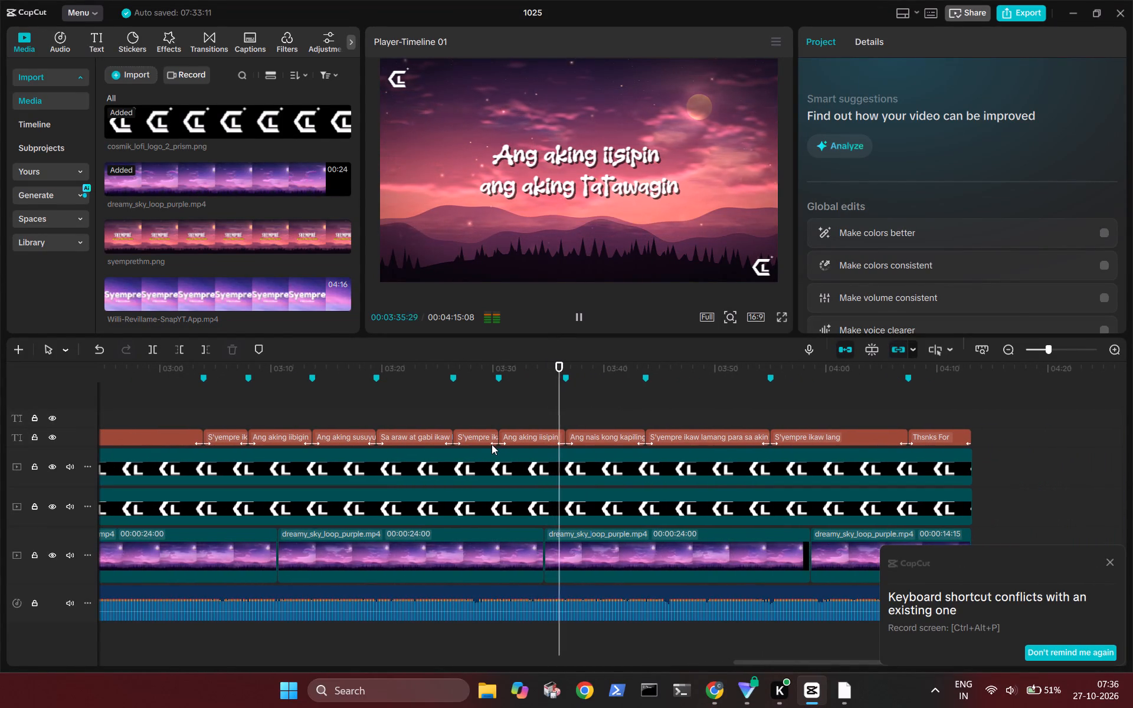
pyautogui.hscroll(-1, 492, 444)
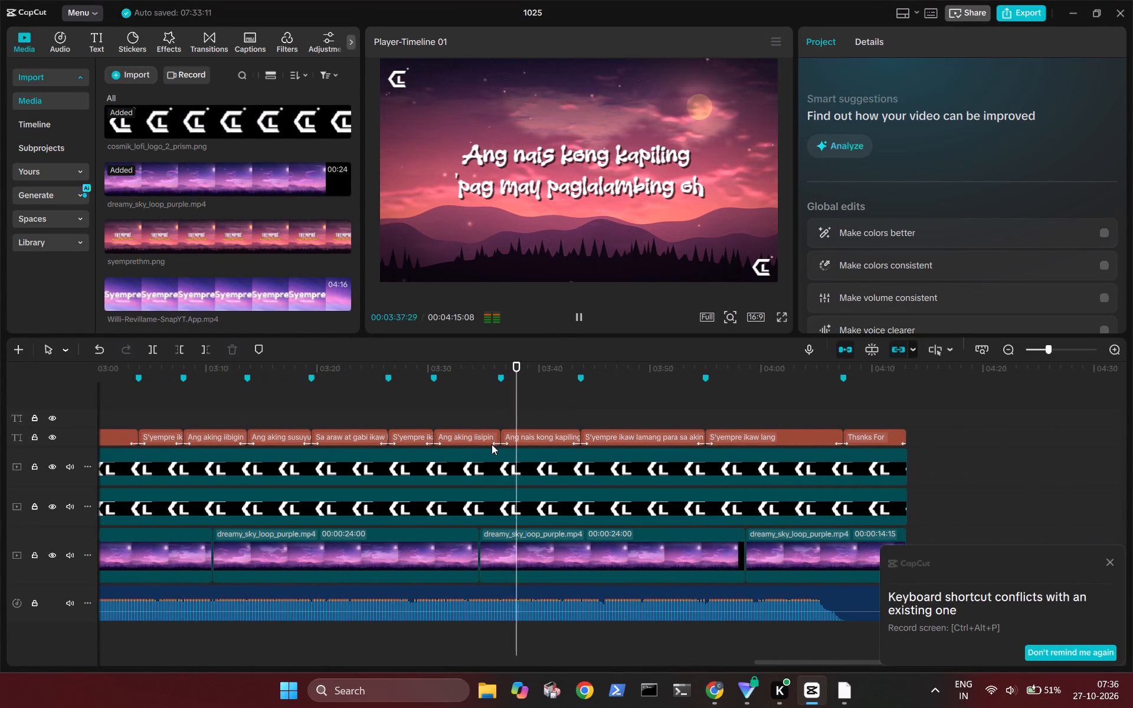
pyautogui.hscroll(-1, 492, 444)
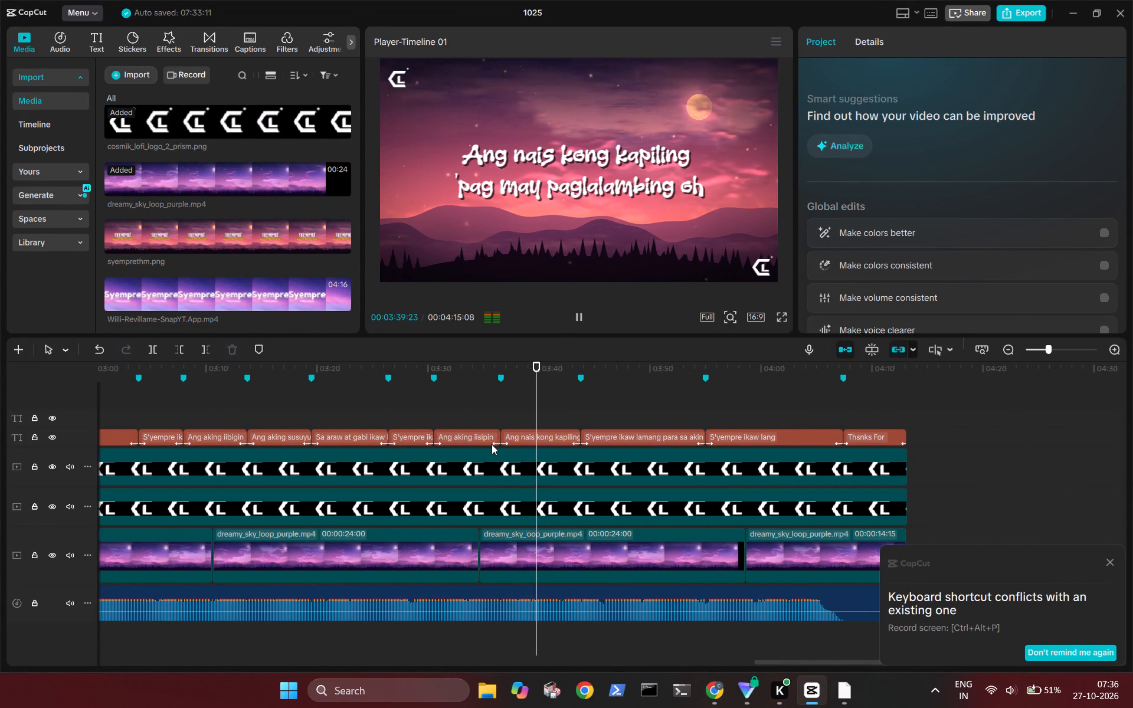
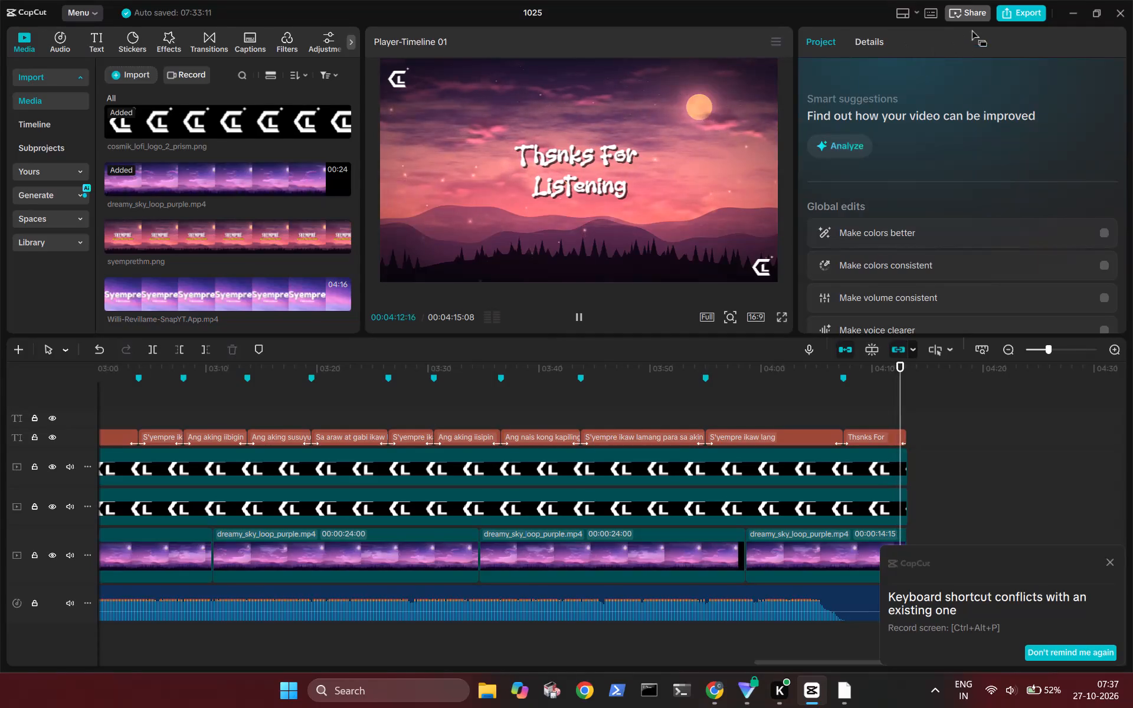
# Export the finished video under the name symprevdf, keeping the 1080P, H.264, mp4, 30fps settings.
pyautogui.click(1013, 10)
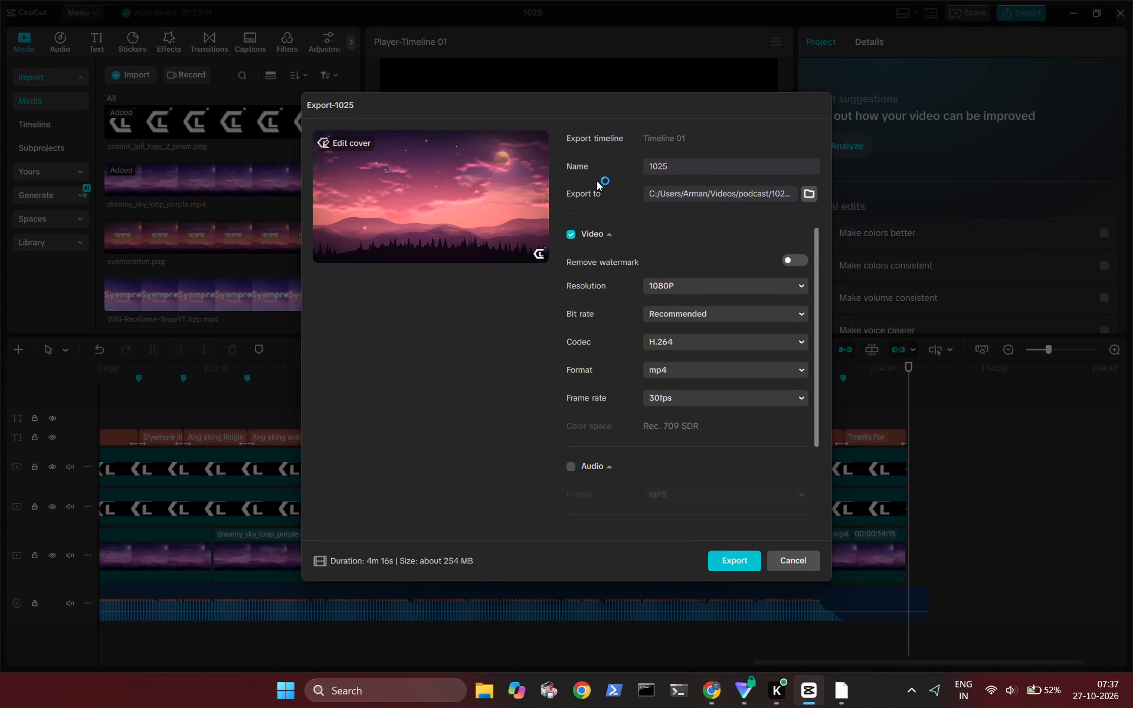
pyautogui.click(680, 162)
pyautogui.press('BackSpace')
pyautogui.press('BackSpace')
pyautogui.press('BackSpace')
pyautogui.press('BackSpace')
pyautogui.write('sy')
pyautogui.write('mpre')
pyautogui.write('vdf')
pyautogui.press('Return')
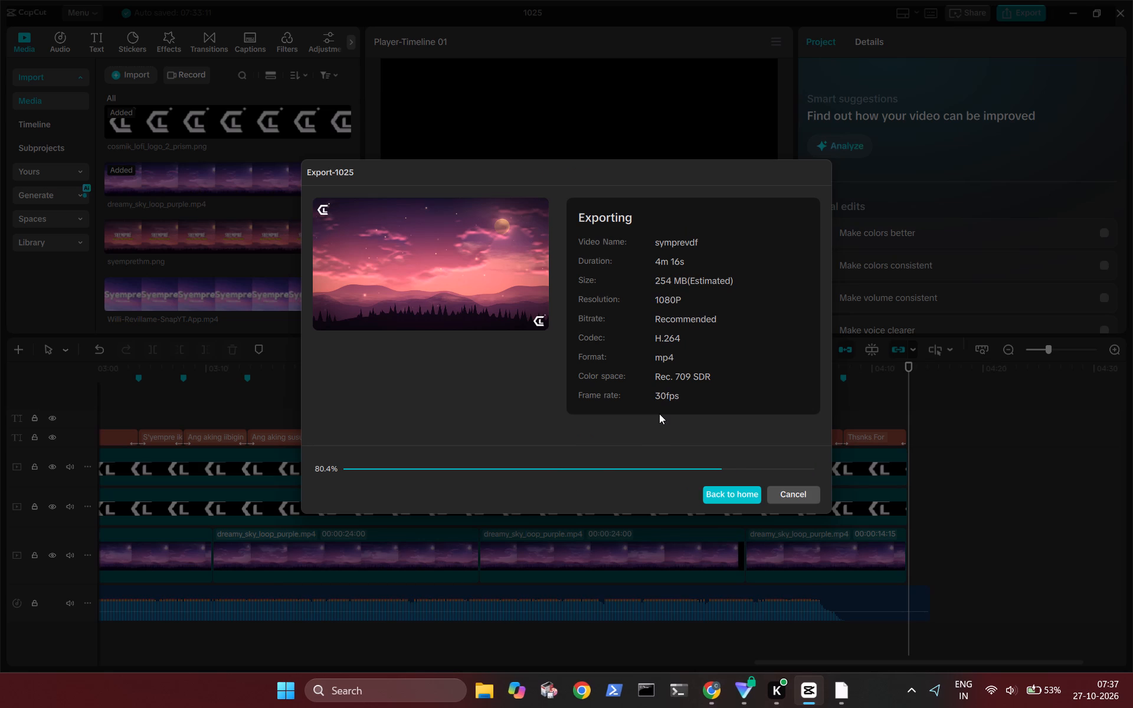
# Switch to Chrome and look through the Liked videos list on YouTube.
pyautogui.click(711, 696)
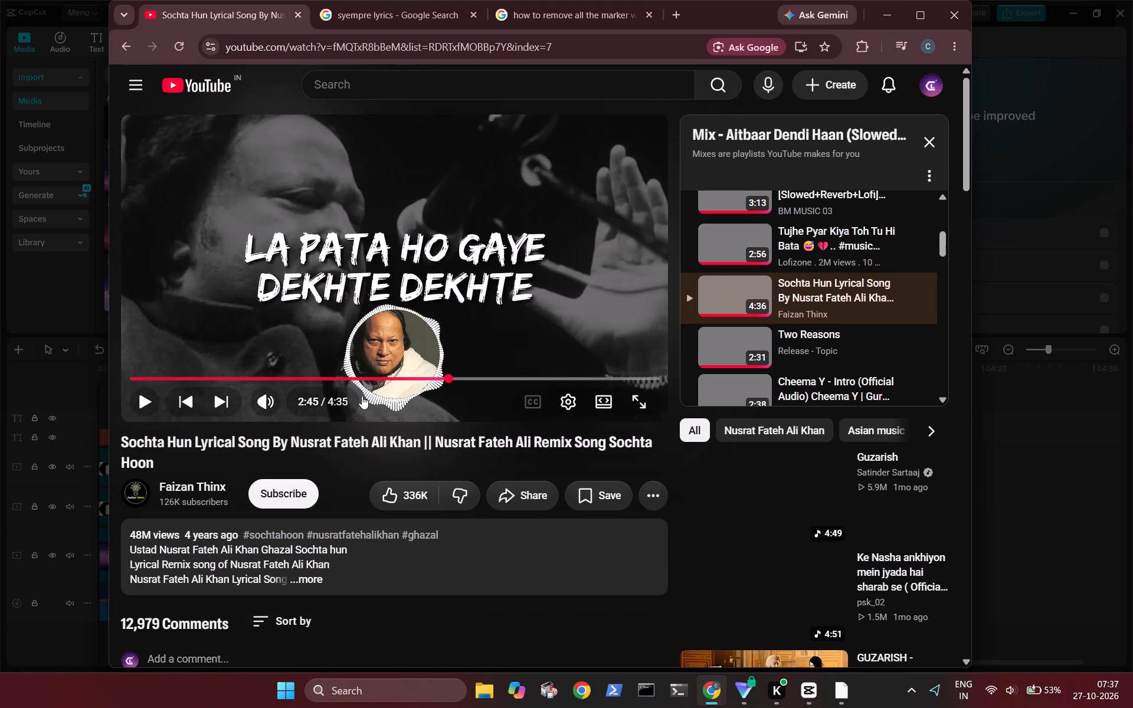
pyautogui.click(131, 84)
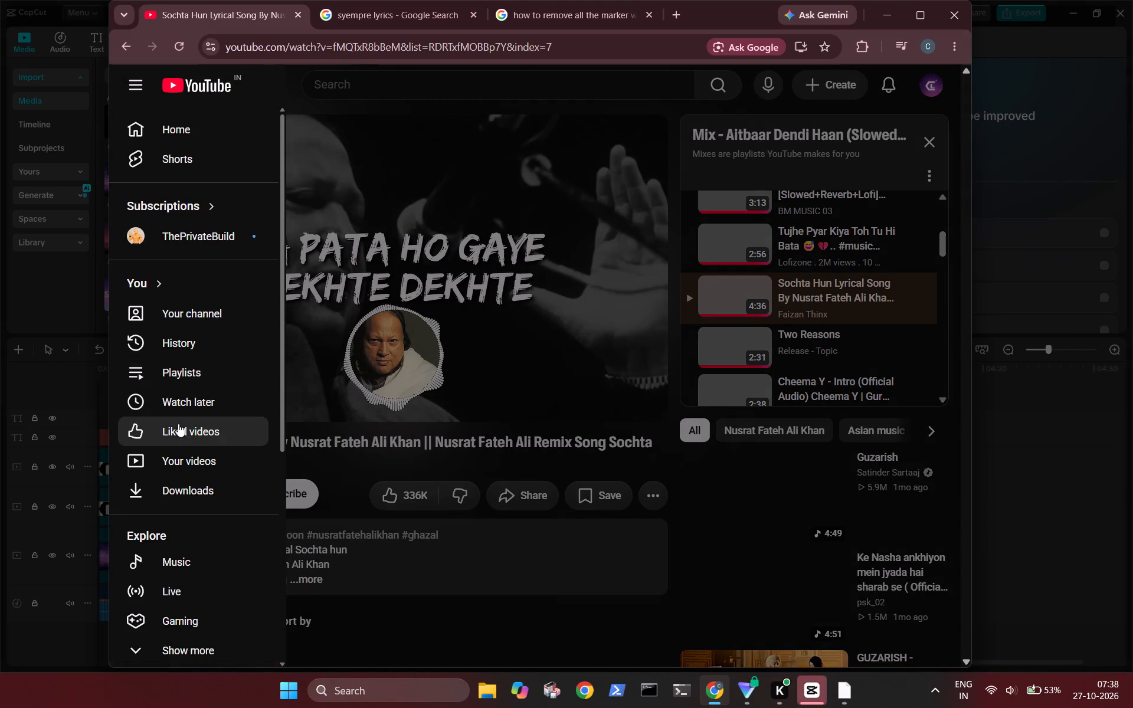
pyautogui.click(179, 431)
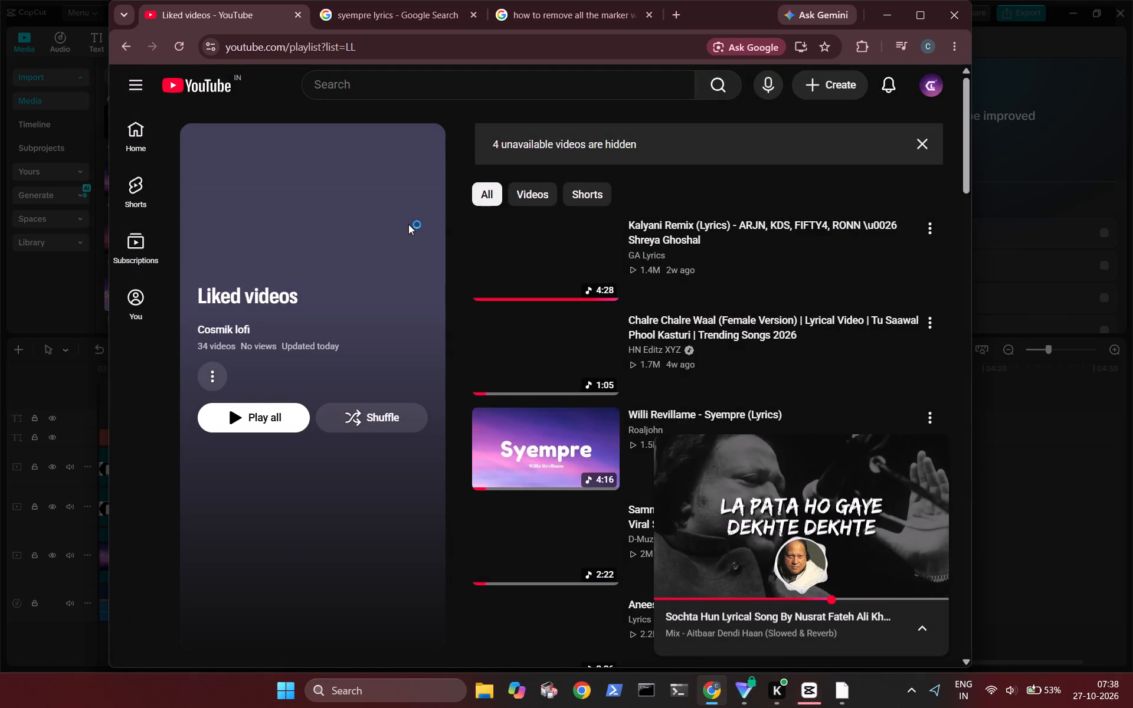
pyautogui.scroll(-4, 495, 372)
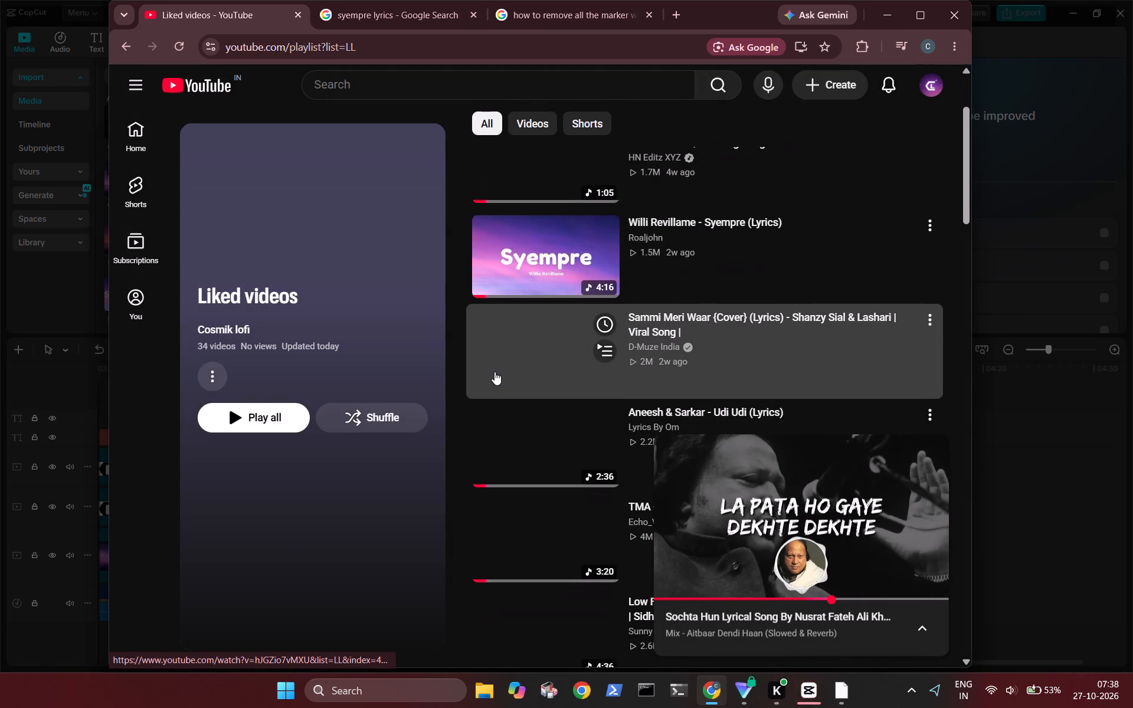
# Return to CapCut and close the export window without sharing the video.
pyautogui.click(1057, 145)
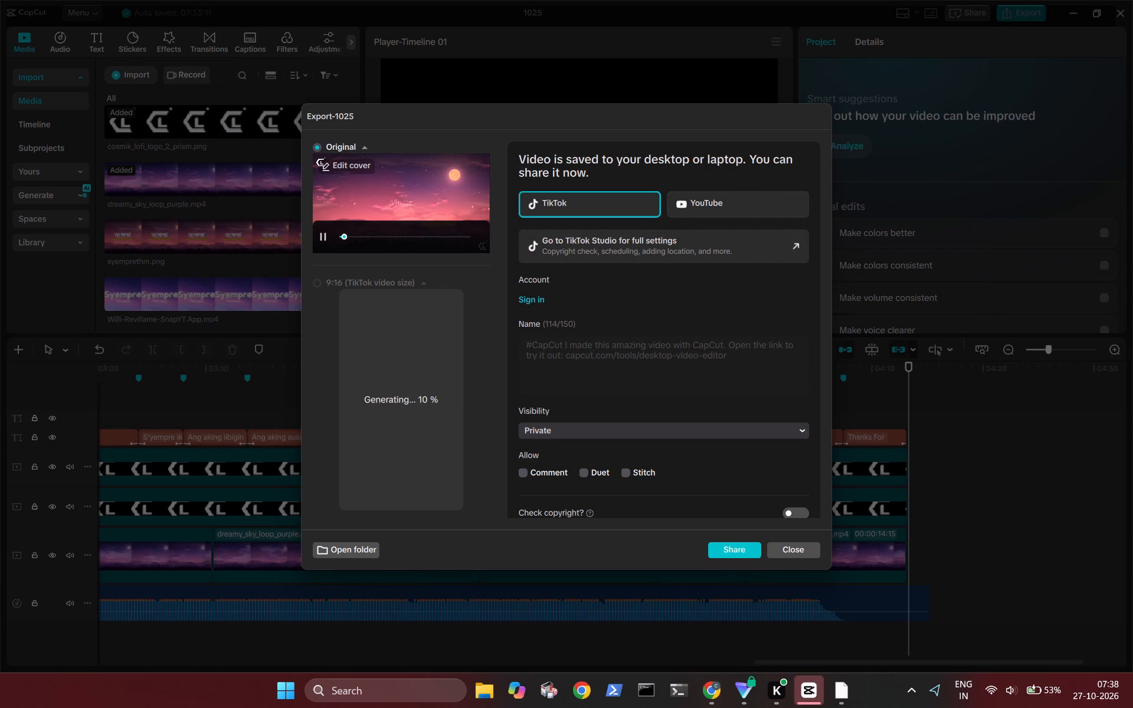
pyautogui.click(782, 550)
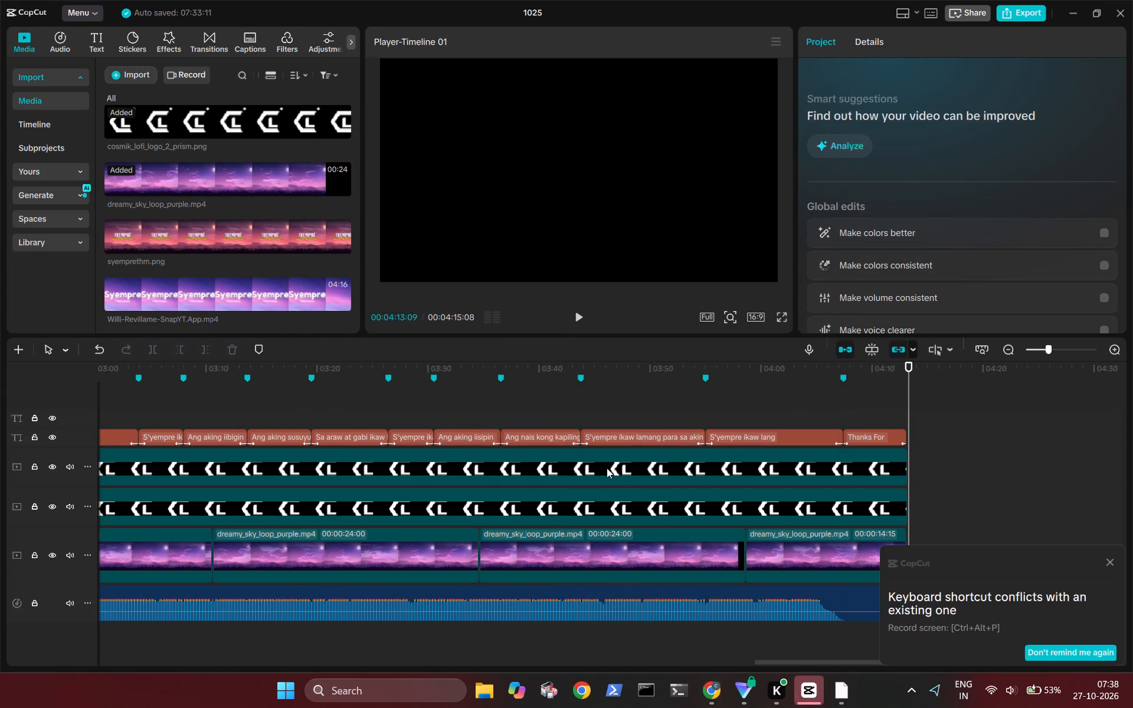
# Delete the song's audio clip from the timeline.
pyautogui.hscroll(1, 607, 468)
pyautogui.keyDown('ctrl'); pyautogui.scroll(-1, 607, 468); pyautogui.keyUp('ctrl')
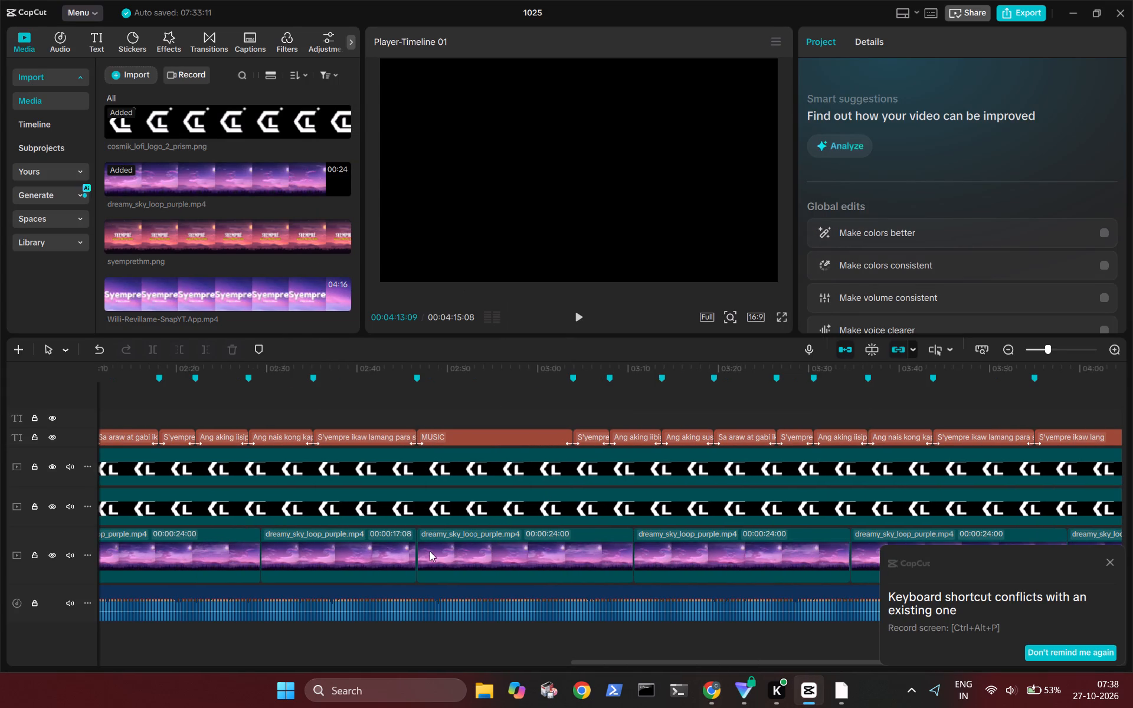
pyautogui.click(408, 589)
pyautogui.press('BackSpace')
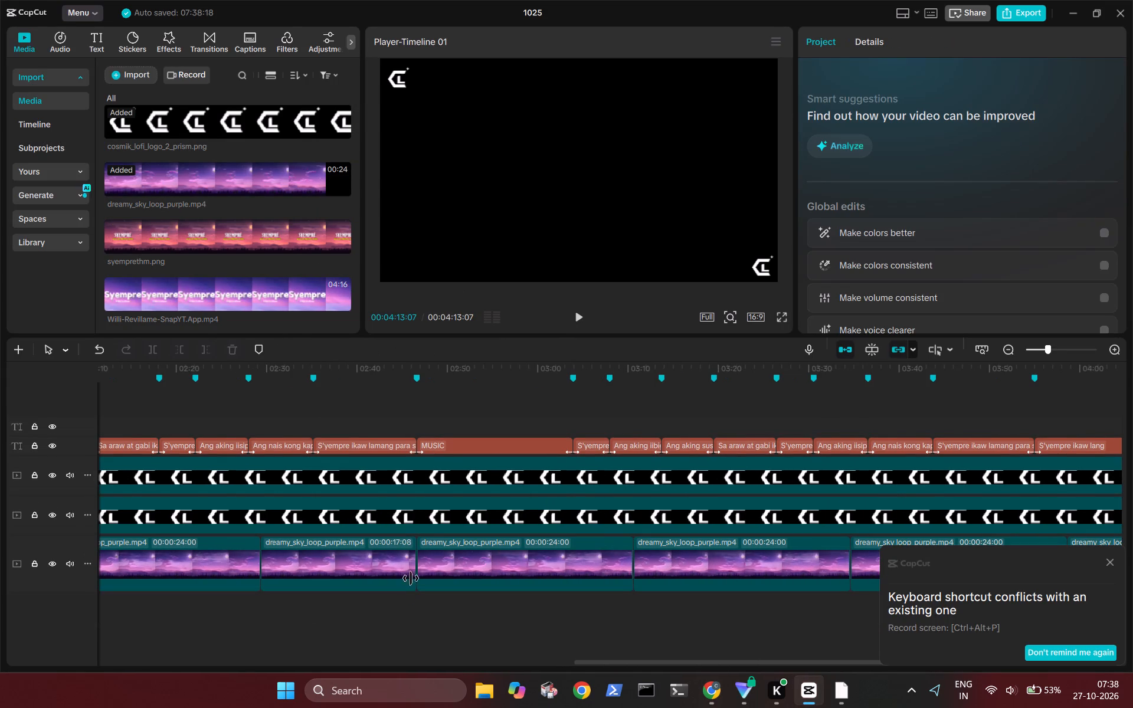
# Delete all lyric text clips from "Lagi mong" through the closing "Thanks For Listening" clip, keeping the intro titles and first Music text.
pyautogui.hscroll(5, 428, 530)
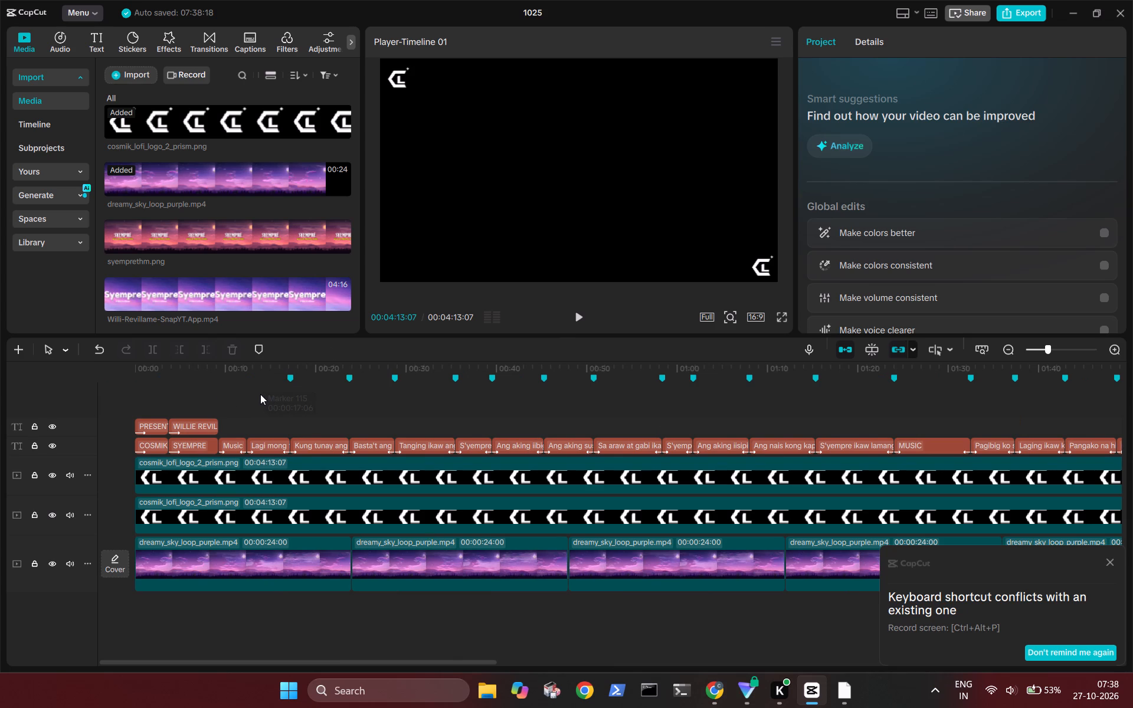
pyautogui.moveTo(260, 394); pyautogui.dragTo(351, 428)
pyautogui.moveTo(351, 428); pyautogui.dragTo(628, 442)
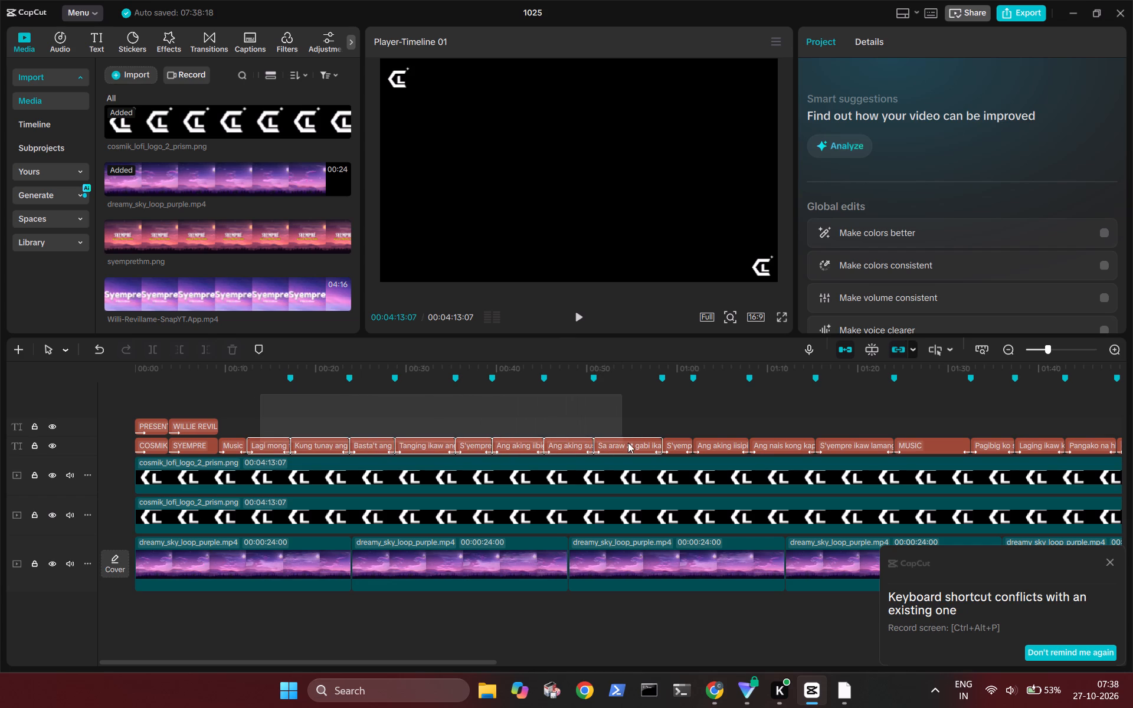
pyautogui.moveTo(628, 442); pyautogui.dragTo(877, 442)
pyautogui.moveTo(877, 442); pyautogui.dragTo(1127, 442)
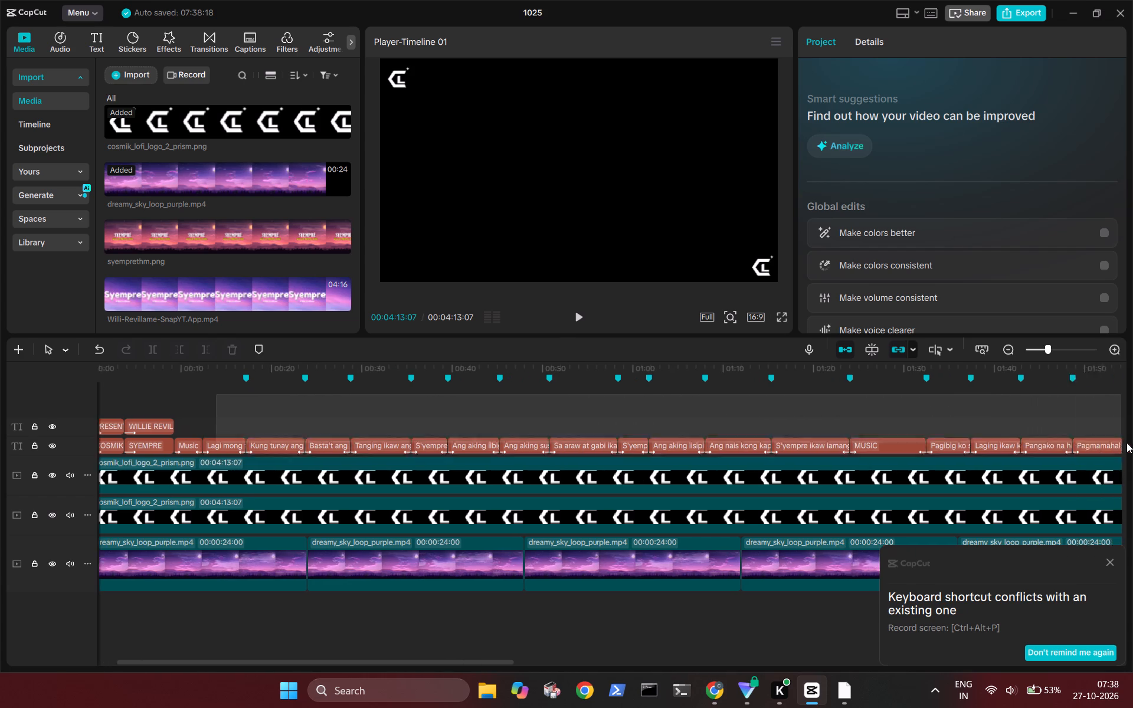
pyautogui.moveTo(1127, 442); pyautogui.dragTo(1082, 448)
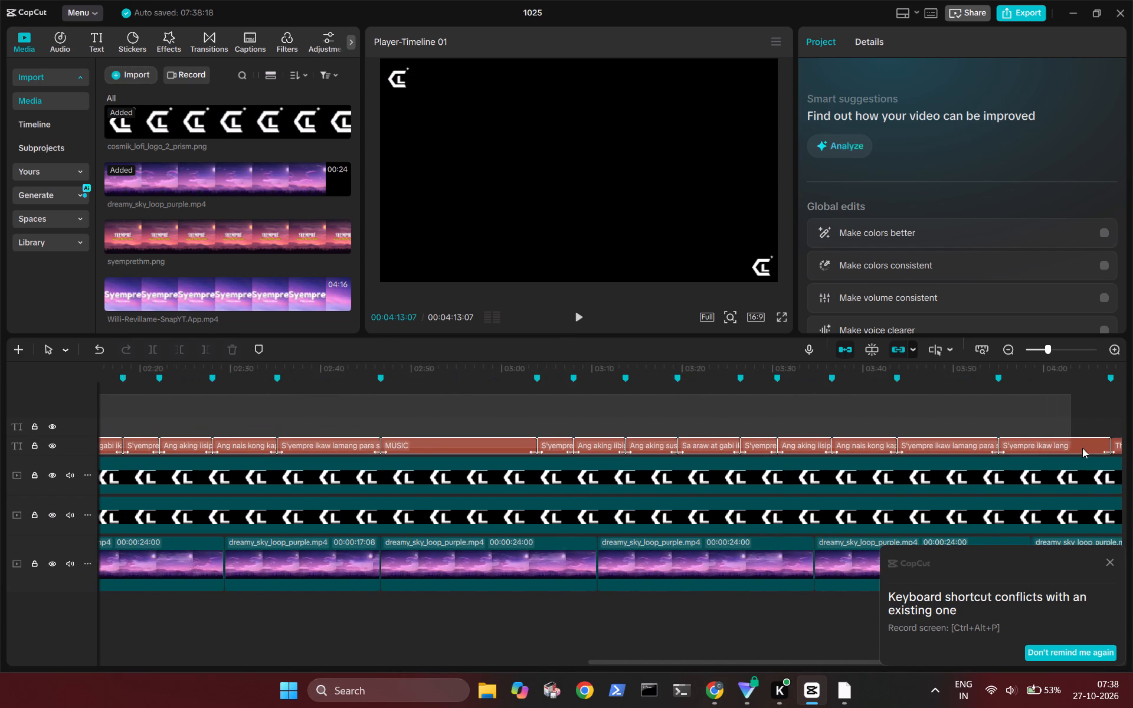
pyautogui.moveTo(1082, 448); pyautogui.dragTo(1132, 444)
pyautogui.press('BackSpace')
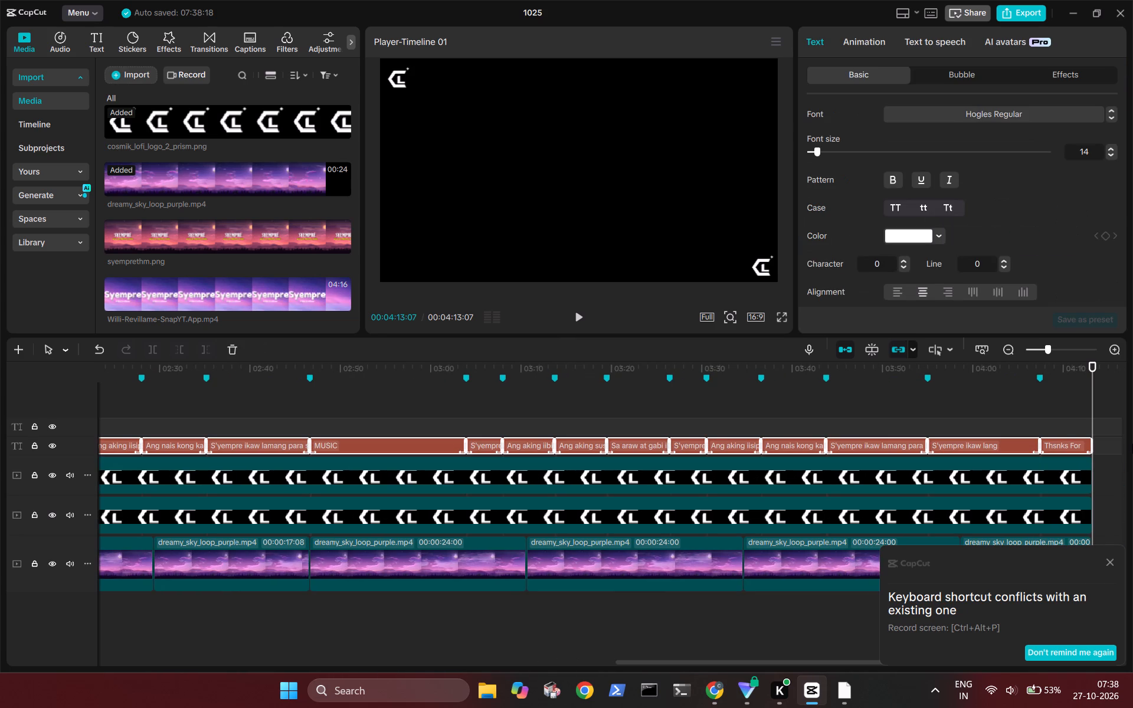
# Set the first dreamy_sky_loop_purple background clip's Temp adjustment to 16 and apply it to all clips.
pyautogui.hscroll(4, 883, 453)
pyautogui.keyDown('ctrl'); pyautogui.scroll(-1, 883, 453); pyautogui.keyUp('ctrl')
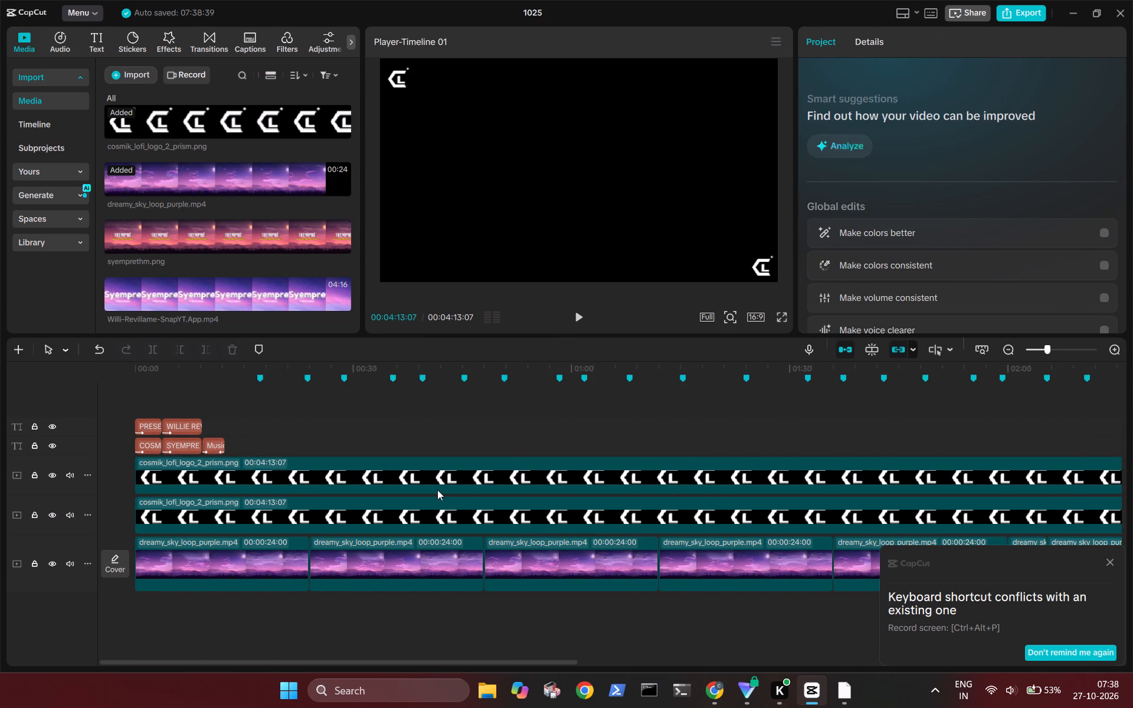
pyautogui.click(270, 568)
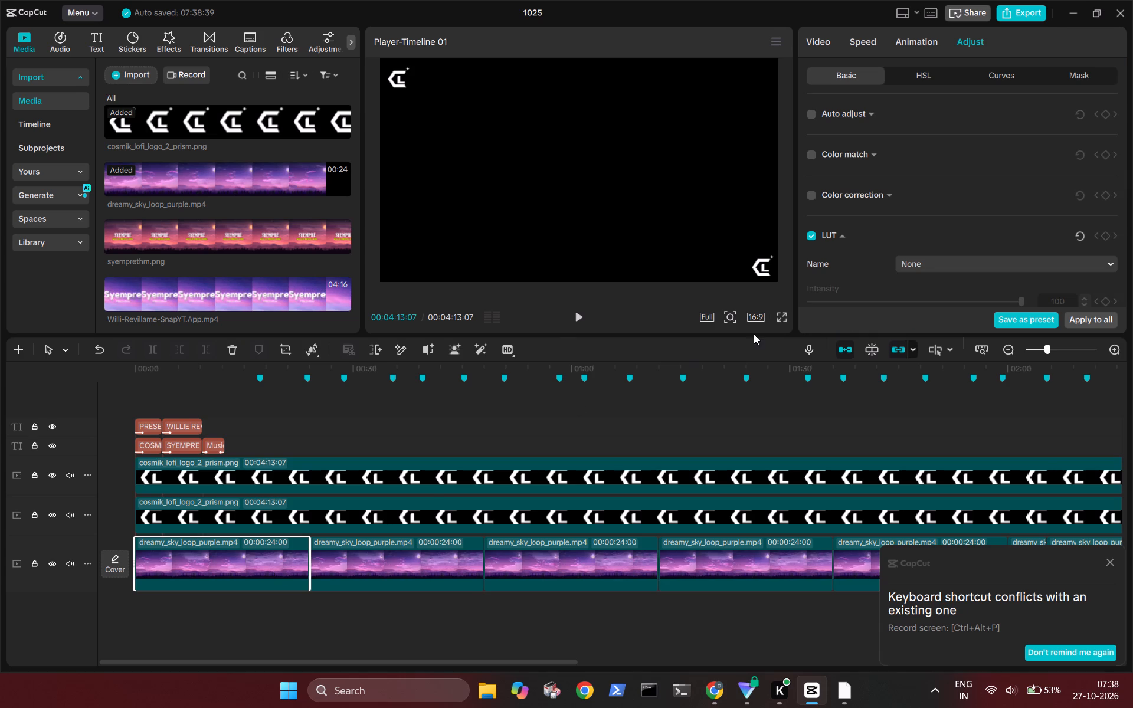
pyautogui.scroll(-1, 961, 263)
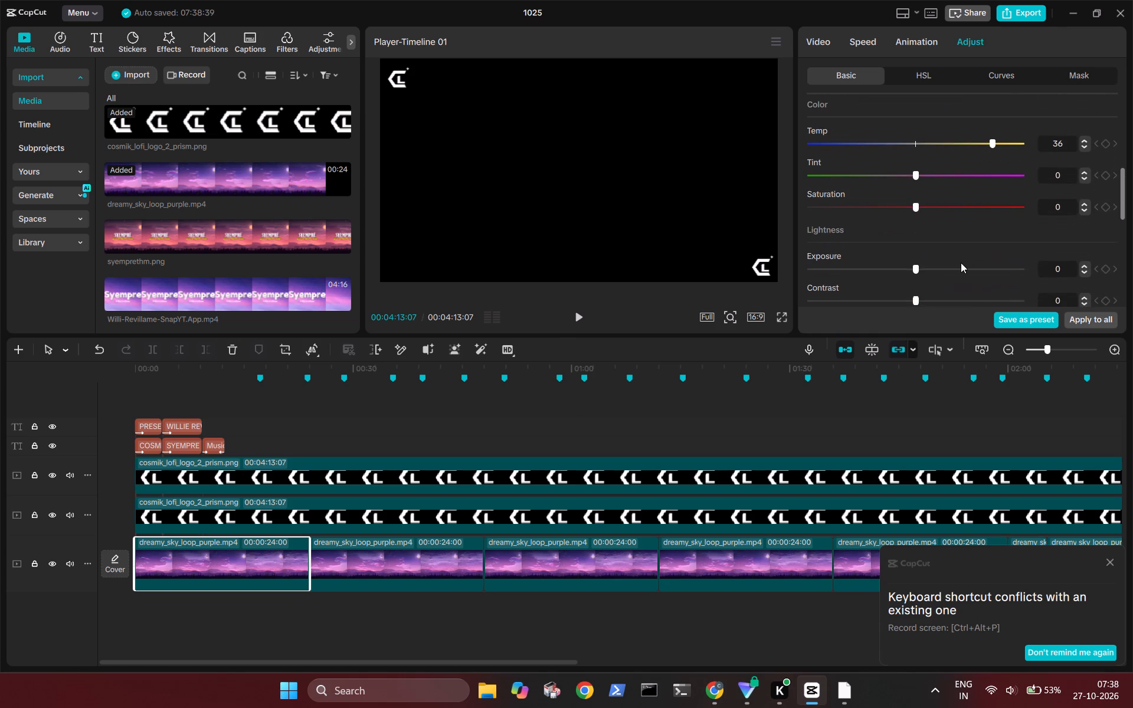
pyautogui.click(232, 412)
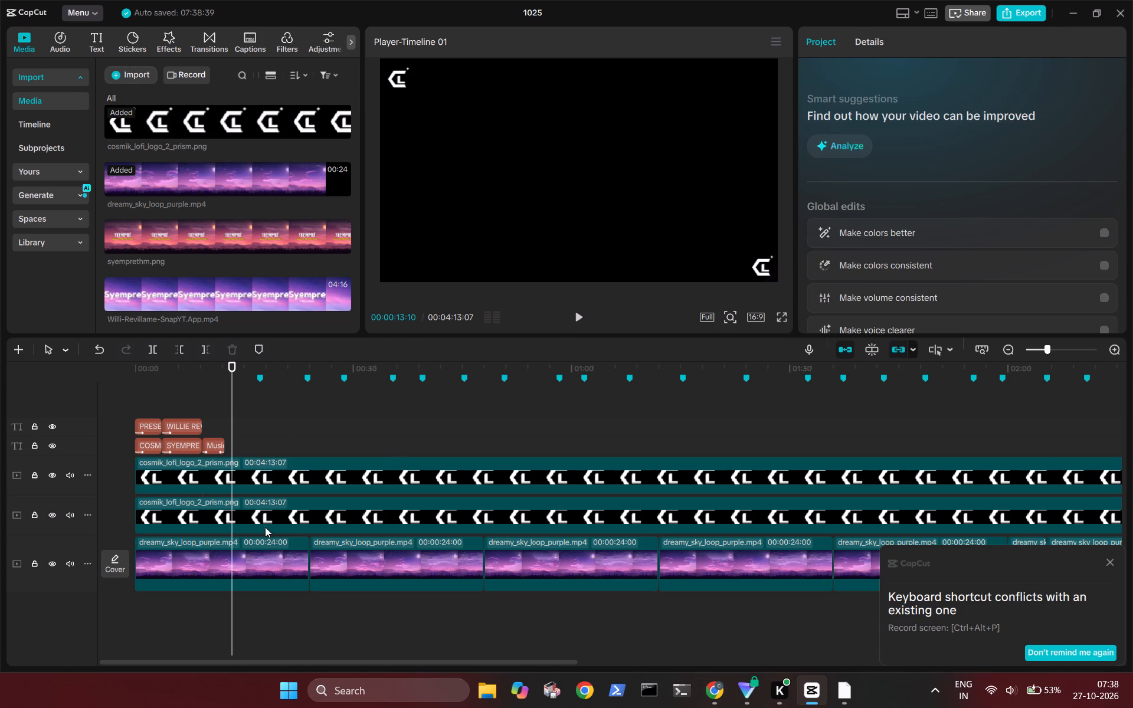
pyautogui.click(242, 572)
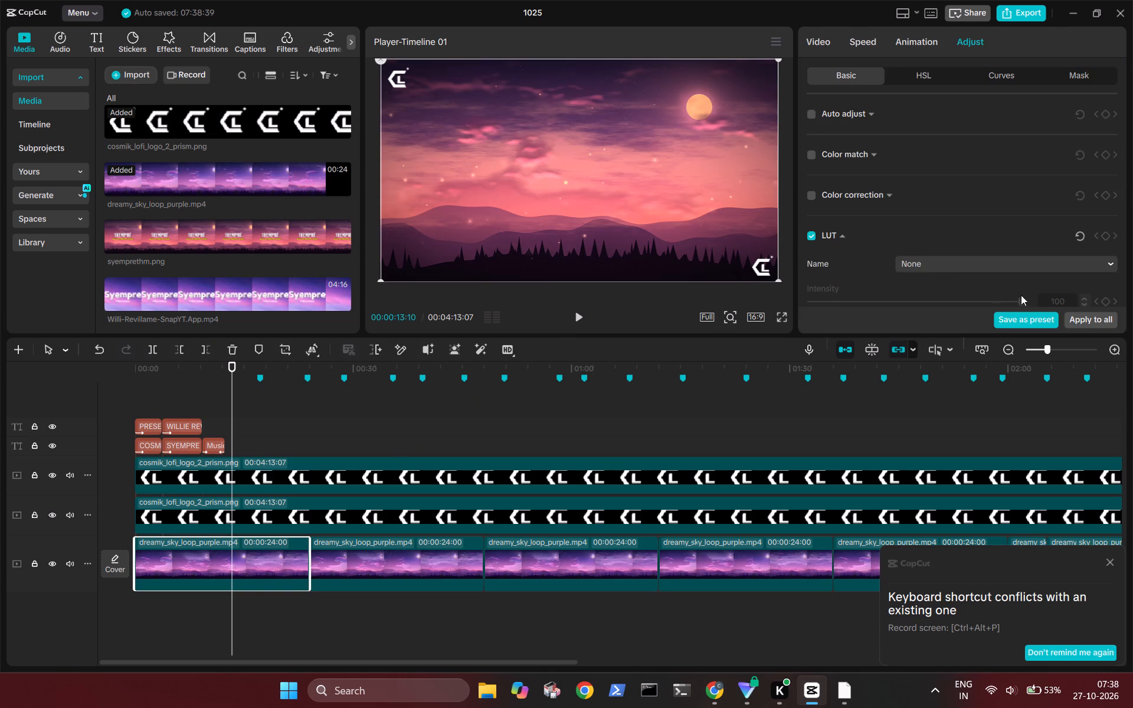
pyautogui.scroll(-2, 927, 198)
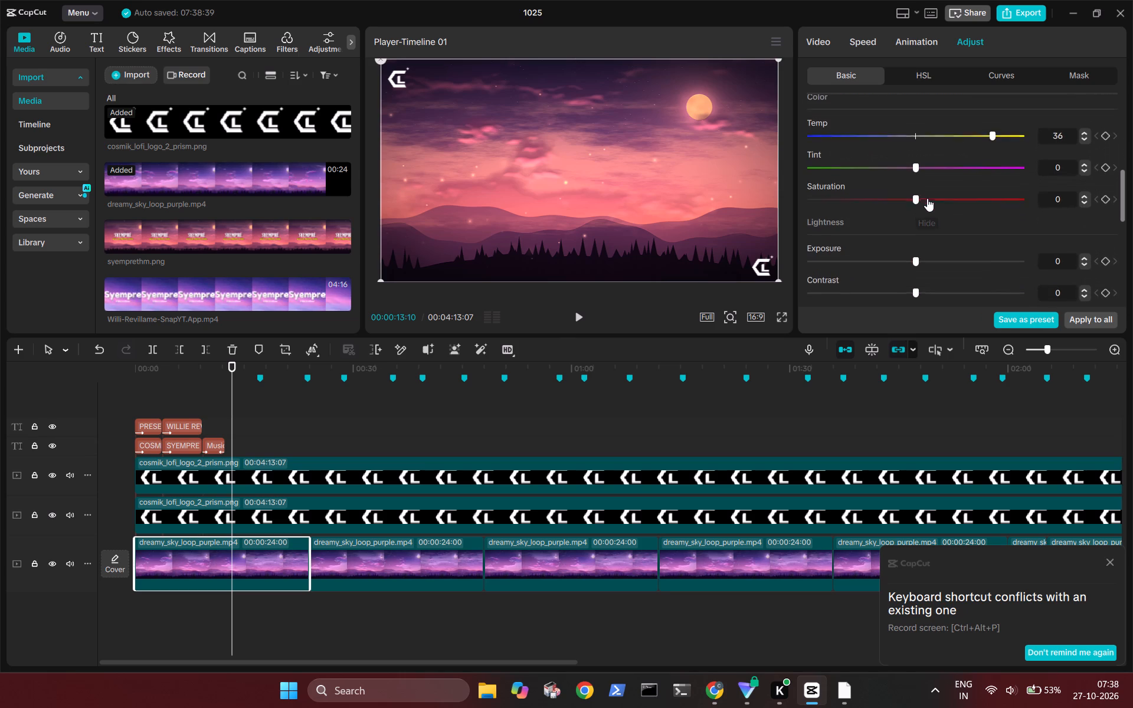
pyautogui.scroll(-1, 927, 198)
pyautogui.scroll(3, 927, 198)
pyautogui.scroll(-1, 956, 225)
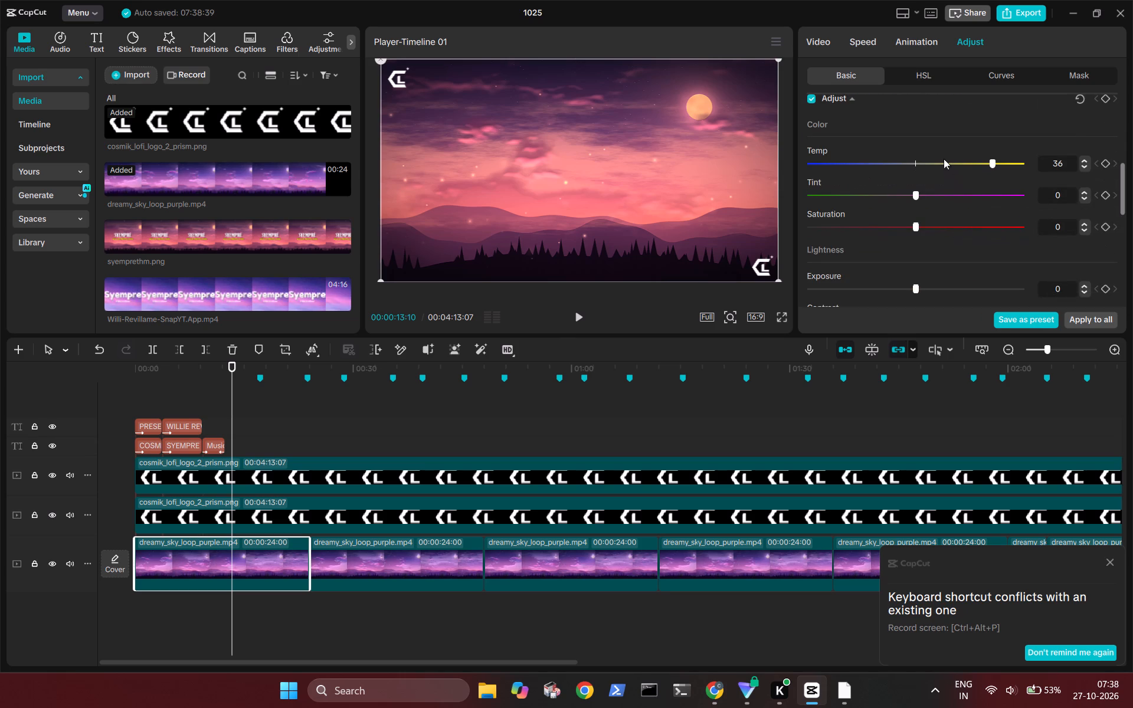
pyautogui.moveTo(993, 163); pyautogui.dragTo(1011, 165)
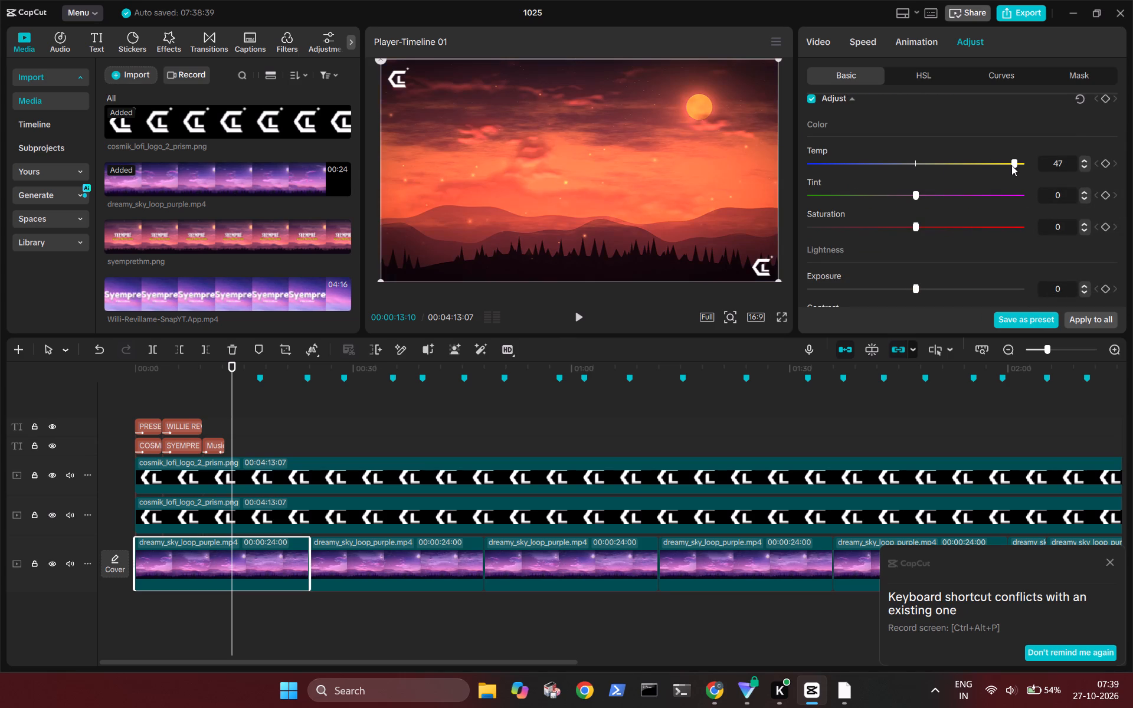
pyautogui.moveTo(1011, 165); pyautogui.dragTo(948, 165)
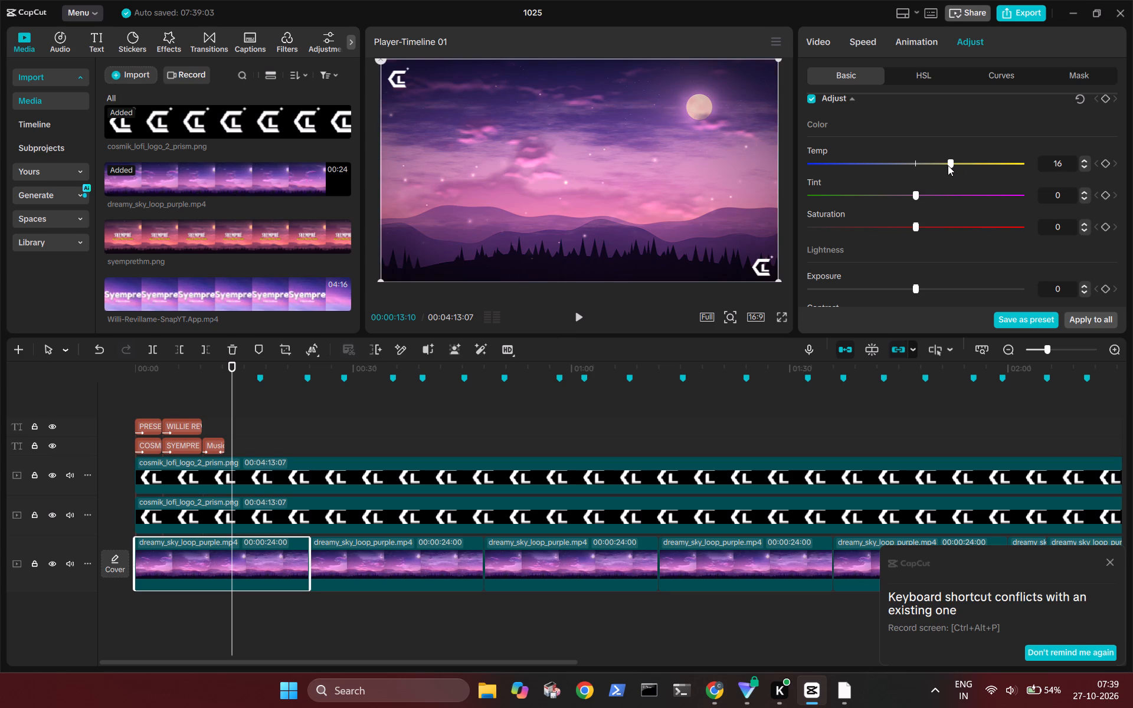
pyautogui.click(1075, 317)
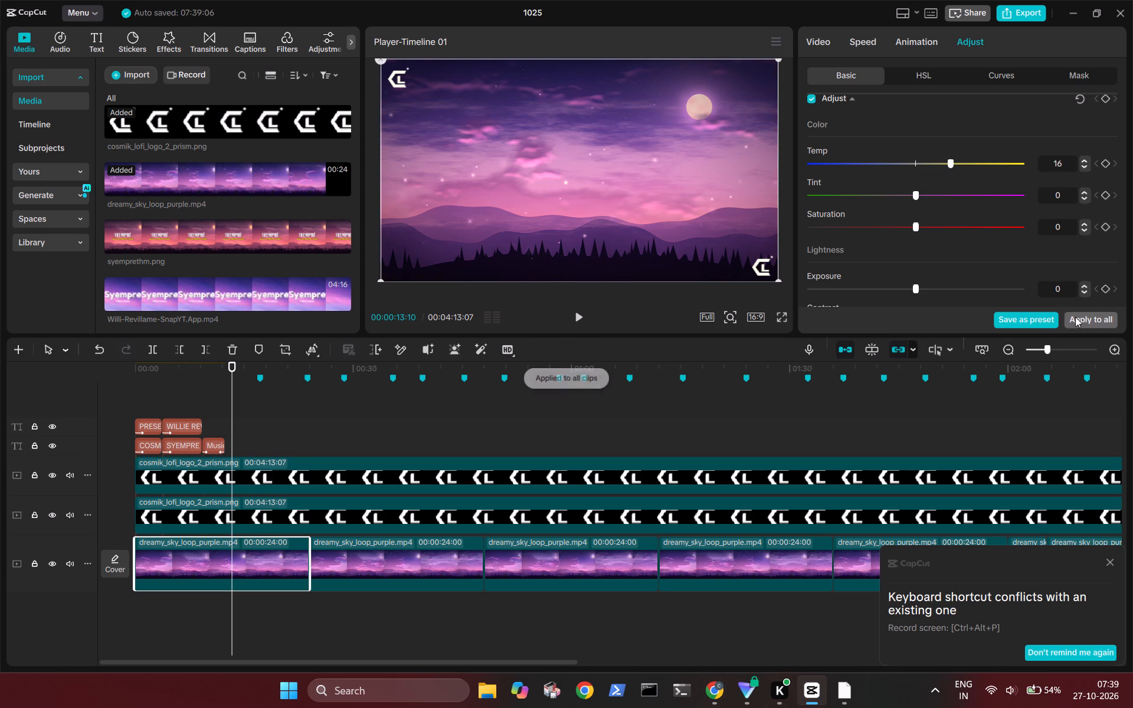
# Turn off the Adjust colour settings on both cosmik_lofi_logo overlay clips.
pyautogui.click(591, 466)
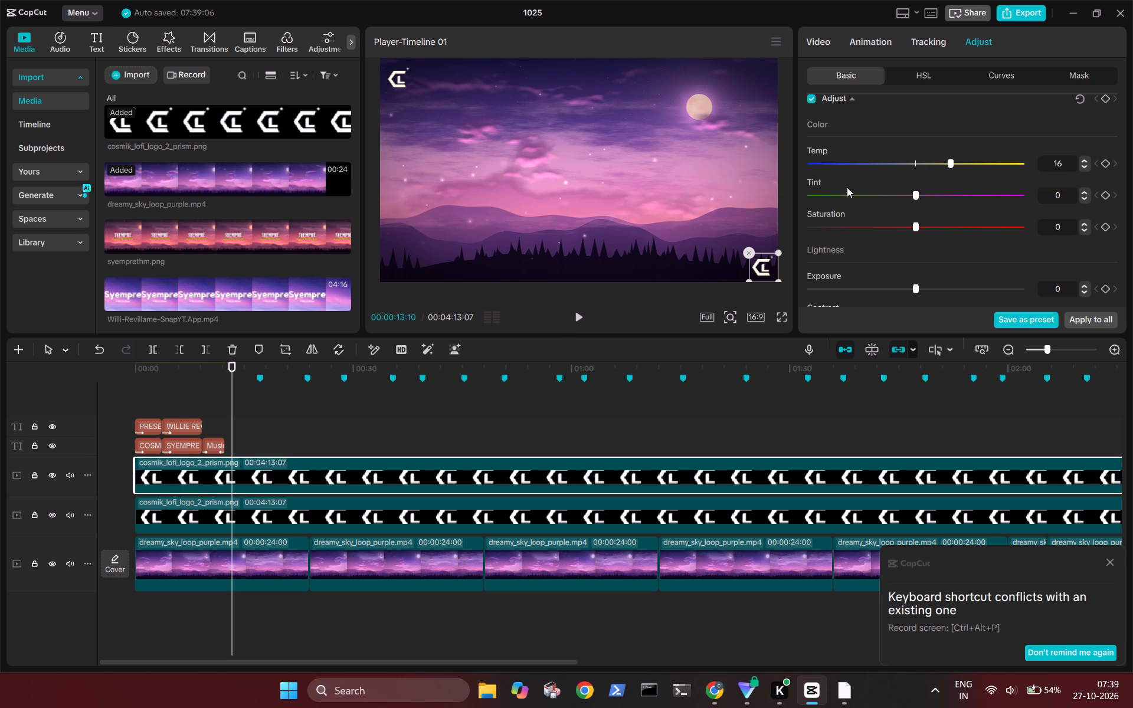
pyautogui.click(813, 95)
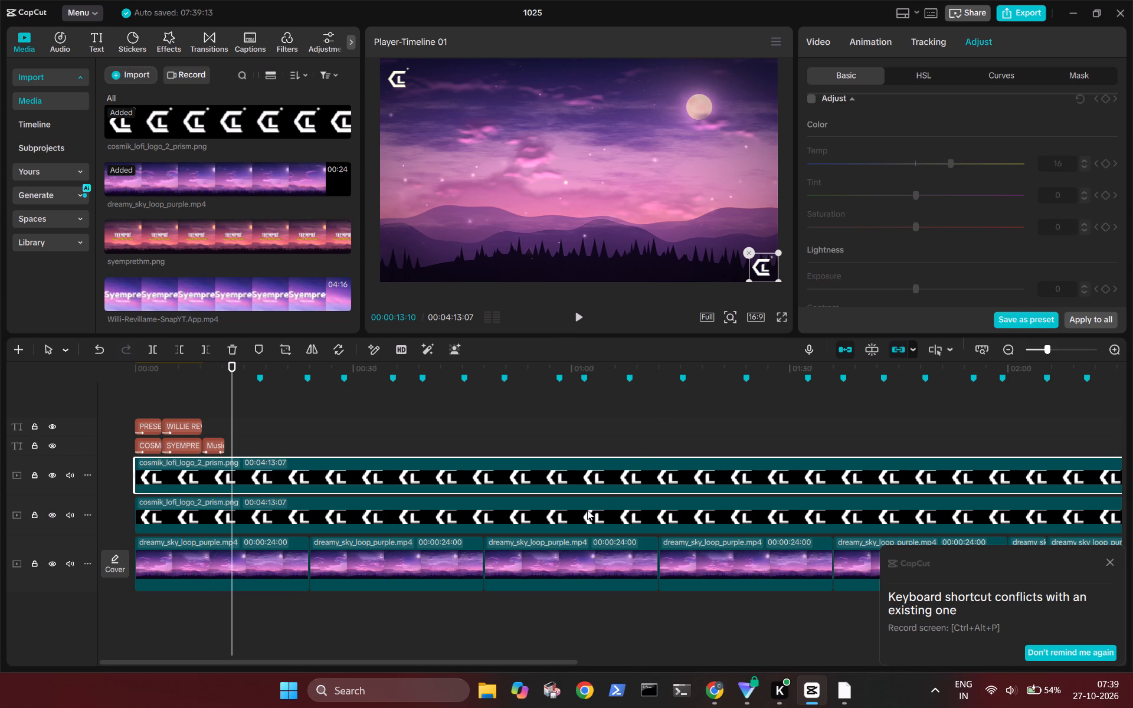
pyautogui.click(587, 510)
pyautogui.click(810, 95)
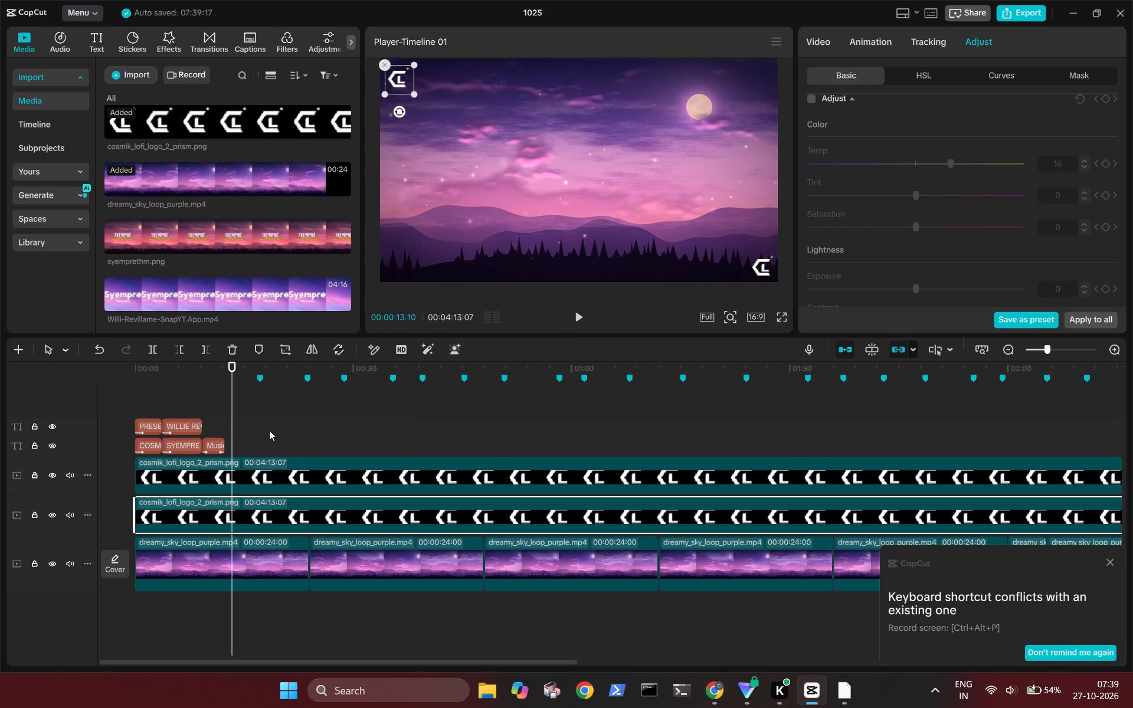
# Check the colour adjustment on the second background clip at about 00:00:40 in the preview.
pyautogui.click(393, 560)
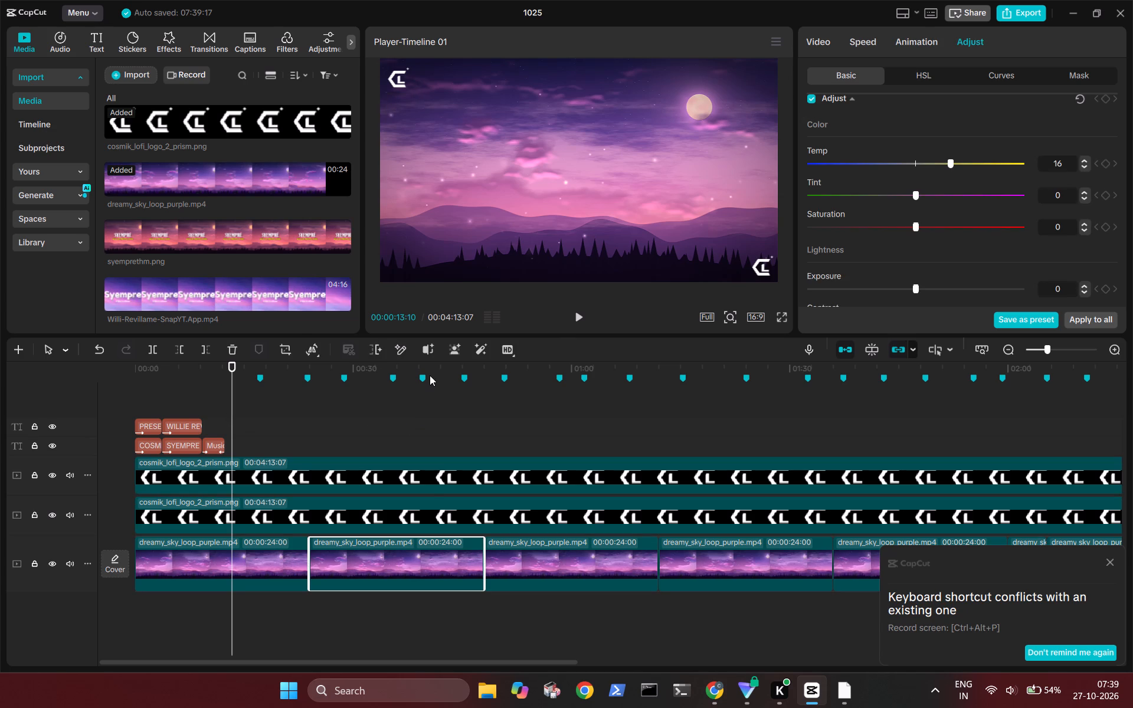
pyautogui.click(430, 375)
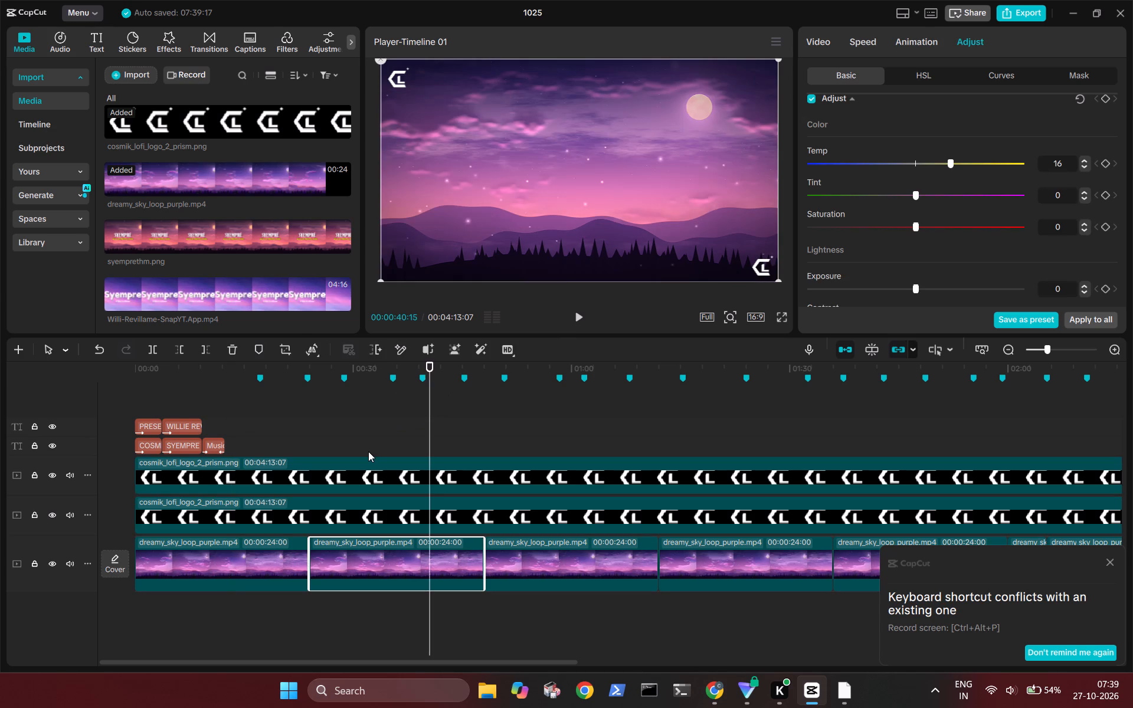
# Delete the old Willi-Revillame video and audio files and syemprethm.png from the project media.
pyautogui.scroll(-1, 308, 186)
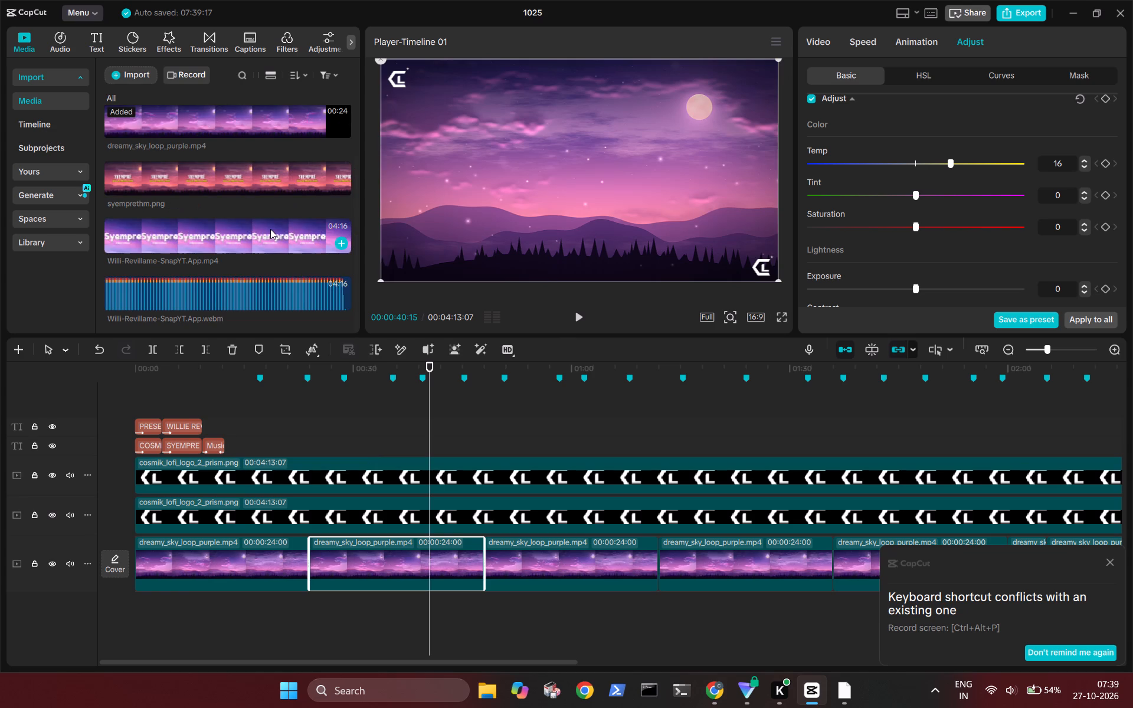
pyautogui.rightClick(270, 229)
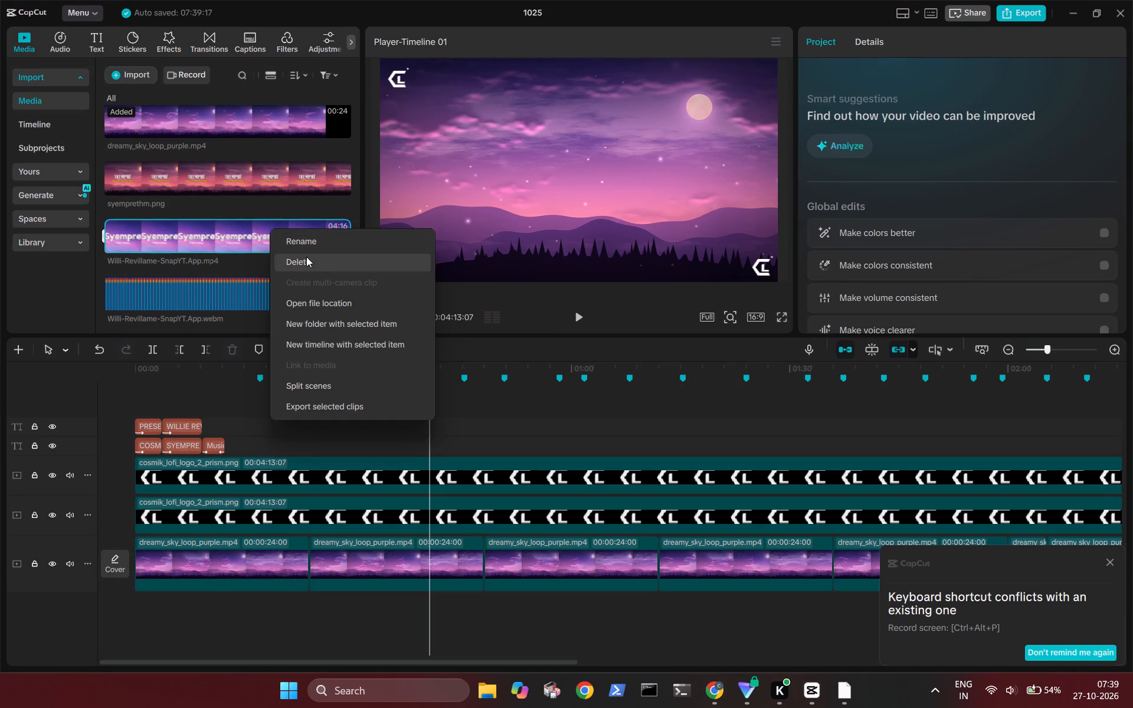
pyautogui.click(306, 257)
pyautogui.rightClick(259, 288)
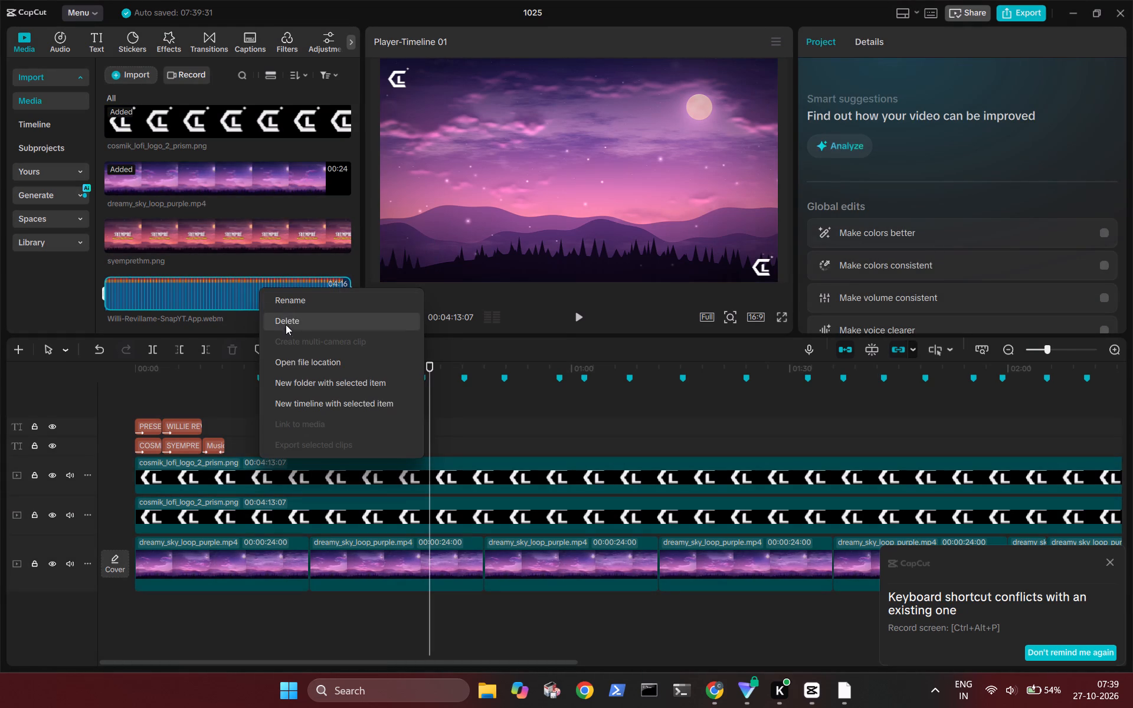
pyautogui.click(286, 317)
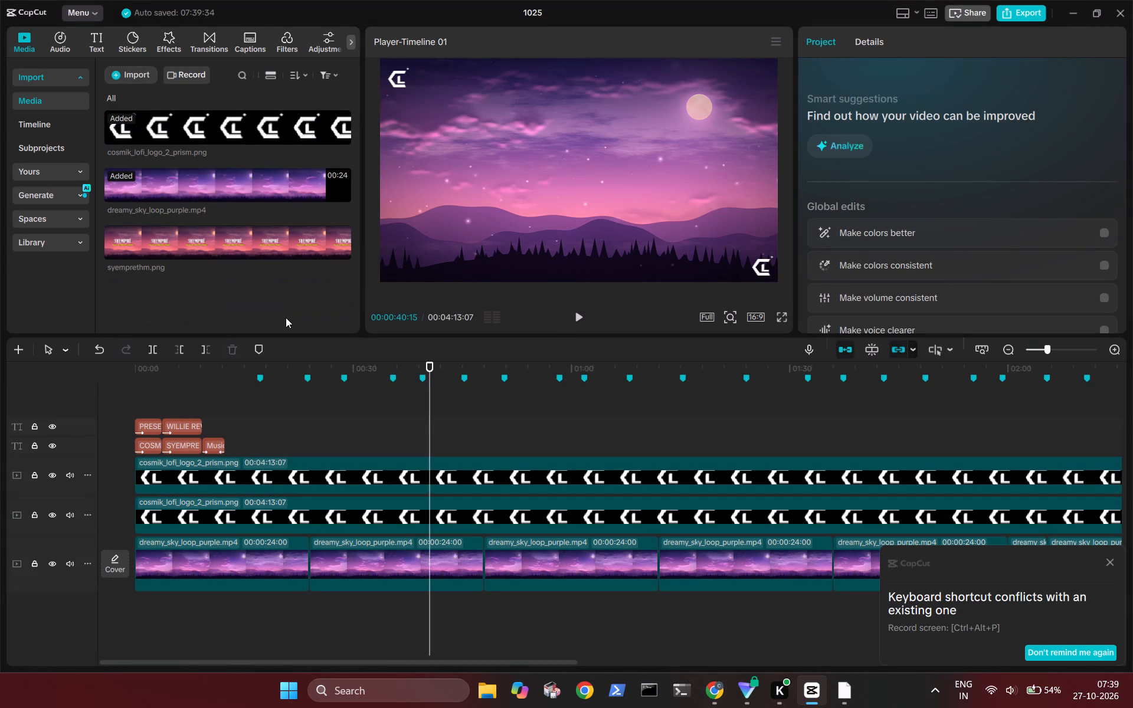
pyautogui.scroll(1, 282, 205)
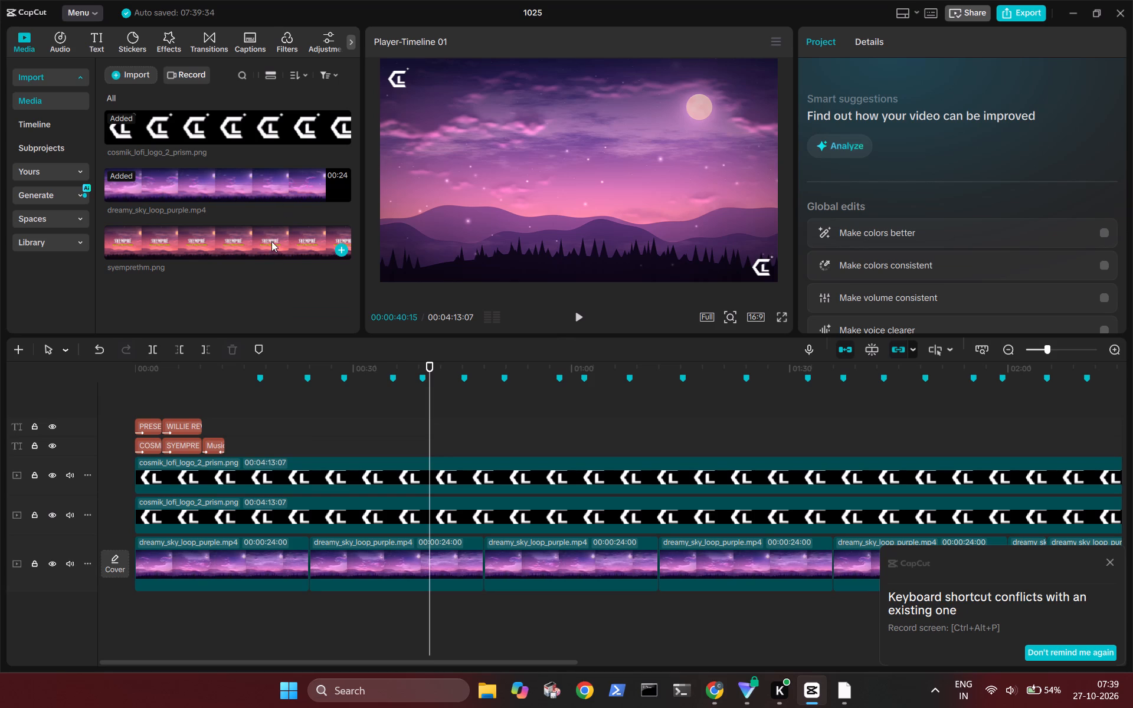
pyautogui.rightClick(268, 248)
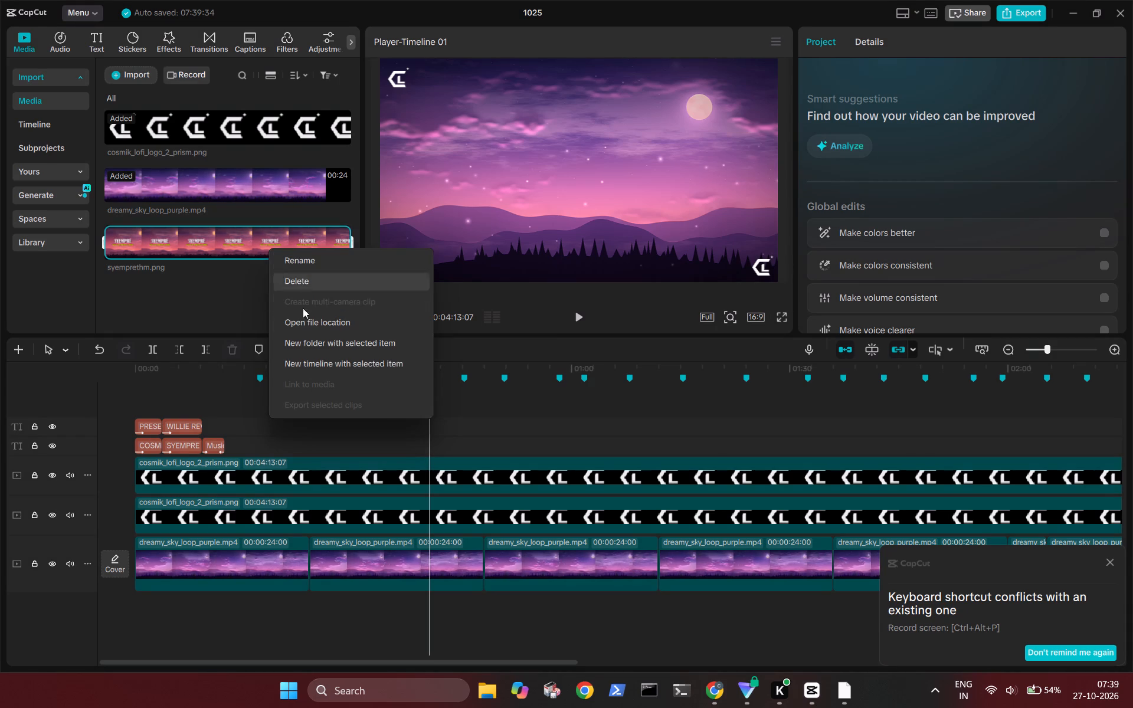
pyautogui.click(308, 277)
# Import the two Sammi-Meri-Waar-SnapYT.App files, audio and video, from the Downloads folder.
pyautogui.click(137, 67)
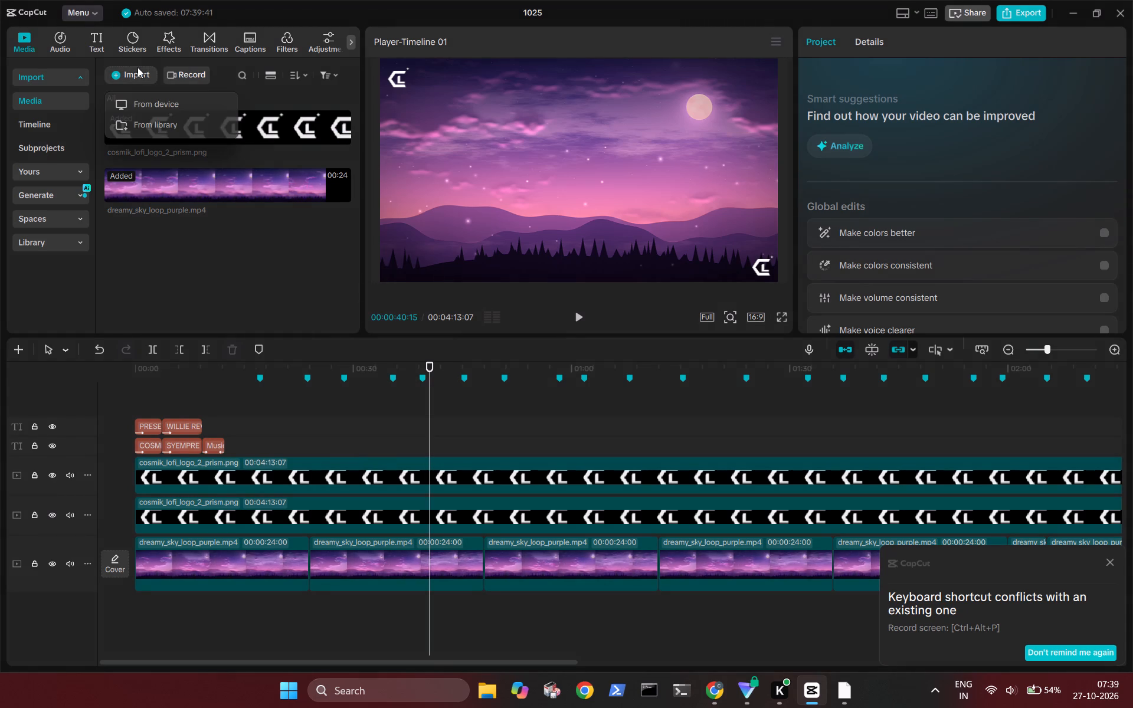
pyautogui.click(147, 107)
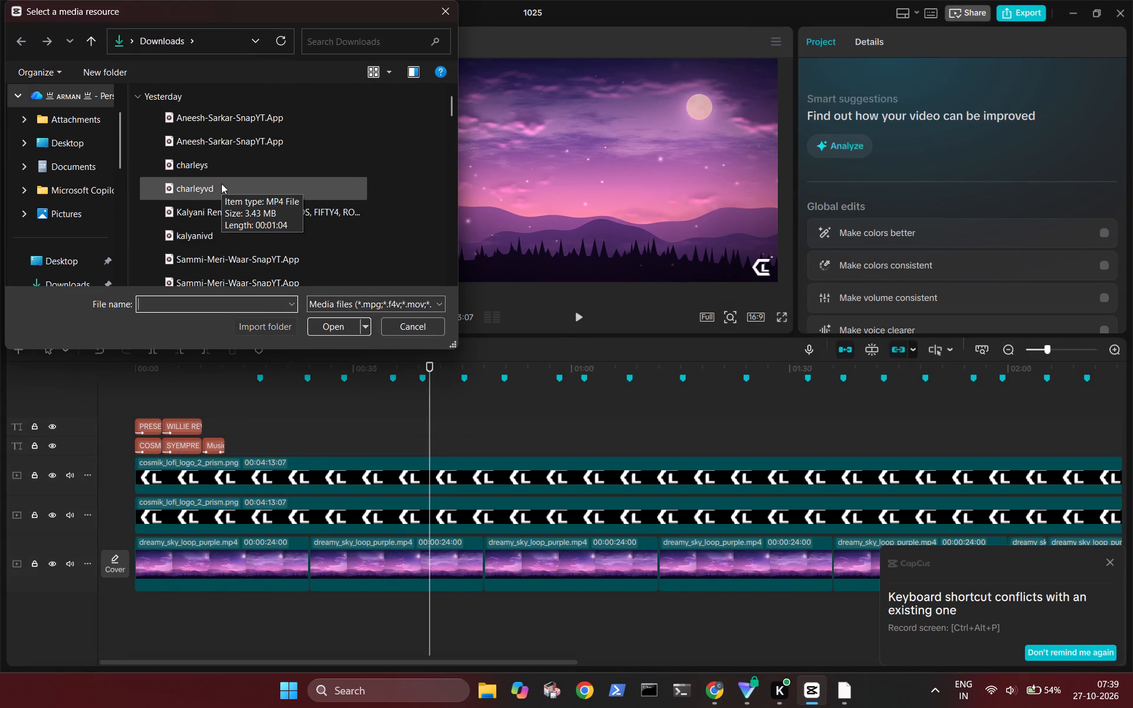
pyautogui.scroll(-1, 218, 230)
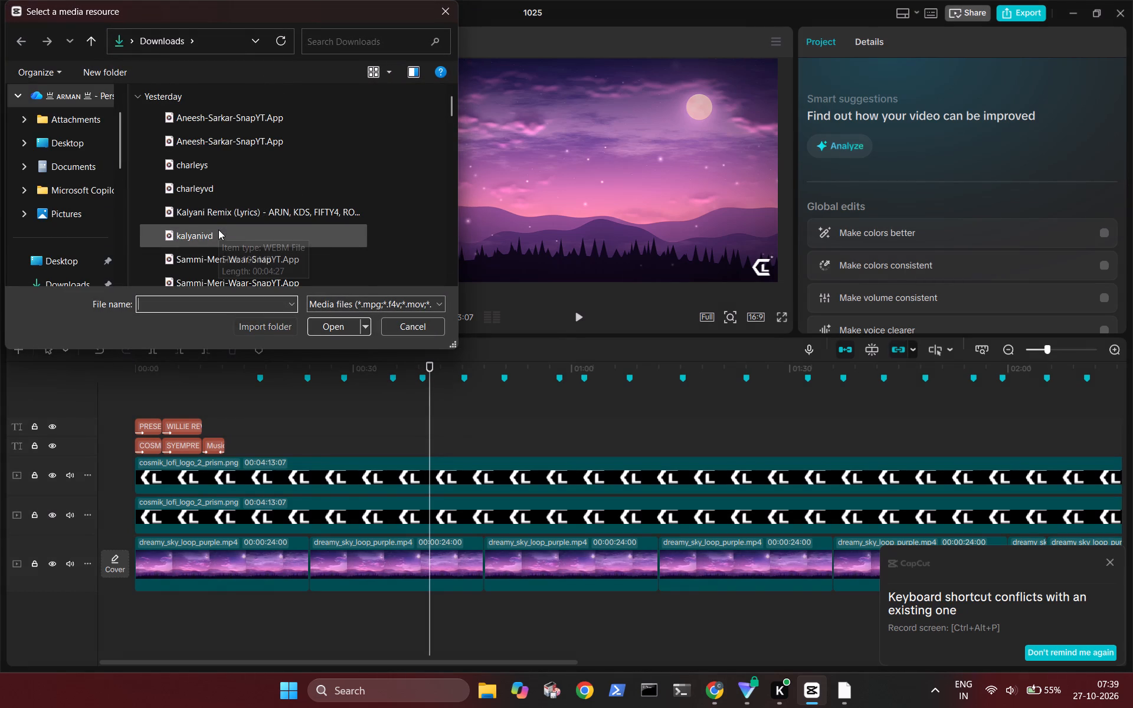
pyautogui.keyDown('ctrl'); pyautogui.click(220, 284); pyautogui.keyUp('ctrl')
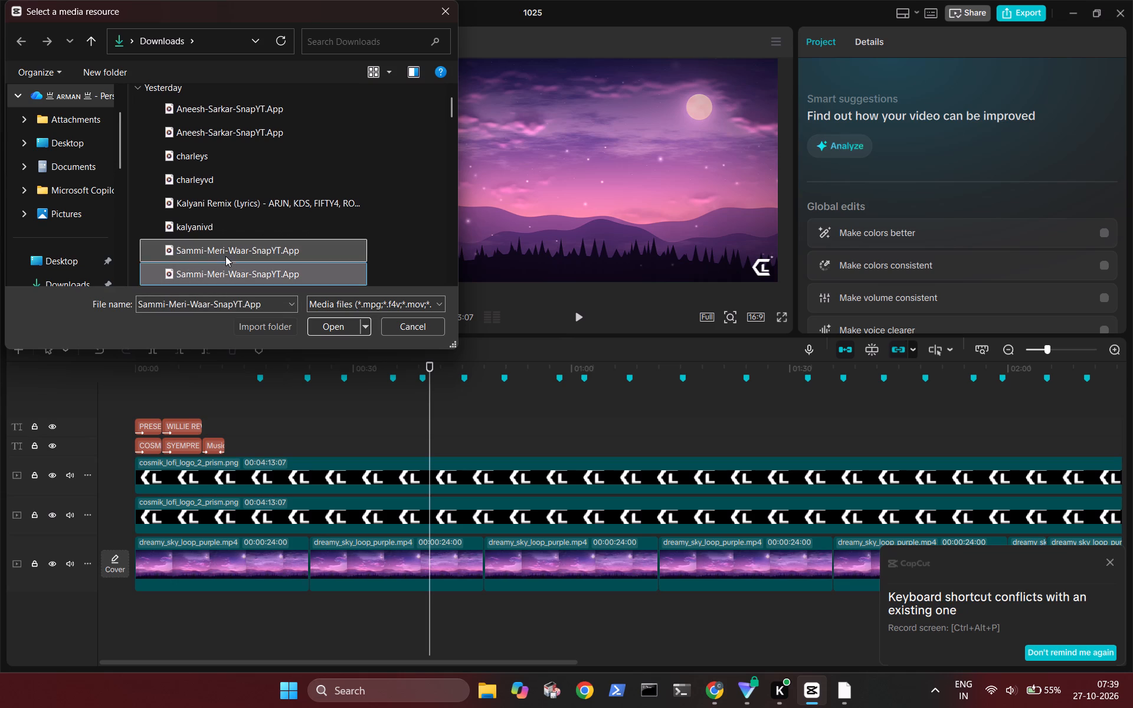
pyautogui.keyDown('ctrl'); pyautogui.click(225, 256); pyautogui.keyUp('ctrl')
pyautogui.click(322, 330)
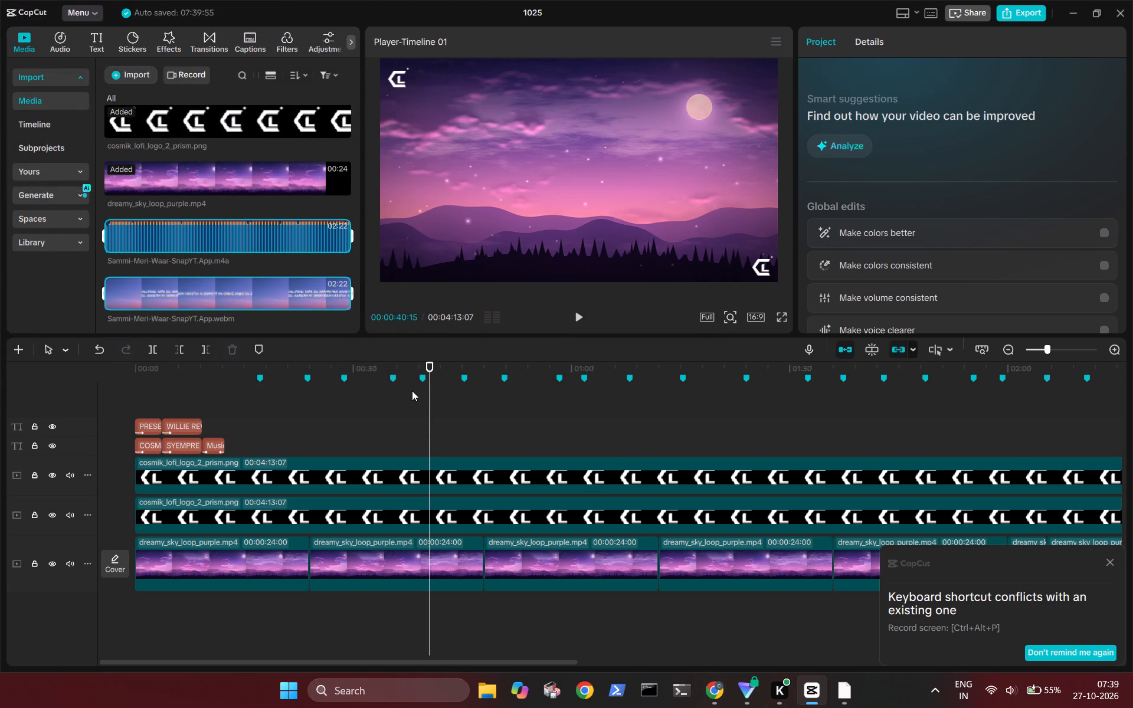
# Add the Sammi-Meri-Waar .m4a audio and .webm video to the timeline at 00:00:00.
pyautogui.moveTo(432, 408); pyautogui.dragTo(93, 358)
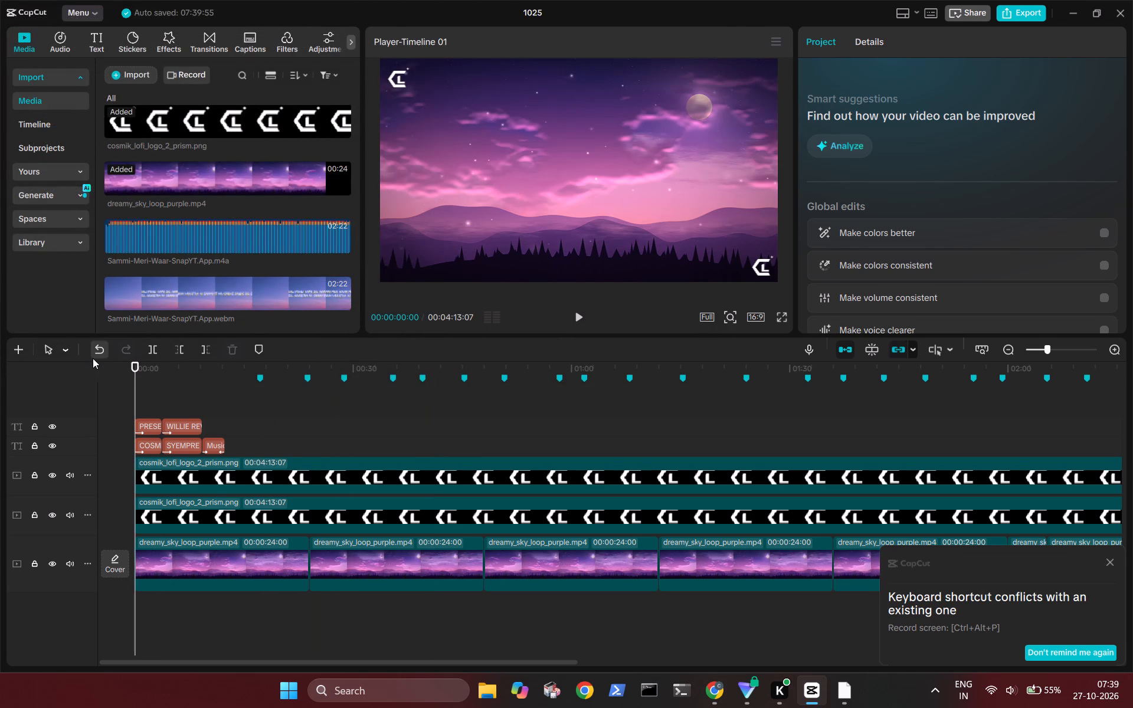
pyautogui.click(342, 242)
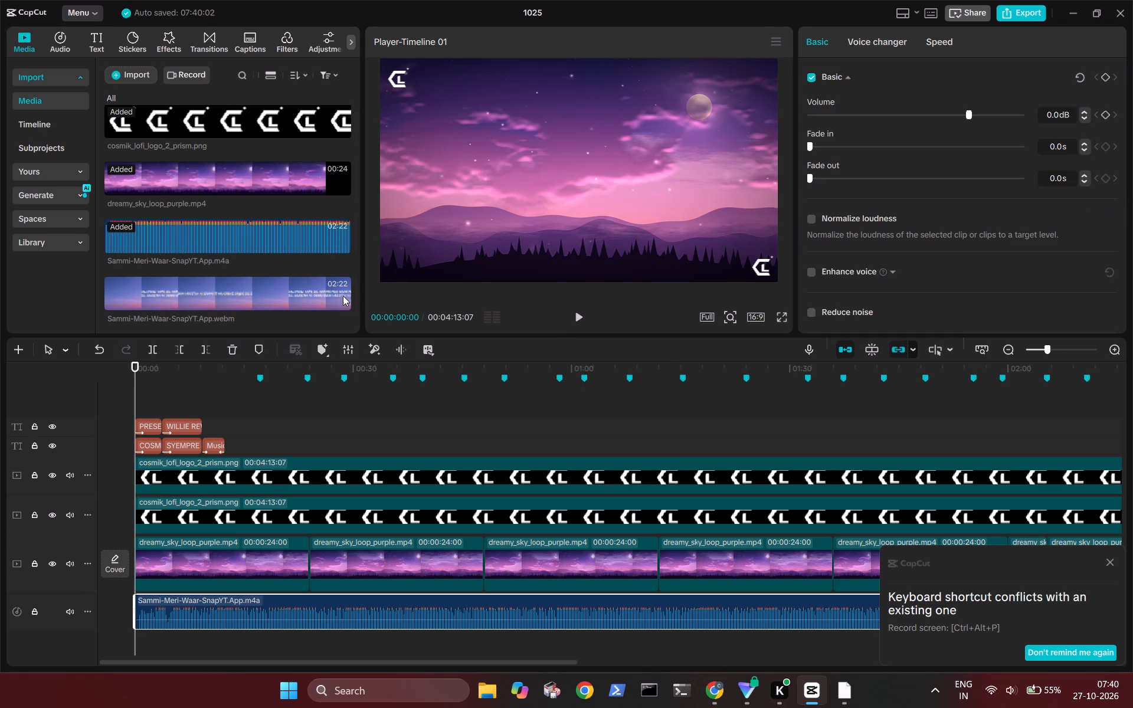
pyautogui.click(343, 301)
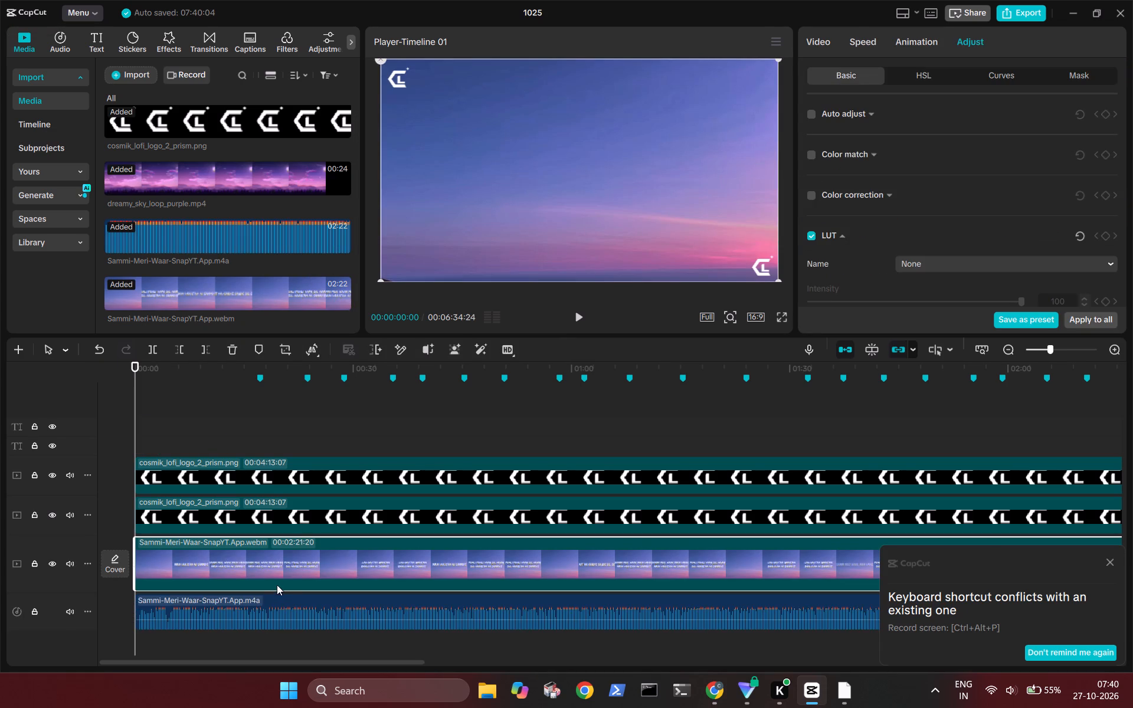
# Move the Sammi-Meri-Waar .webm clip onto its own track directly above both logo overlays, starting at 00:00:00.
pyautogui.moveTo(278, 573); pyautogui.dragTo(276, 444)
pyautogui.moveTo(276, 444); pyautogui.dragTo(276, 421)
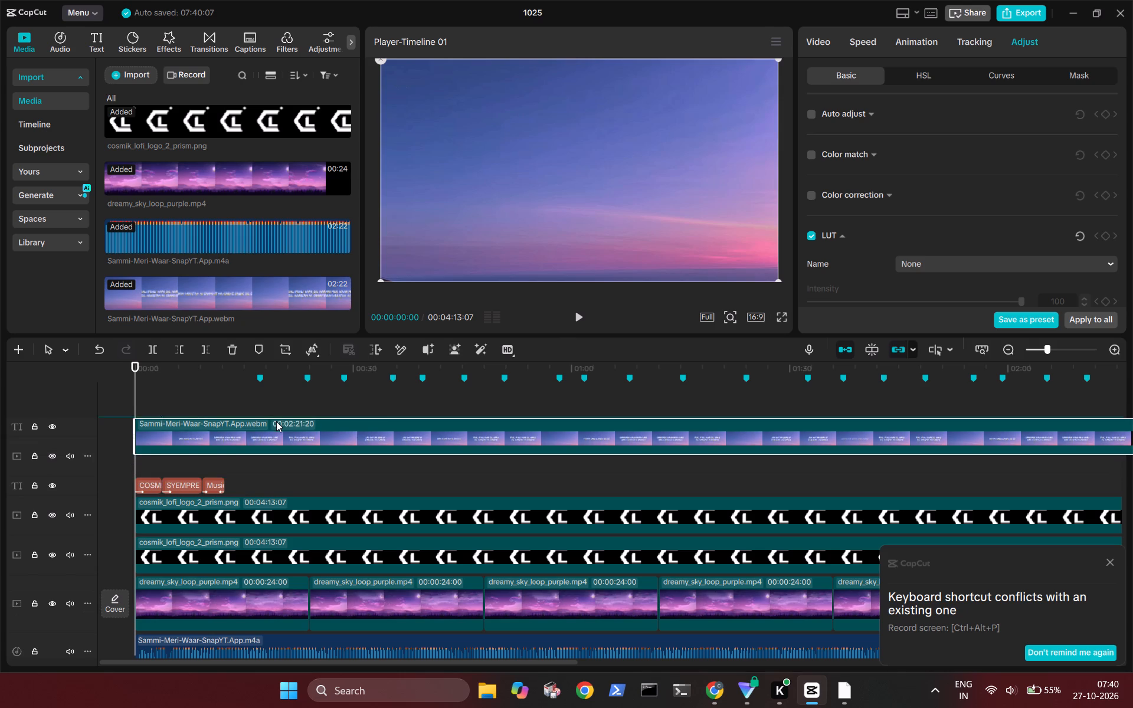
pyautogui.moveTo(276, 421); pyautogui.dragTo(277, 491)
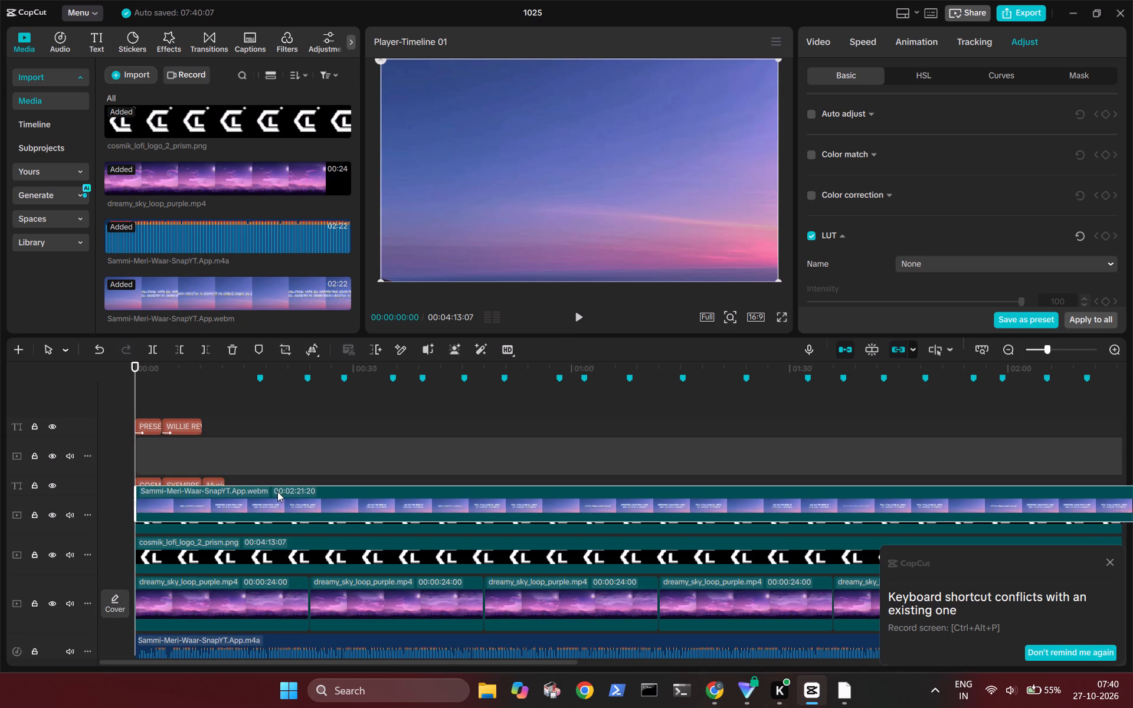
pyautogui.moveTo(277, 491); pyautogui.dragTo(293, 451)
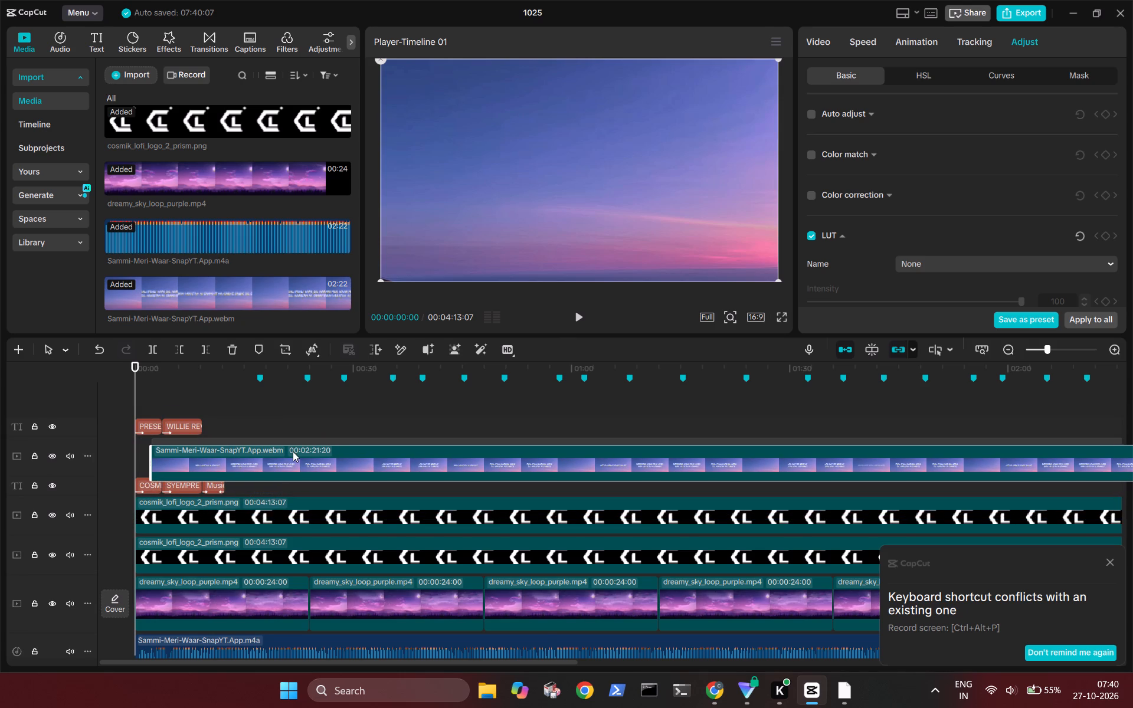
pyautogui.moveTo(293, 451); pyautogui.dragTo(285, 470)
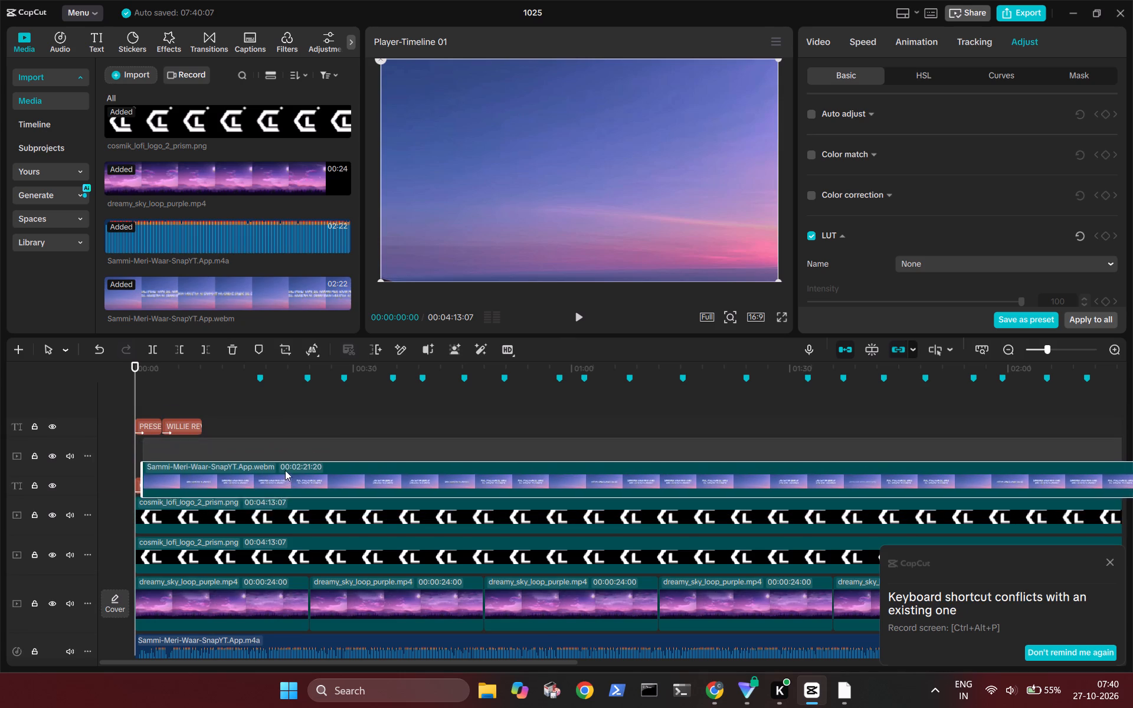
pyautogui.moveTo(285, 470); pyautogui.dragTo(342, 504)
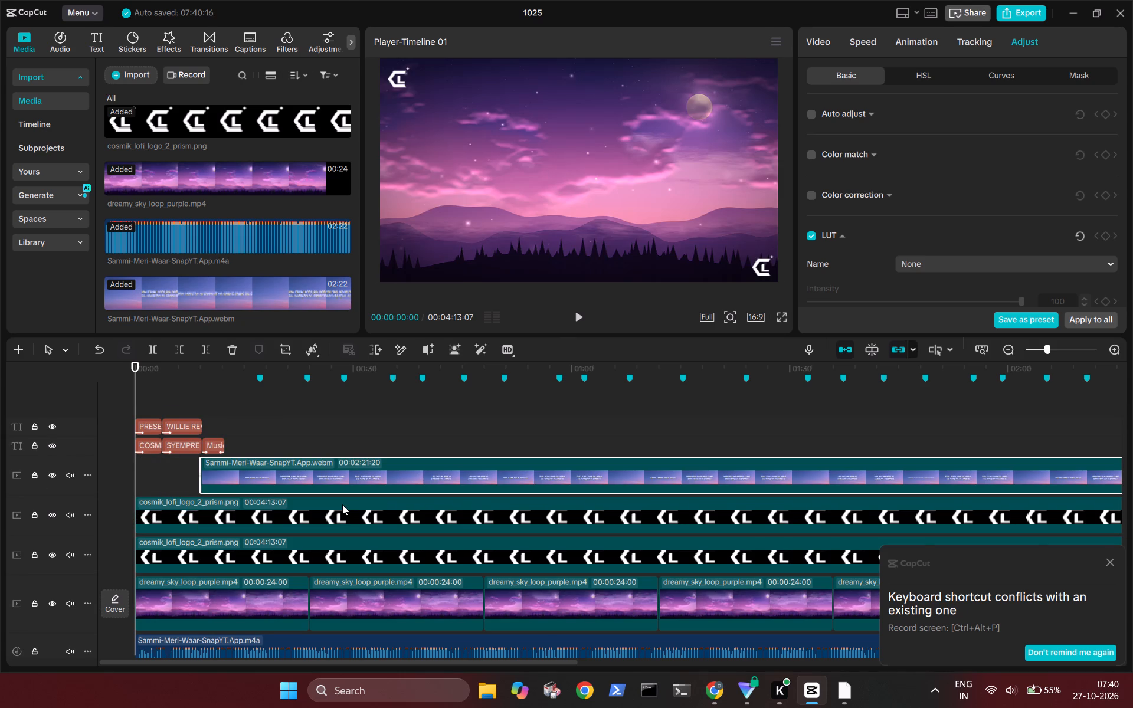
pyautogui.moveTo(309, 477); pyautogui.dragTo(239, 473)
pyautogui.click(239, 473)
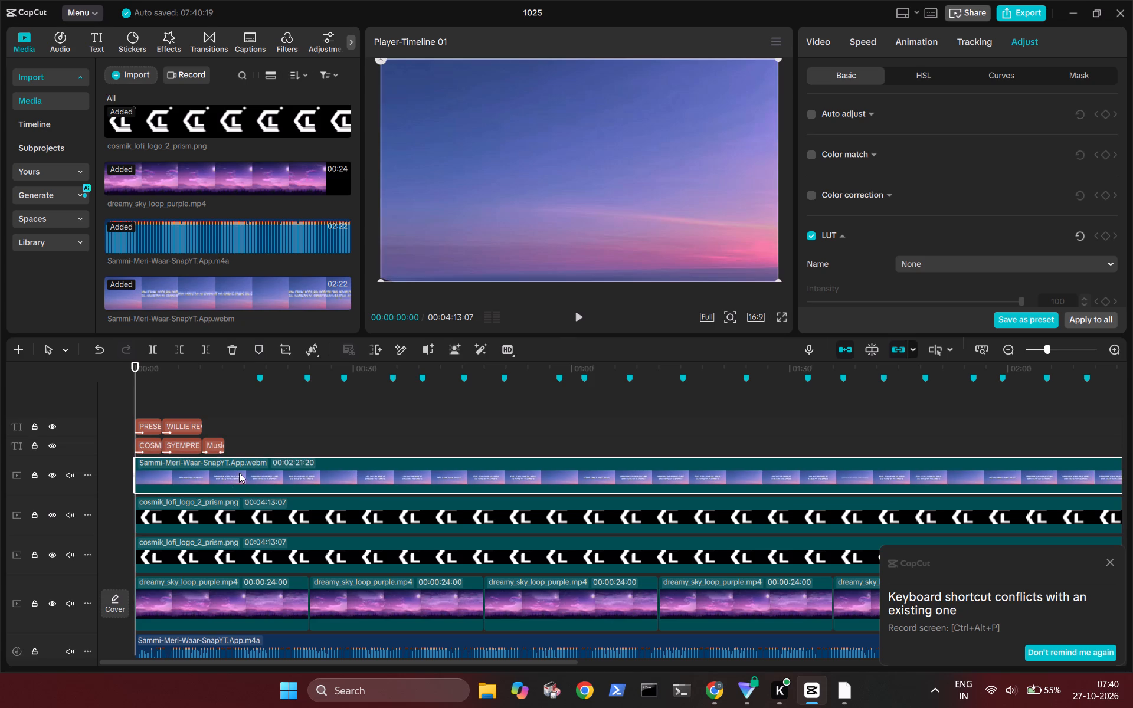
# Play the new song's opening from the start to about 00:00:10 to find where the lyrics begin.
pyautogui.press('space')
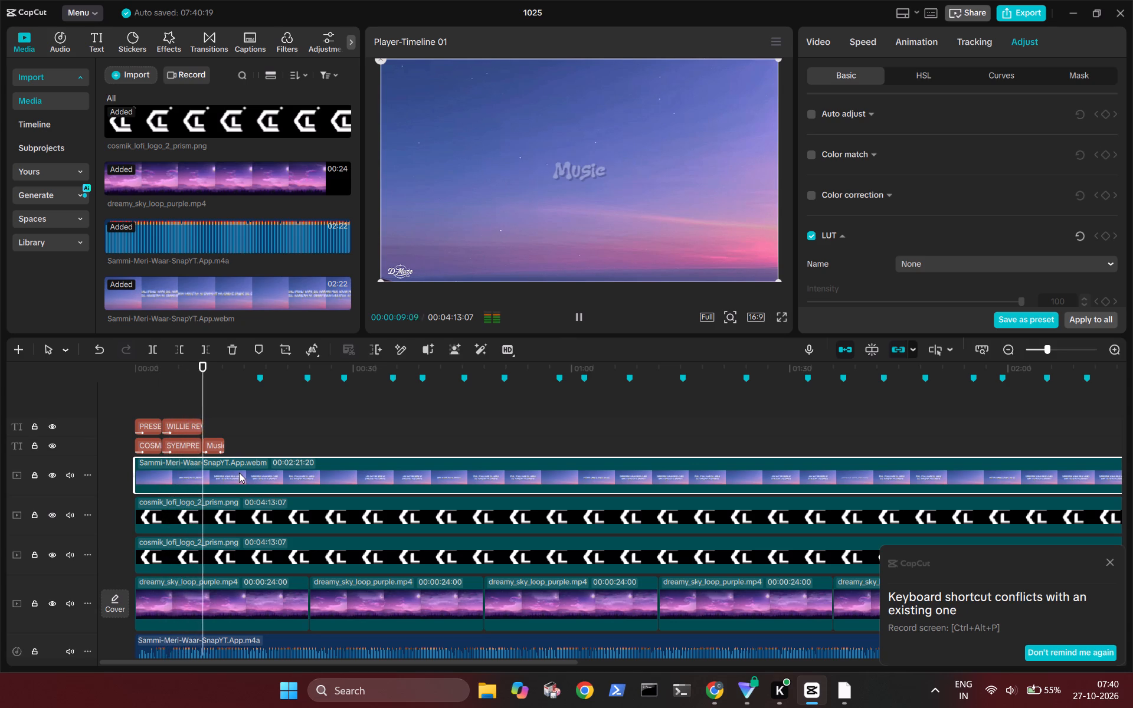
pyautogui.press('space')
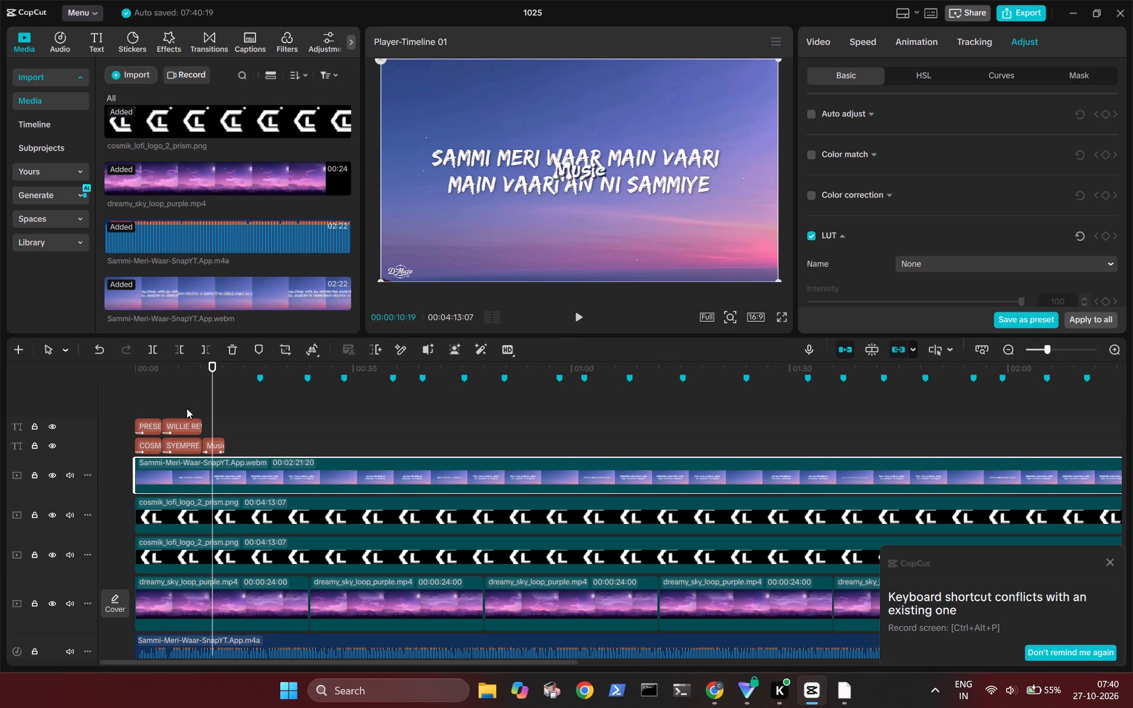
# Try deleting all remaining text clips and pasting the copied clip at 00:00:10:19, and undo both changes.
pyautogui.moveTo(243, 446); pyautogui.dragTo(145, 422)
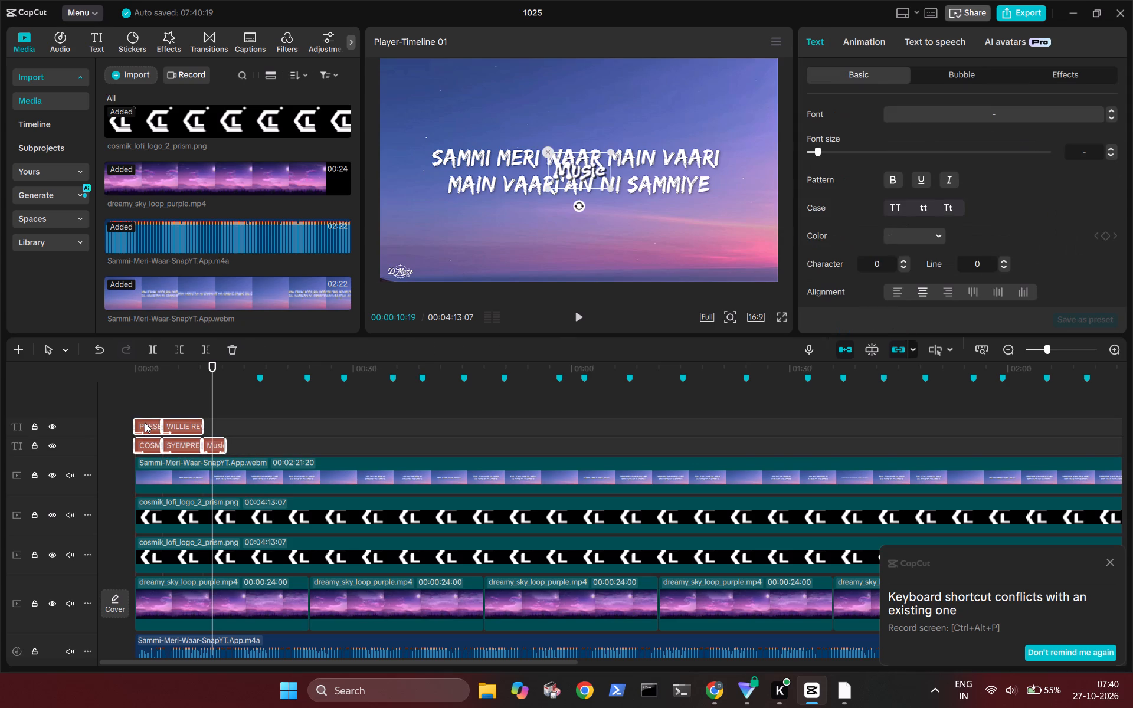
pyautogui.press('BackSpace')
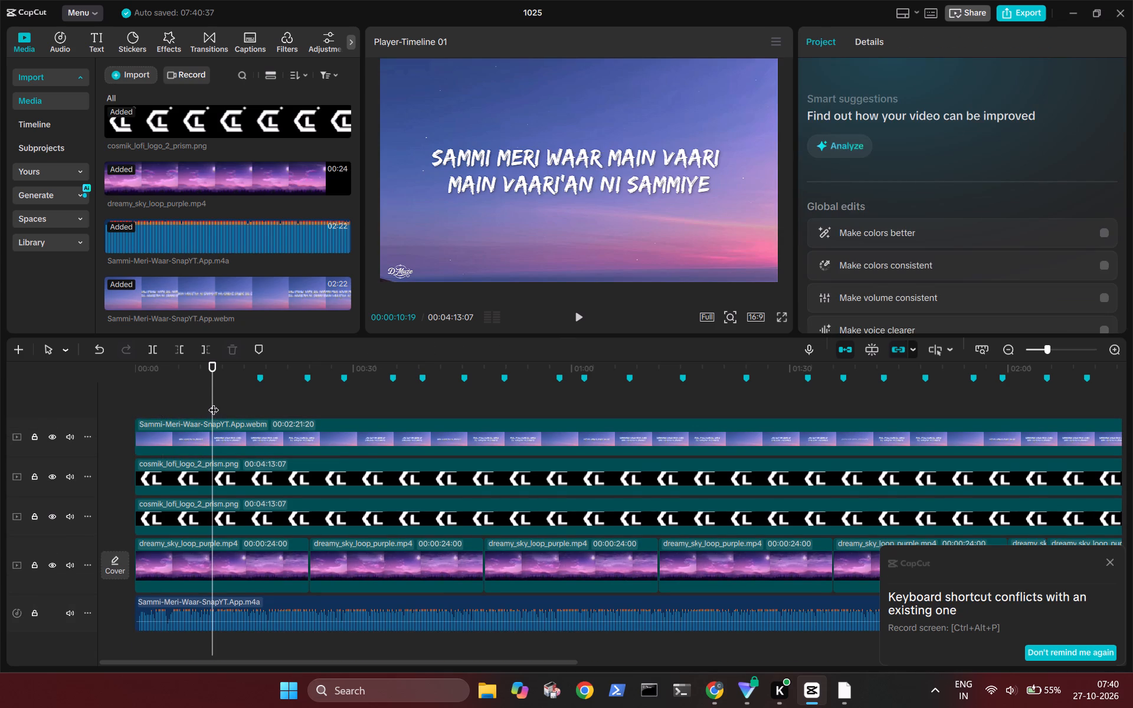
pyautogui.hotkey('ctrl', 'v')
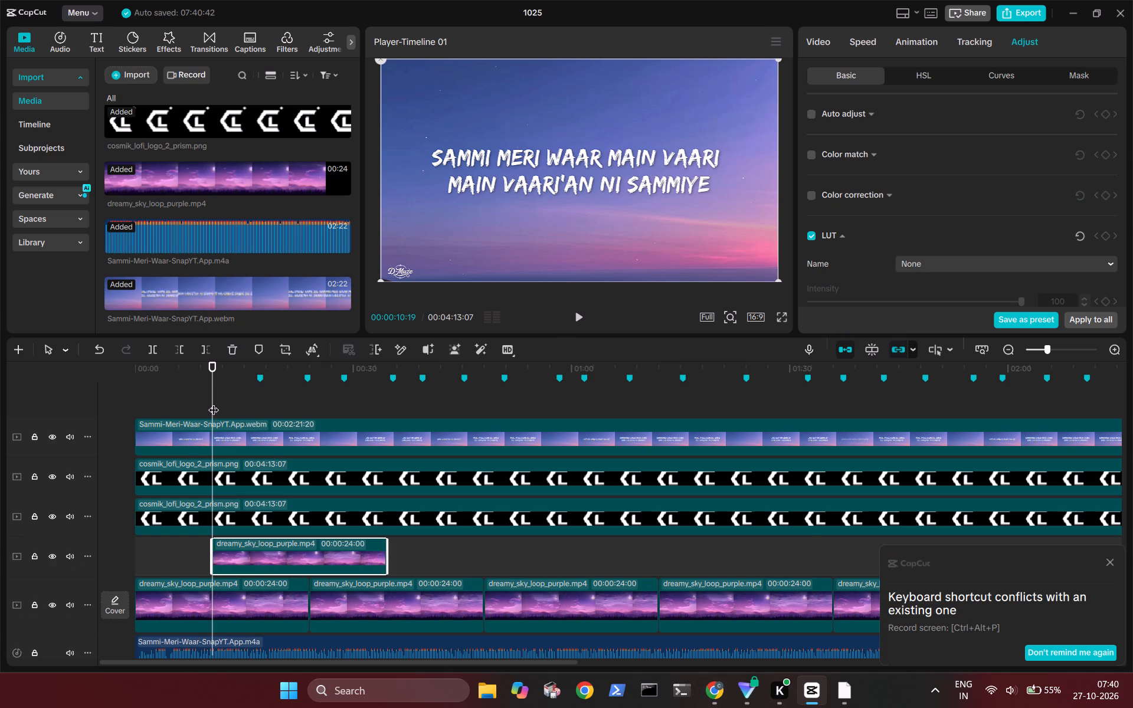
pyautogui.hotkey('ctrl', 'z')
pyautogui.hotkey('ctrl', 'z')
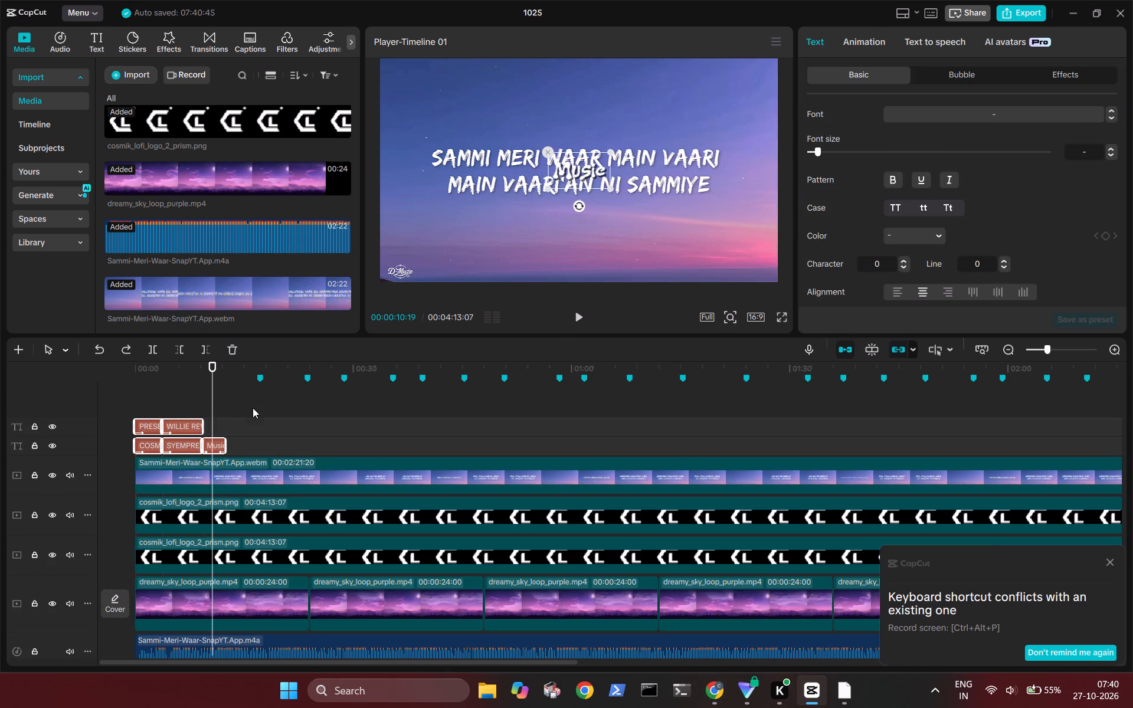
# Copy the Music text clip, delete all five remaining text clips, and paste the Music text at 00:00:00.
pyautogui.click(253, 408)
pyautogui.click(217, 443)
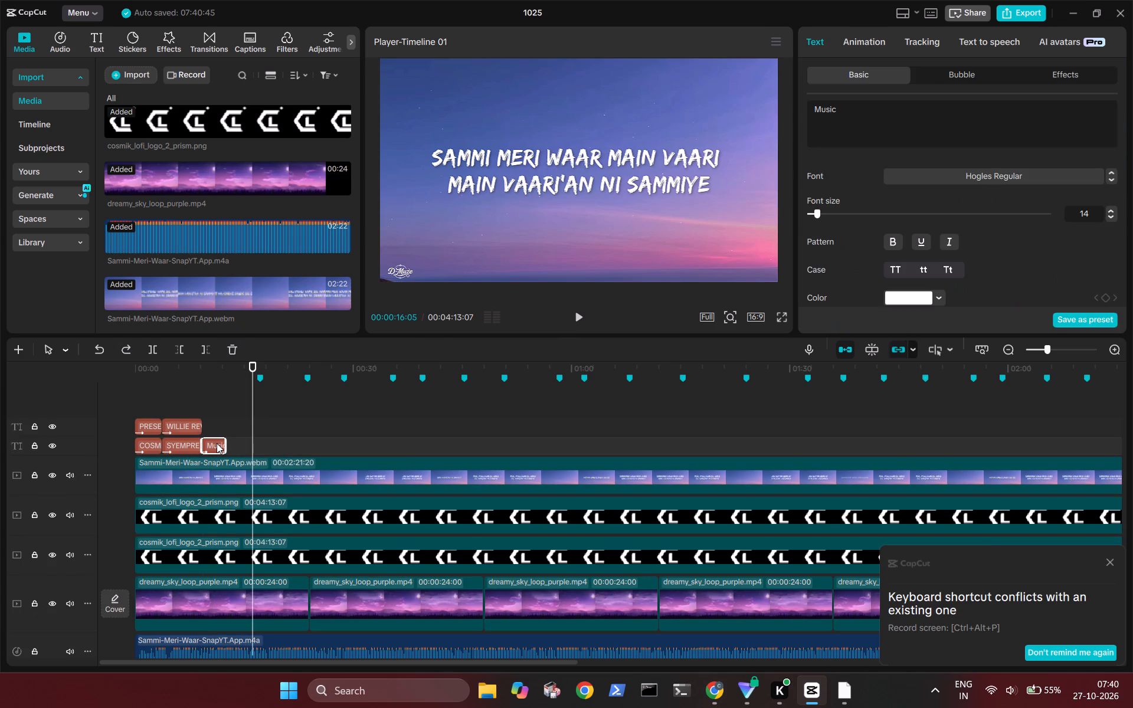
pyautogui.hotkey('ctrl', 'c')
pyautogui.moveTo(237, 411); pyautogui.dragTo(234, 412)
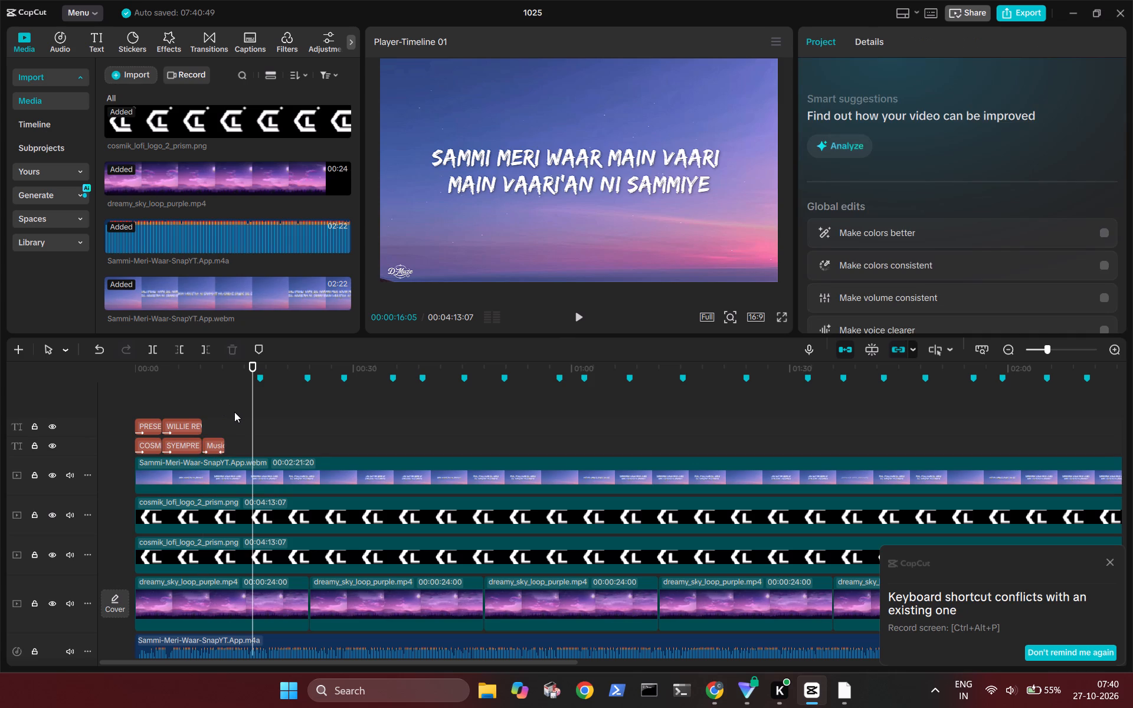
pyautogui.moveTo(234, 412); pyautogui.dragTo(135, 453)
pyautogui.press('BackSpace')
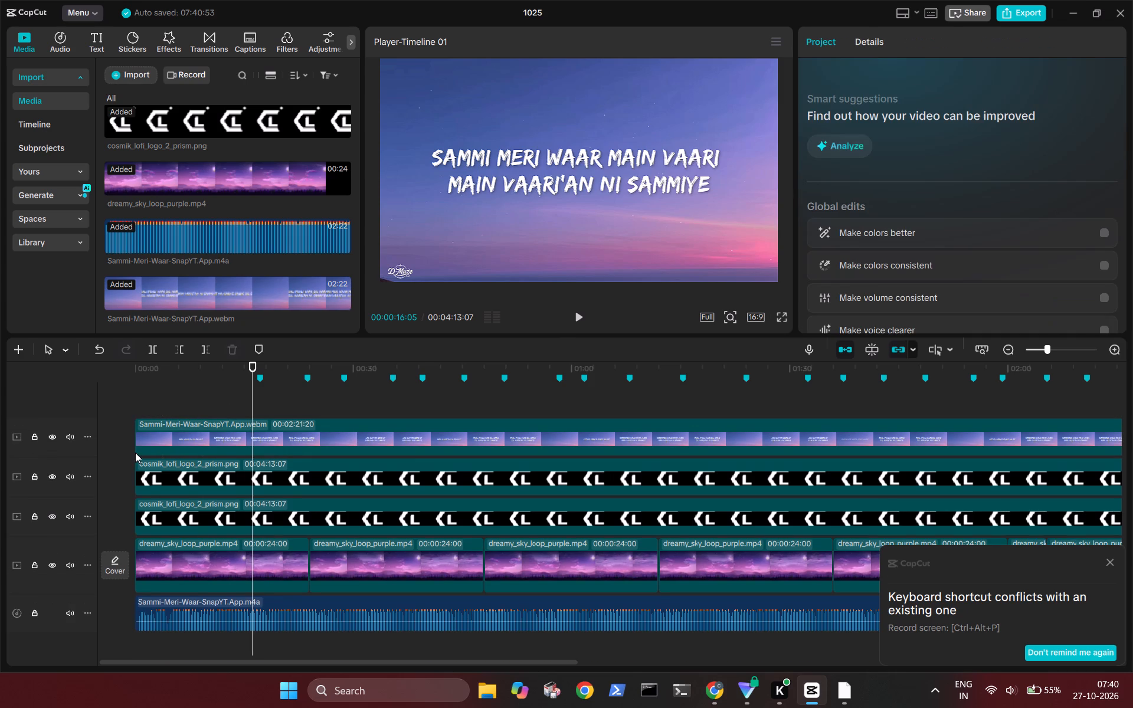
pyautogui.moveTo(254, 394); pyautogui.dragTo(83, 374)
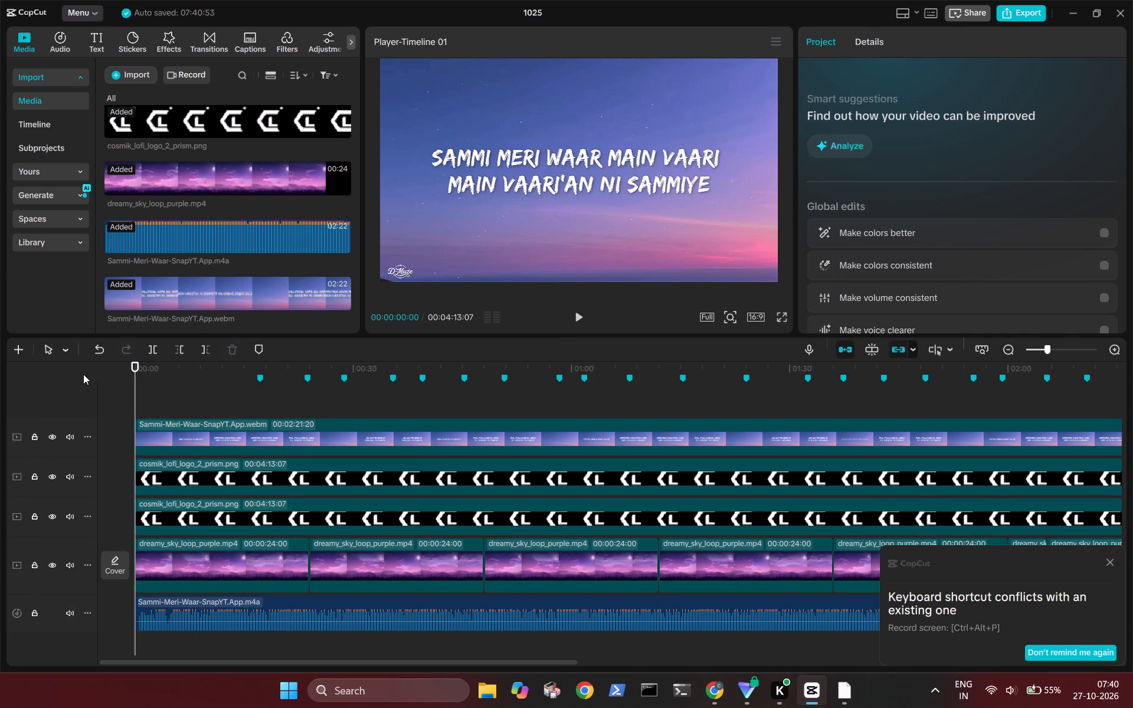
pyautogui.hotkey('ctrl', 'v')
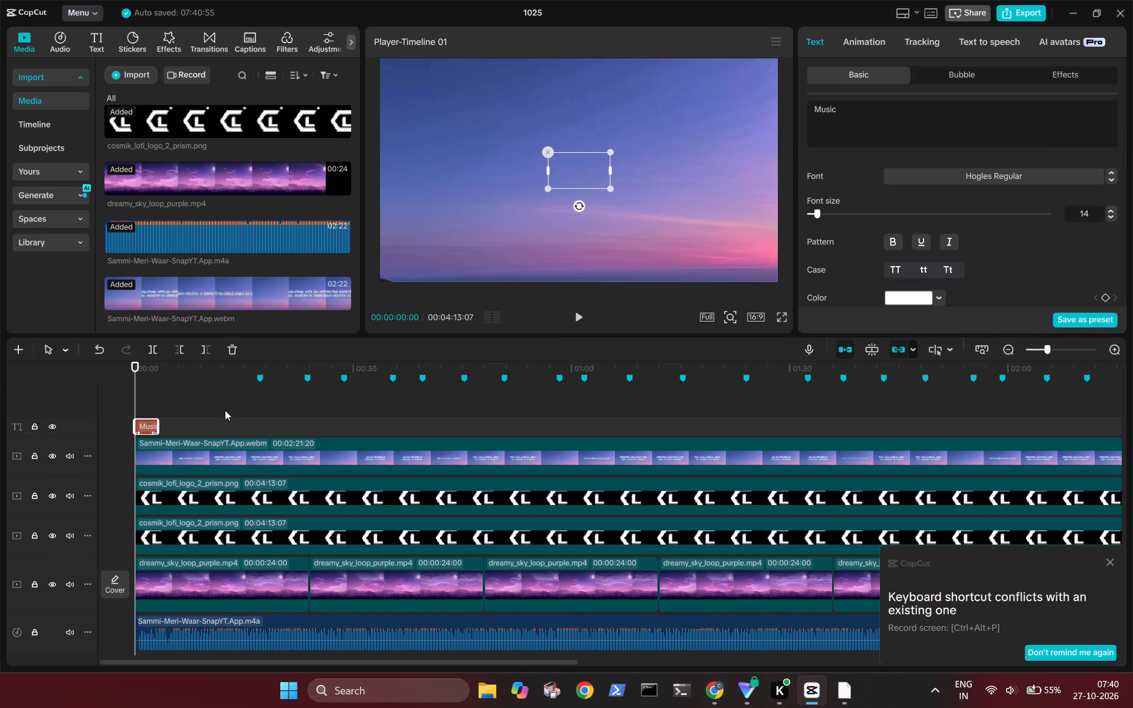
# Delete all of the old song's markers in the timeline.
pyautogui.rightClick(260, 378)
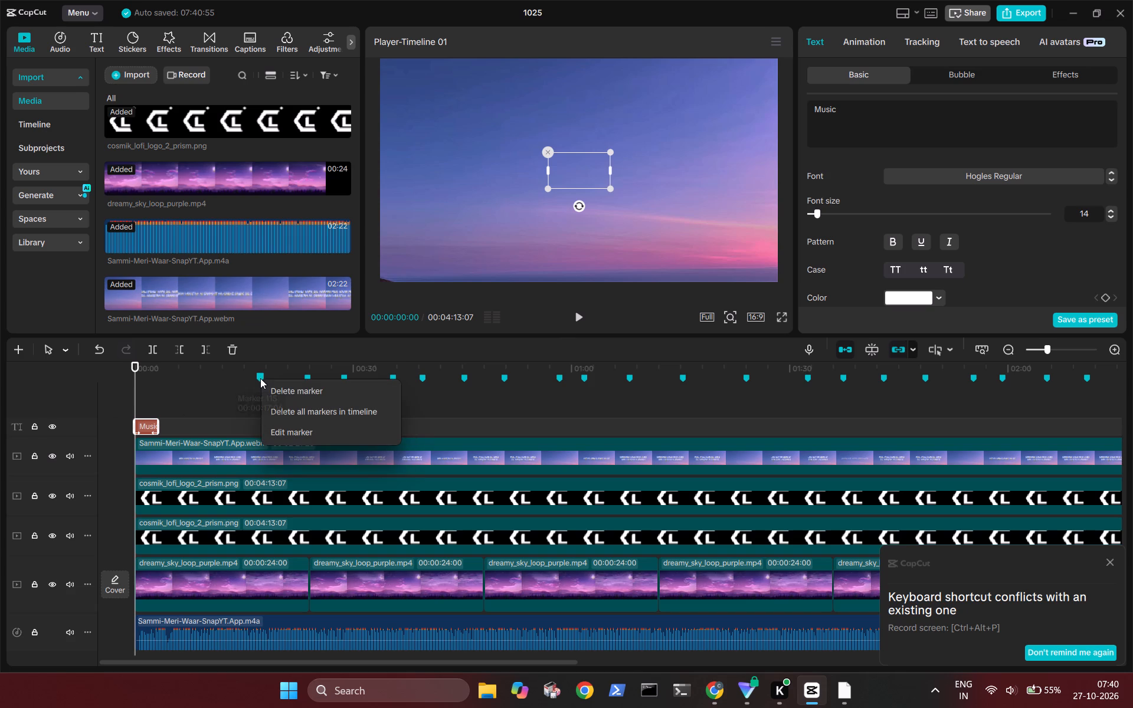
pyautogui.click(304, 412)
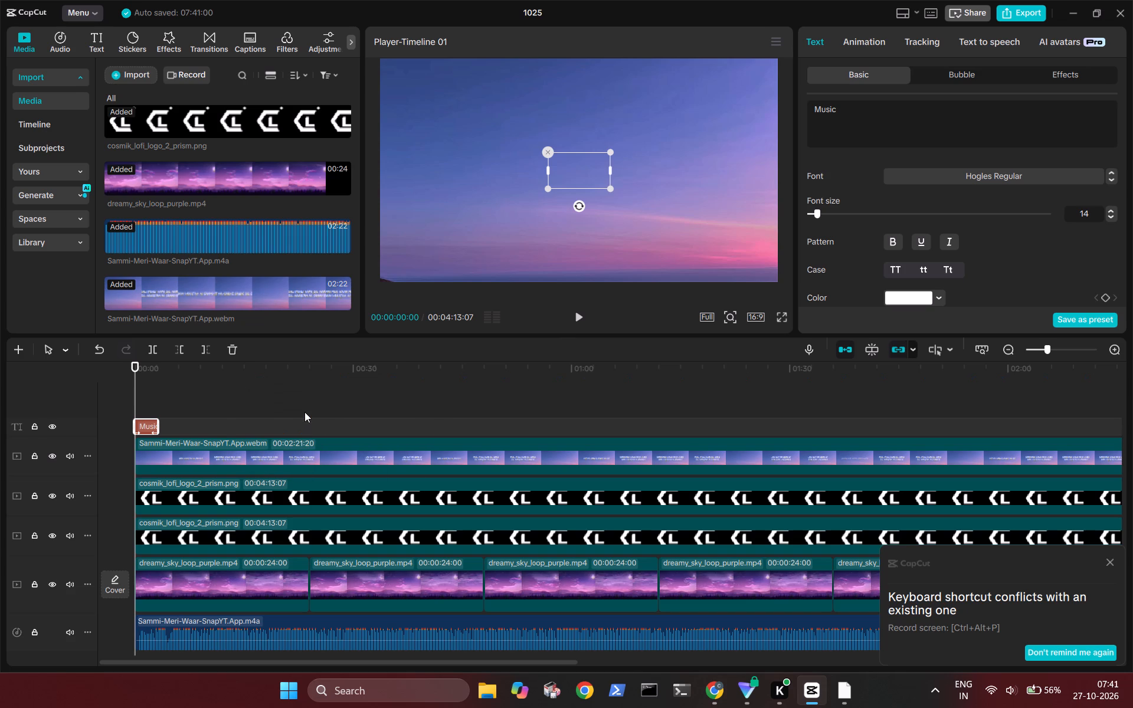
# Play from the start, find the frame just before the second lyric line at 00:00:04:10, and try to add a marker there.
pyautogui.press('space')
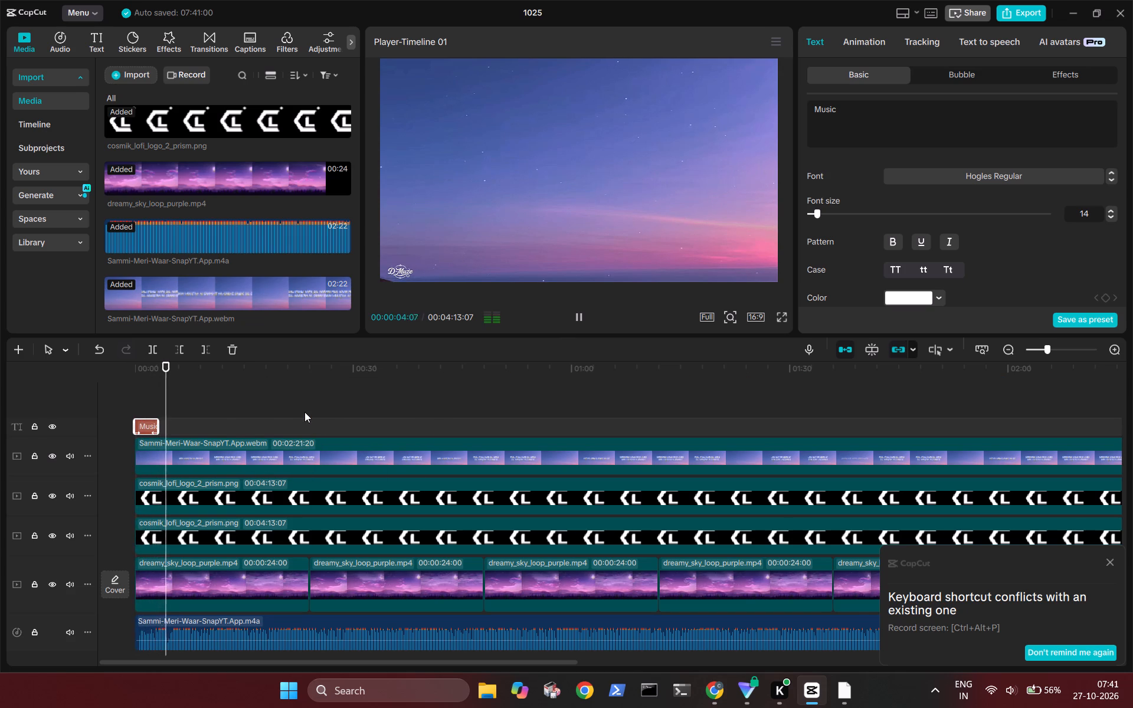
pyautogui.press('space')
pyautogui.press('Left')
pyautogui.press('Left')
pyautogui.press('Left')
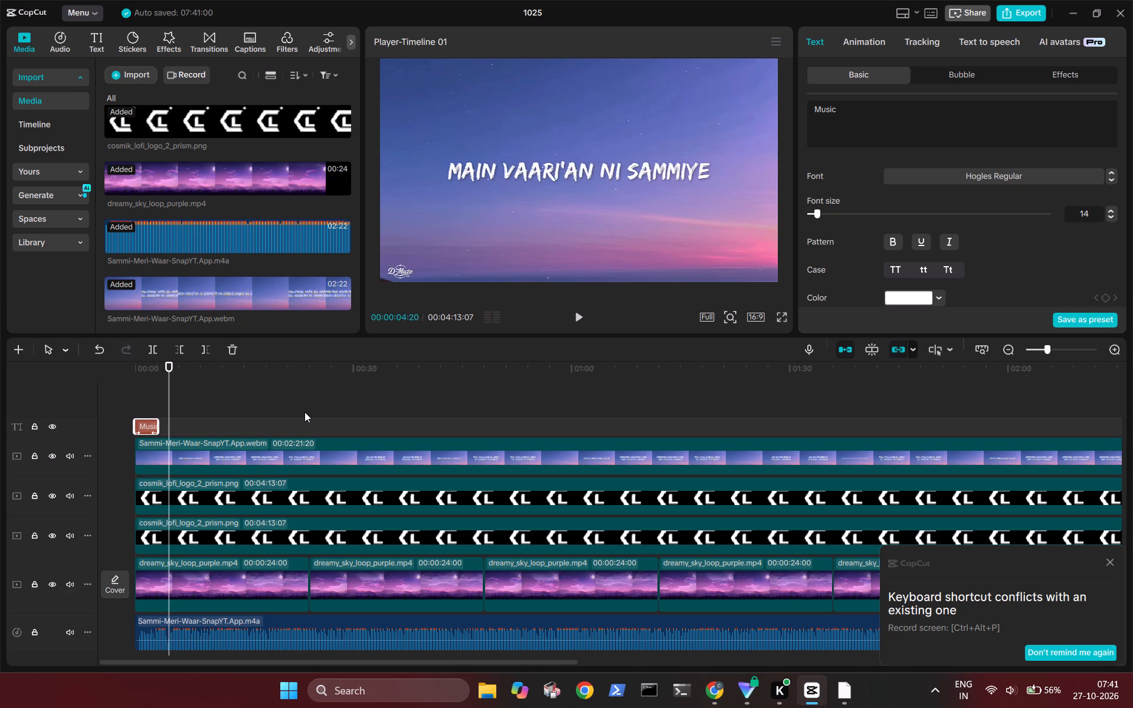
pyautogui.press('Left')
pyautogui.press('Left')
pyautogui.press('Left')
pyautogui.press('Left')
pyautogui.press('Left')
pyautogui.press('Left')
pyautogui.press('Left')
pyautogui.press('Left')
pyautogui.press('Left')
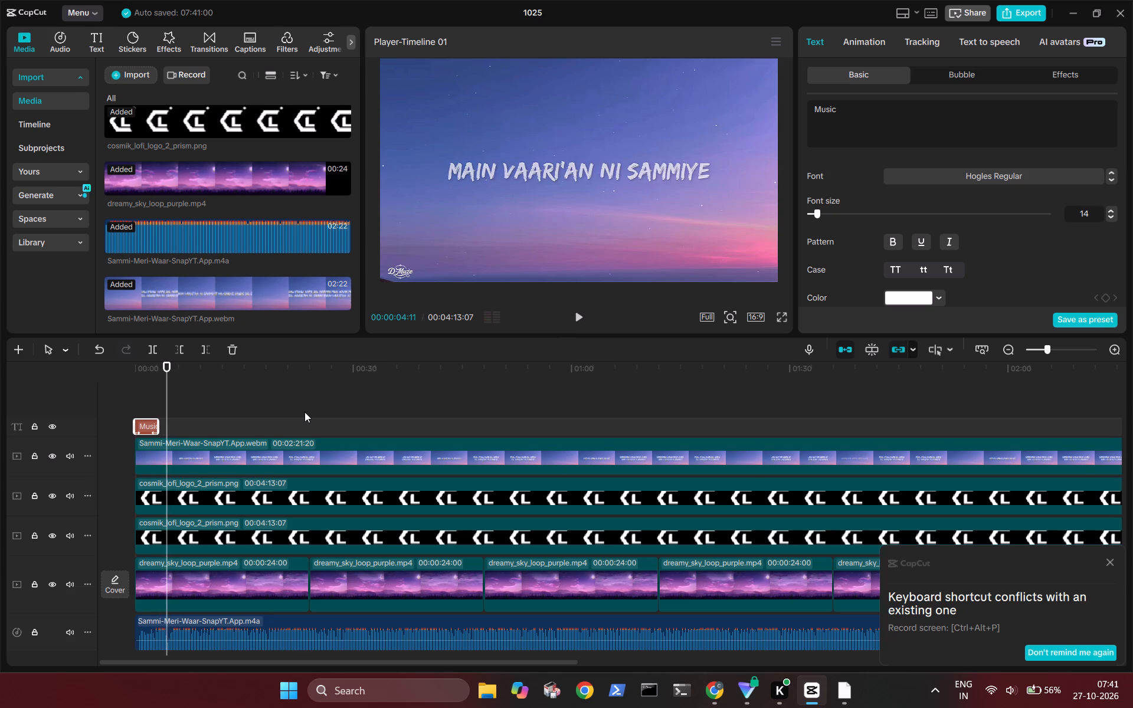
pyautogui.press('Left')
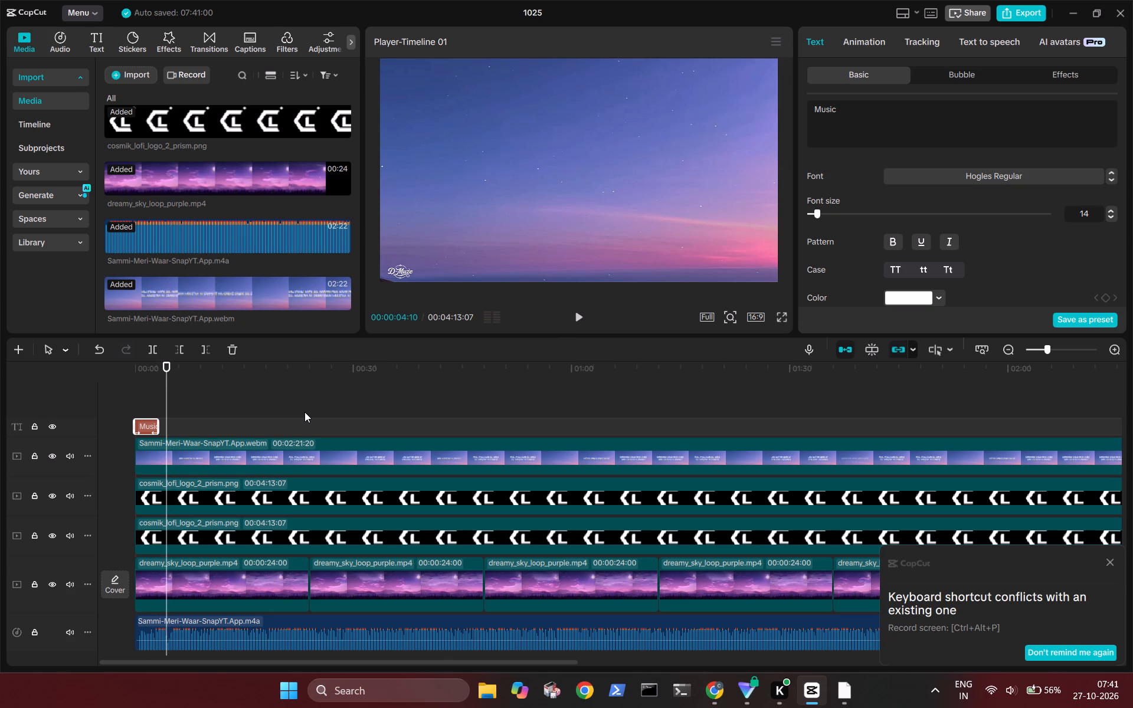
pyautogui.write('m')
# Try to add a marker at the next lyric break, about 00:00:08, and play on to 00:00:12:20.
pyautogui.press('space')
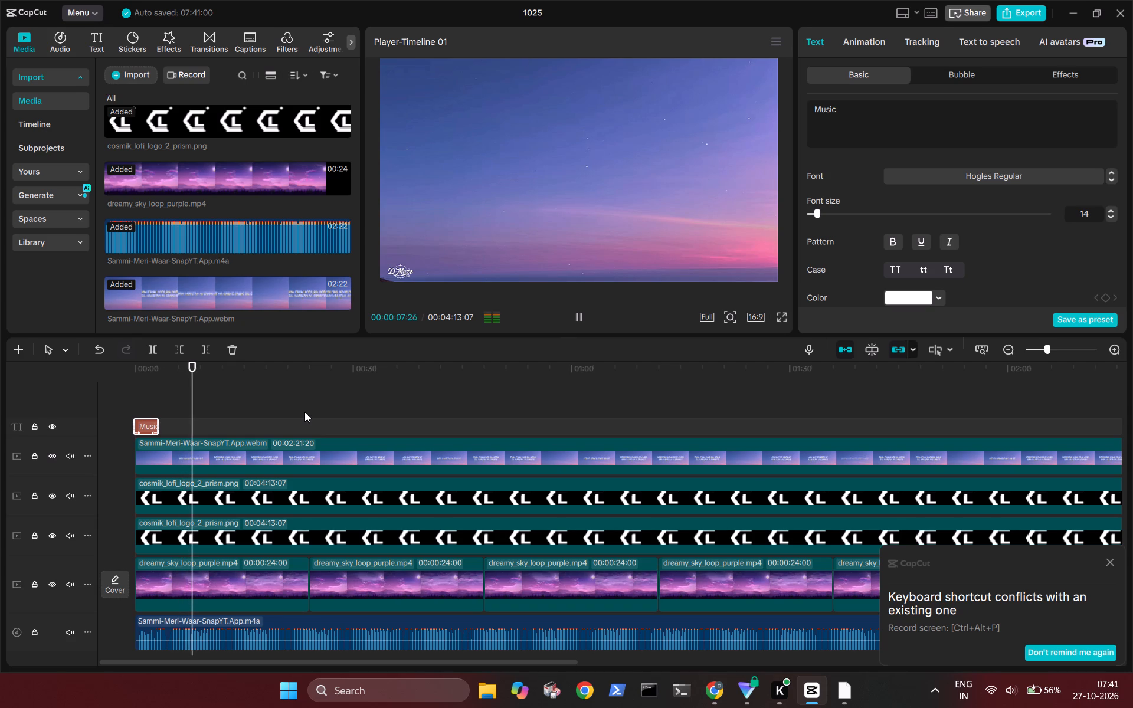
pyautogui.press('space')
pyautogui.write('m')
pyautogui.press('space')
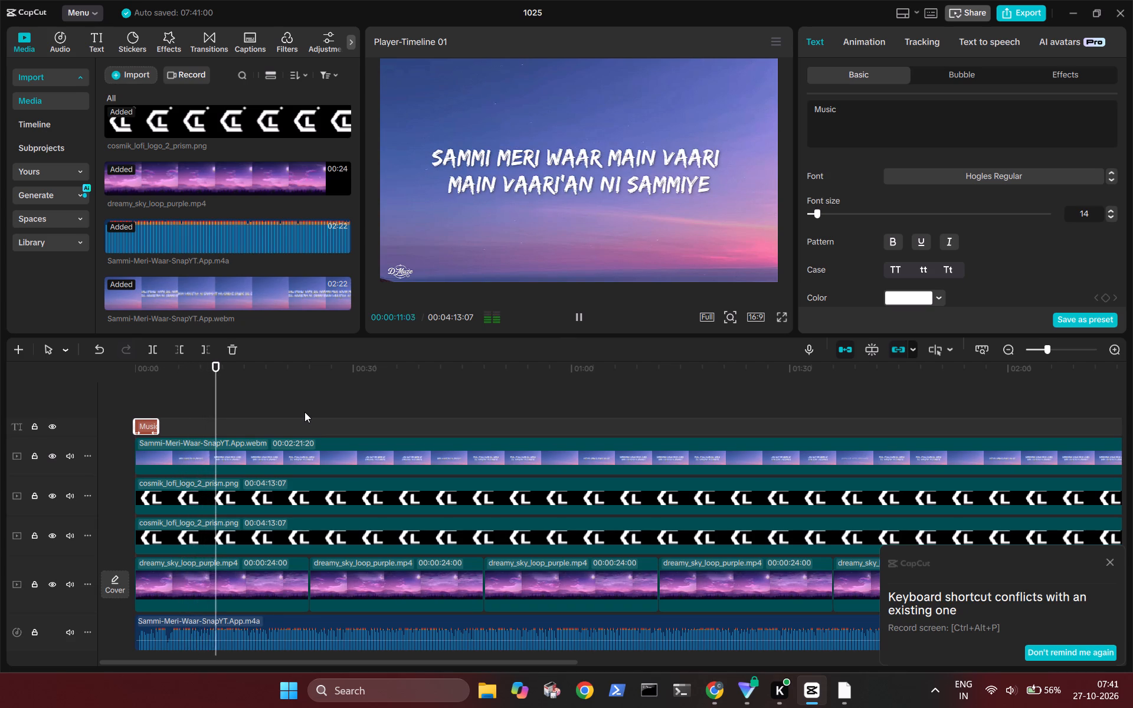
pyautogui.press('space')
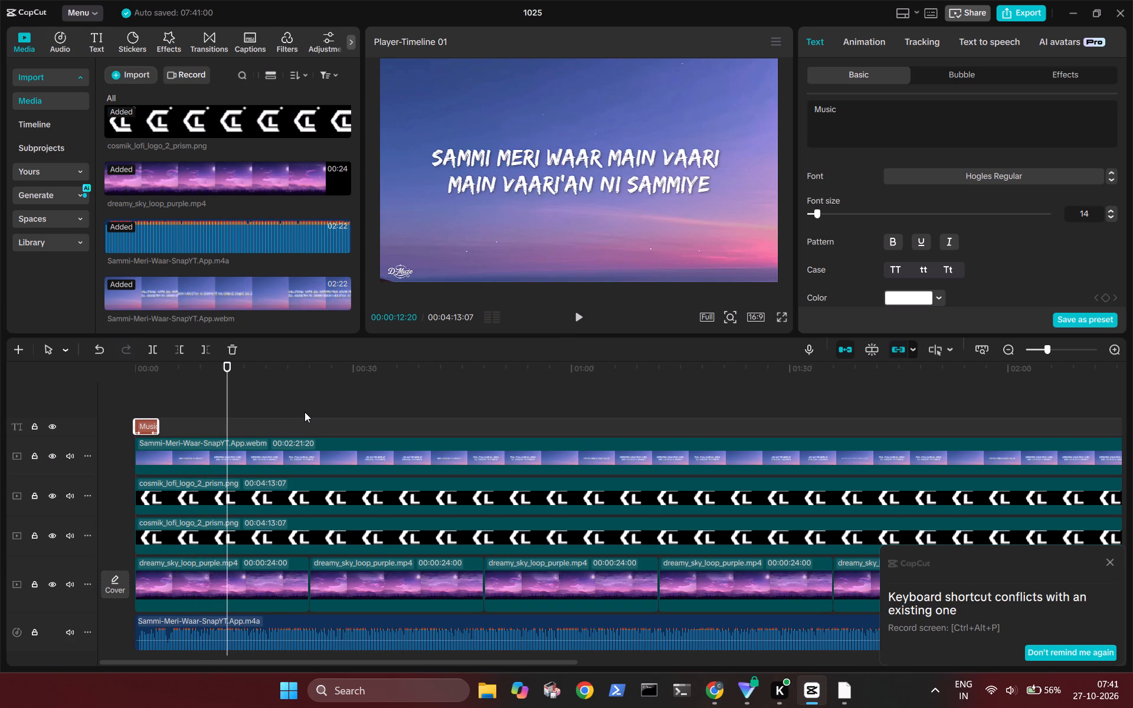
# Deselect the Music text clip and add a timeline marker at 00:00:04:09, just before the second lyric line.
pyautogui.click(169, 405)
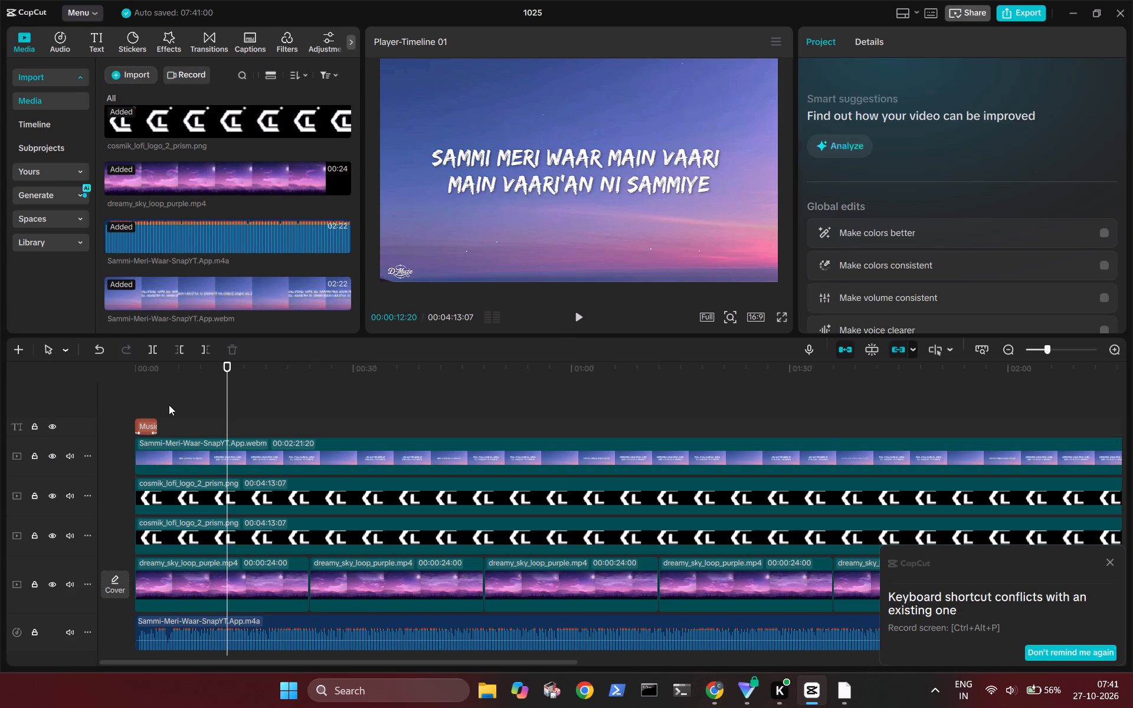
pyautogui.click(161, 403)
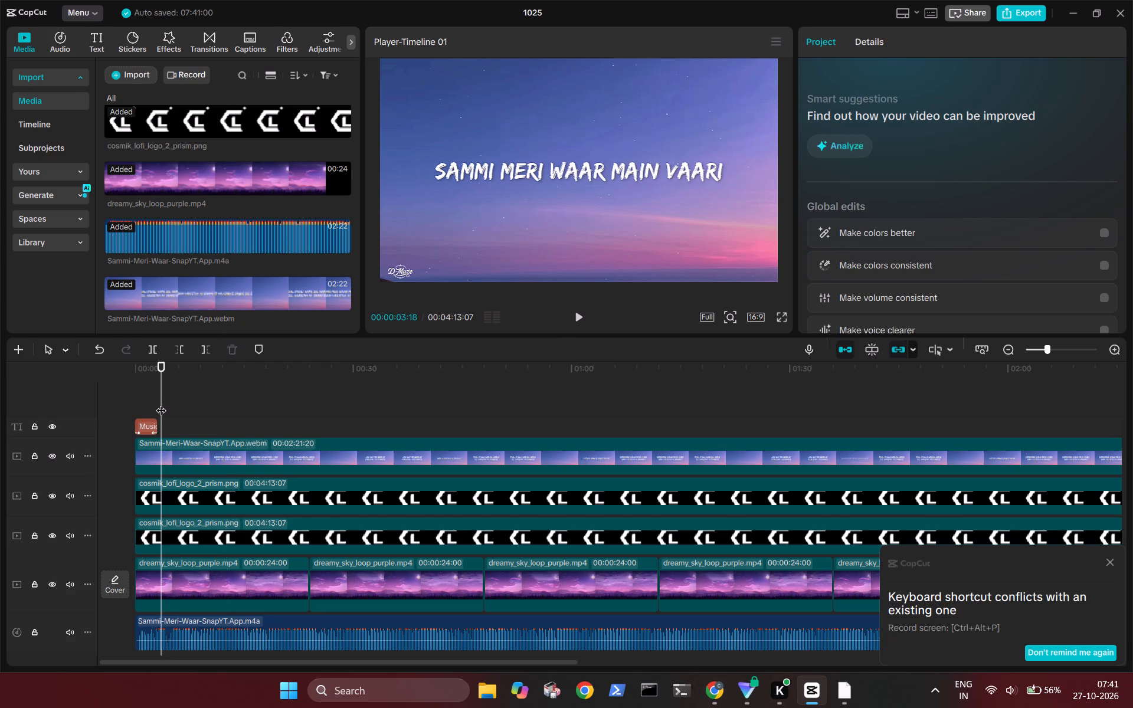
pyautogui.press('space')
pyautogui.press('space')
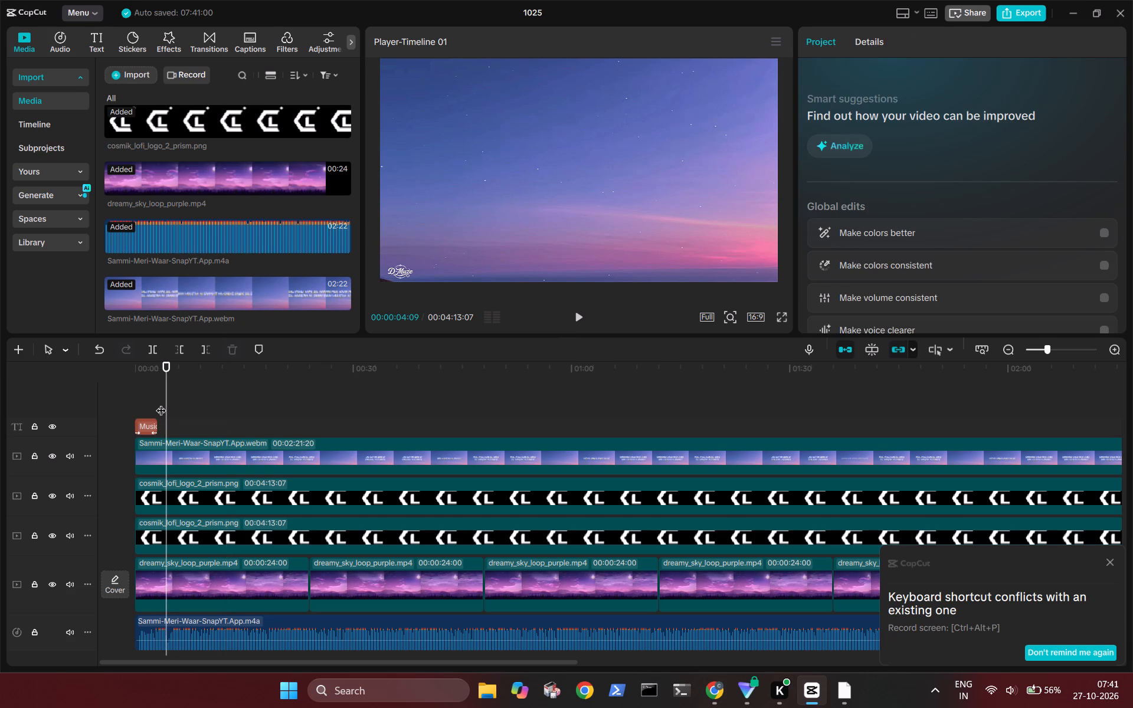
pyautogui.press('m')
# Play on and add timeline markers at the lyric breaks at 00:00:08:06, 00:00:17:17 and 00:00:27:01.
pyautogui.press('space')
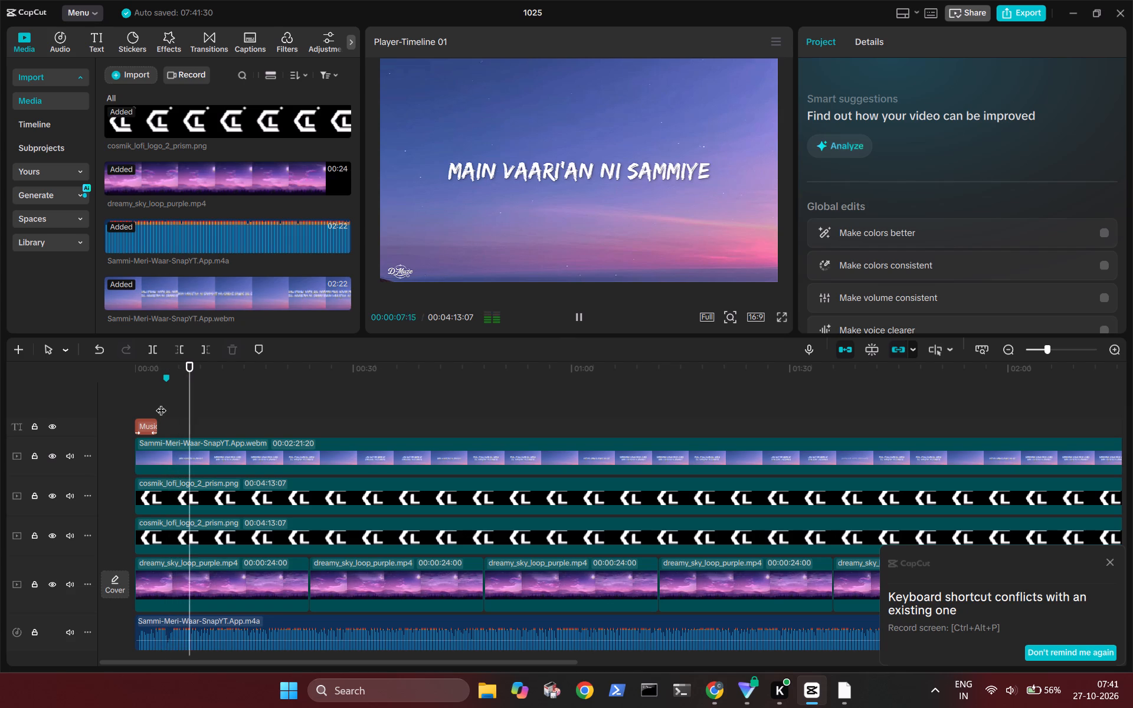
pyautogui.press('space')
pyautogui.write('m')
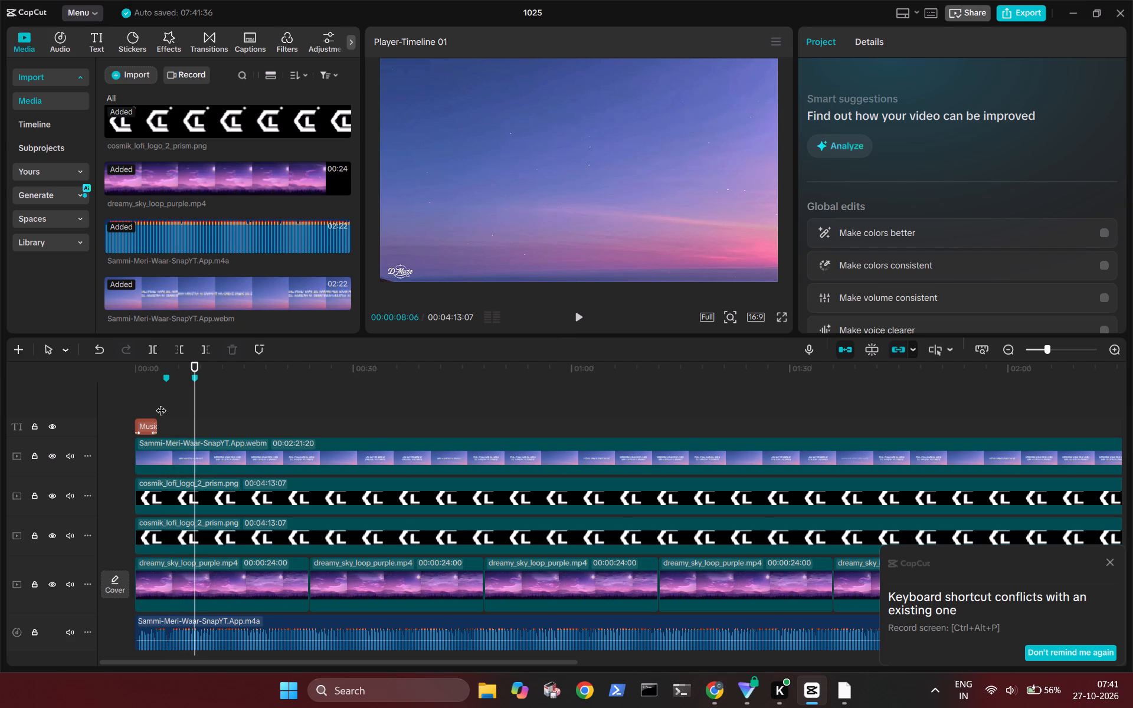
pyautogui.press('space')
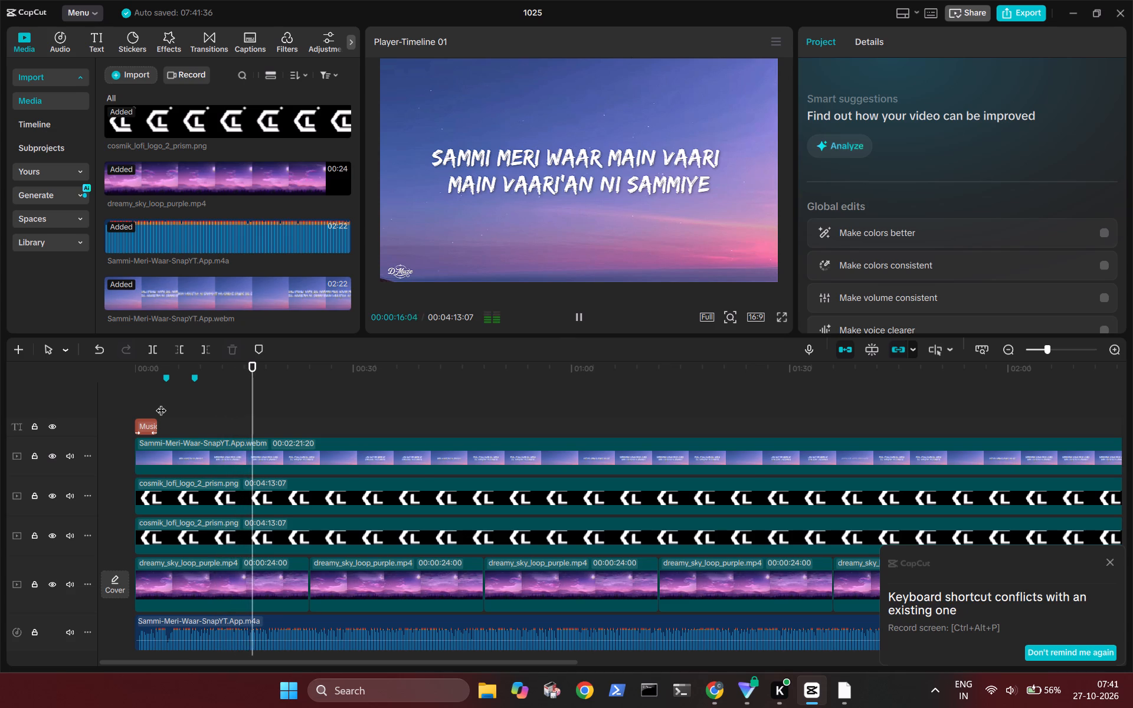
pyautogui.press('space')
pyautogui.write('m')
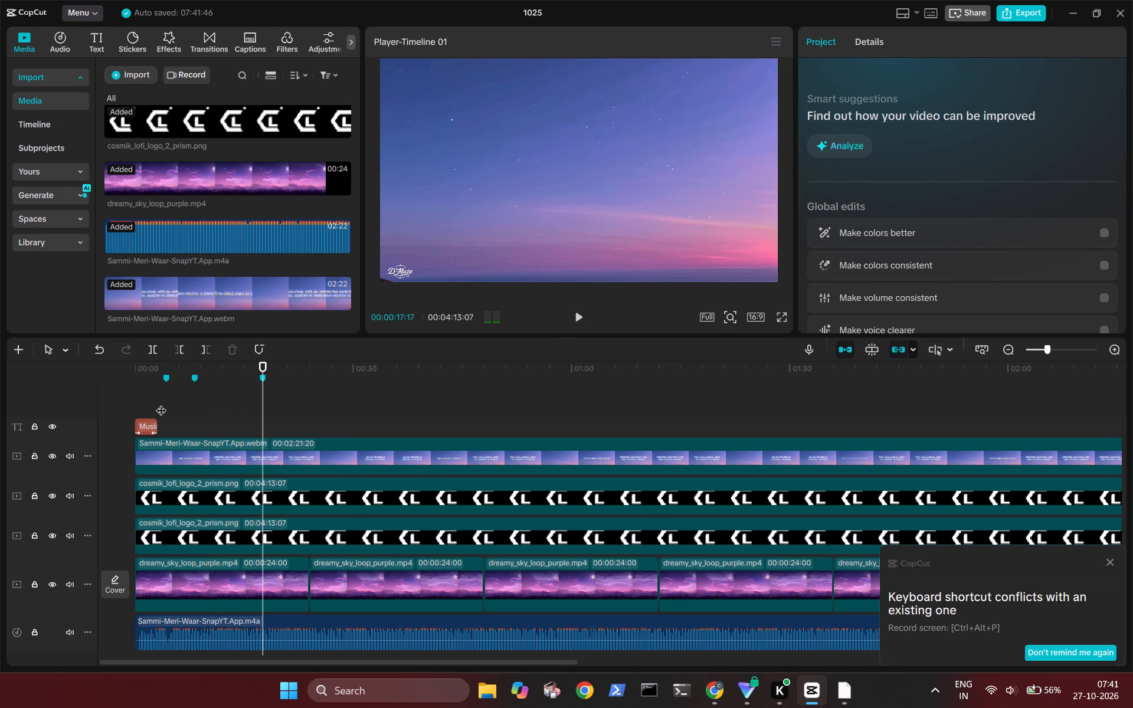
pyautogui.press('space')
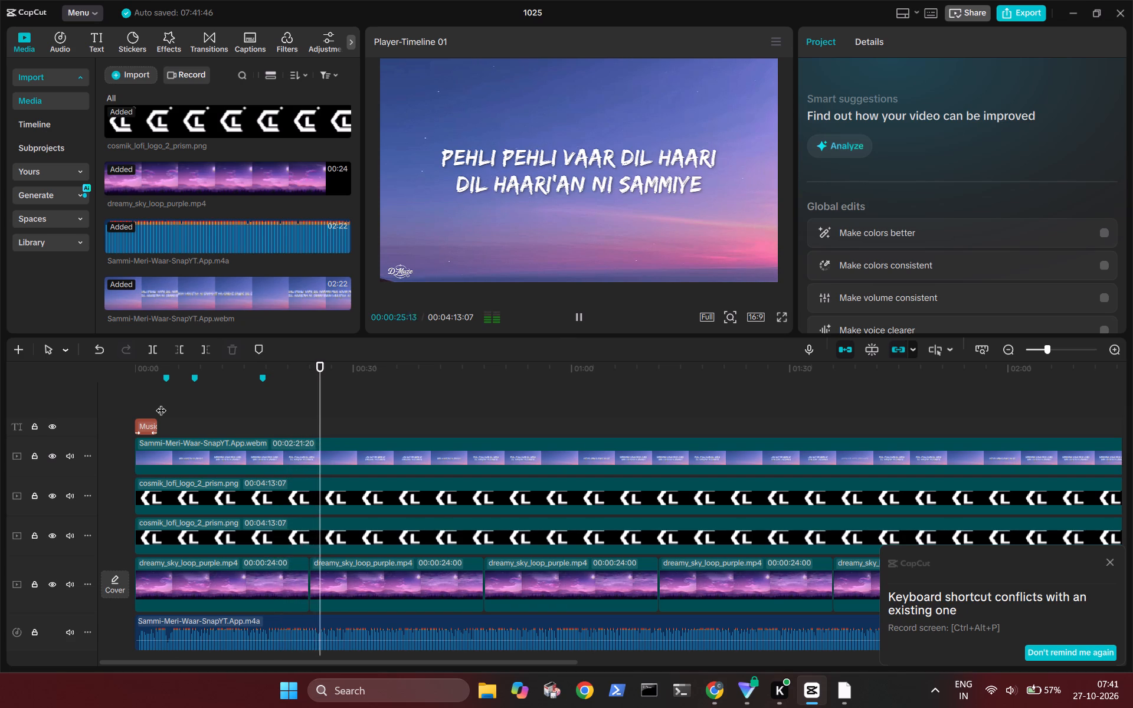
pyautogui.press('space')
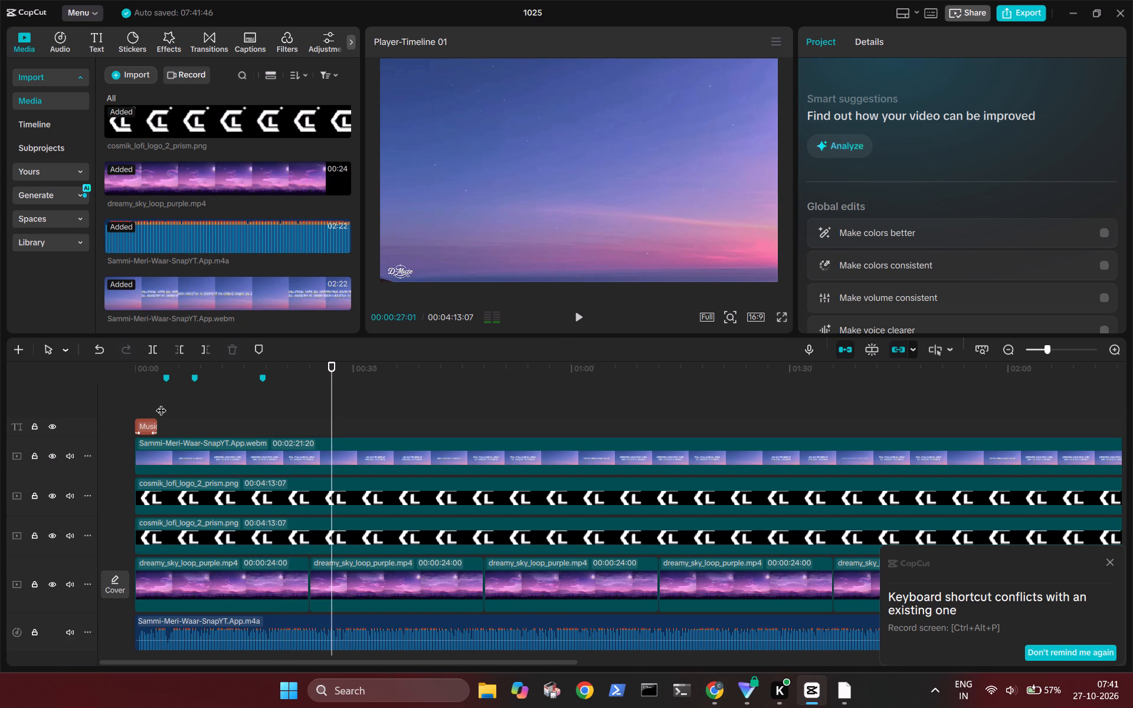
pyautogui.write('m')
# Play on to 00:00:32:24, and check frame by frame how the 00:00:04:09 marker lines up with the lyric change.
pyautogui.press('space')
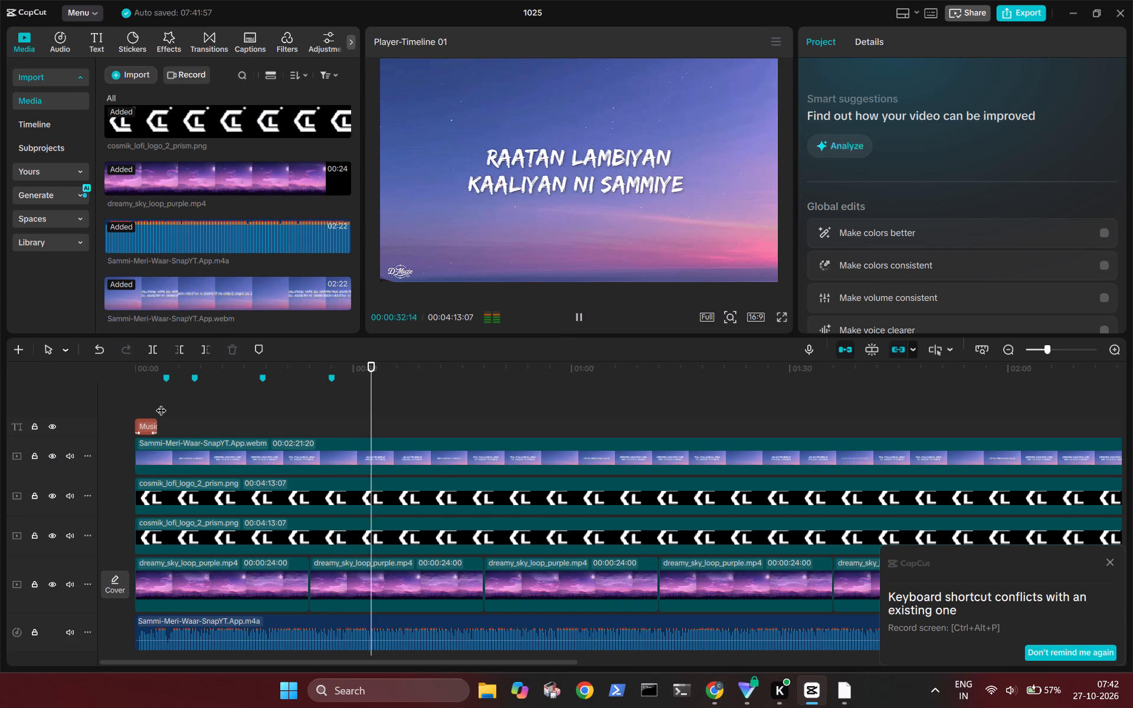
pyautogui.press('space')
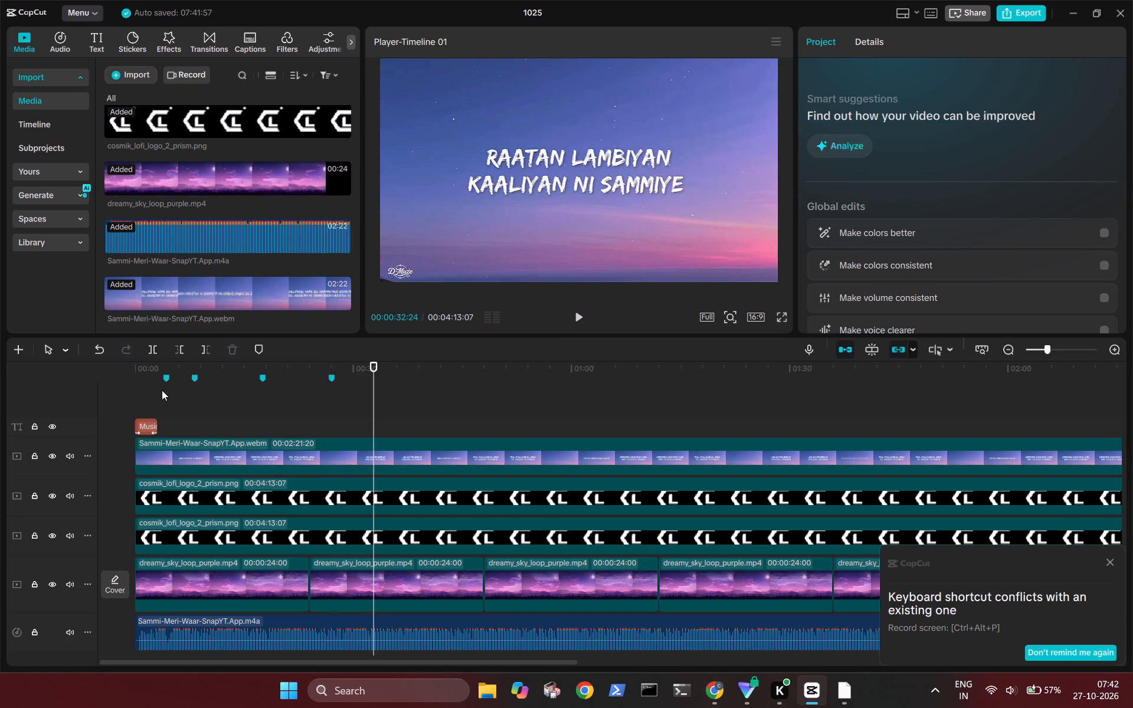
pyautogui.click(166, 393)
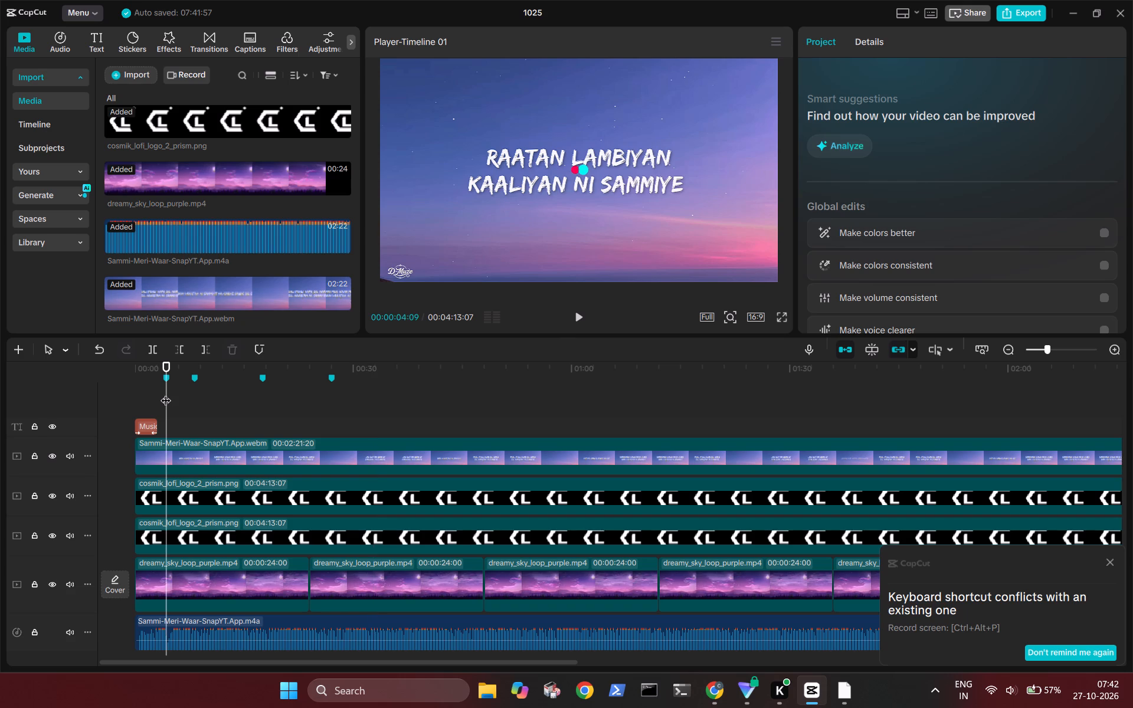
pyautogui.press('Right')
pyautogui.press('Right')
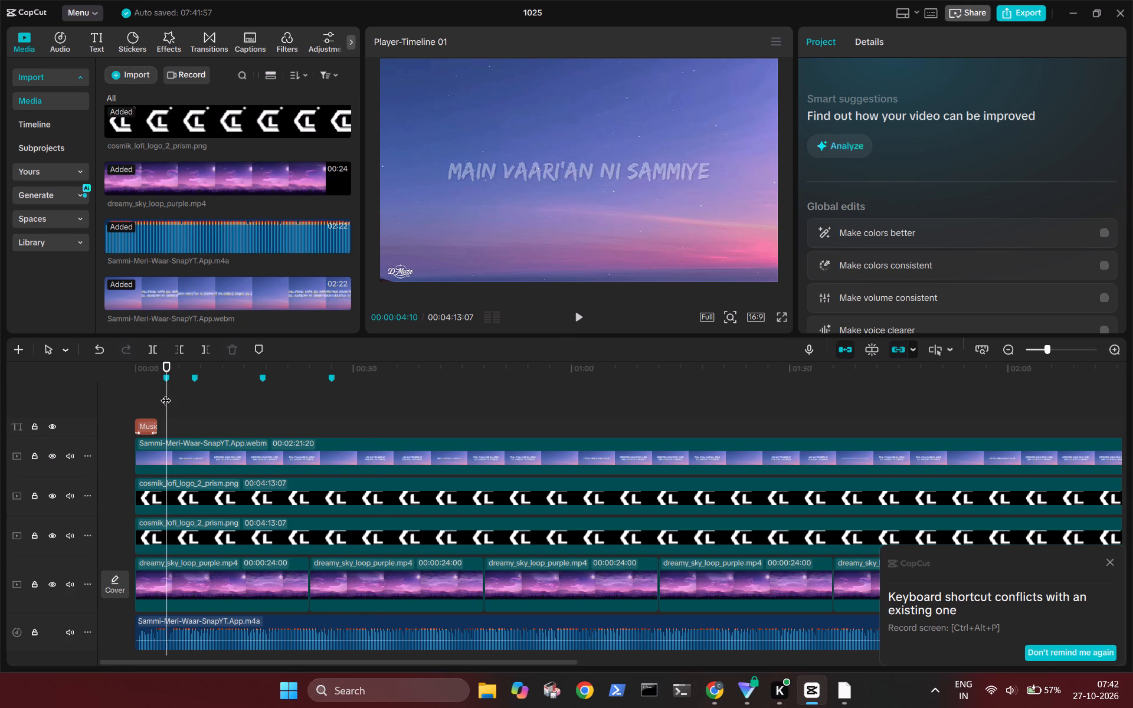
pyautogui.press('Left')
pyautogui.press('Left')
pyautogui.press('Left')
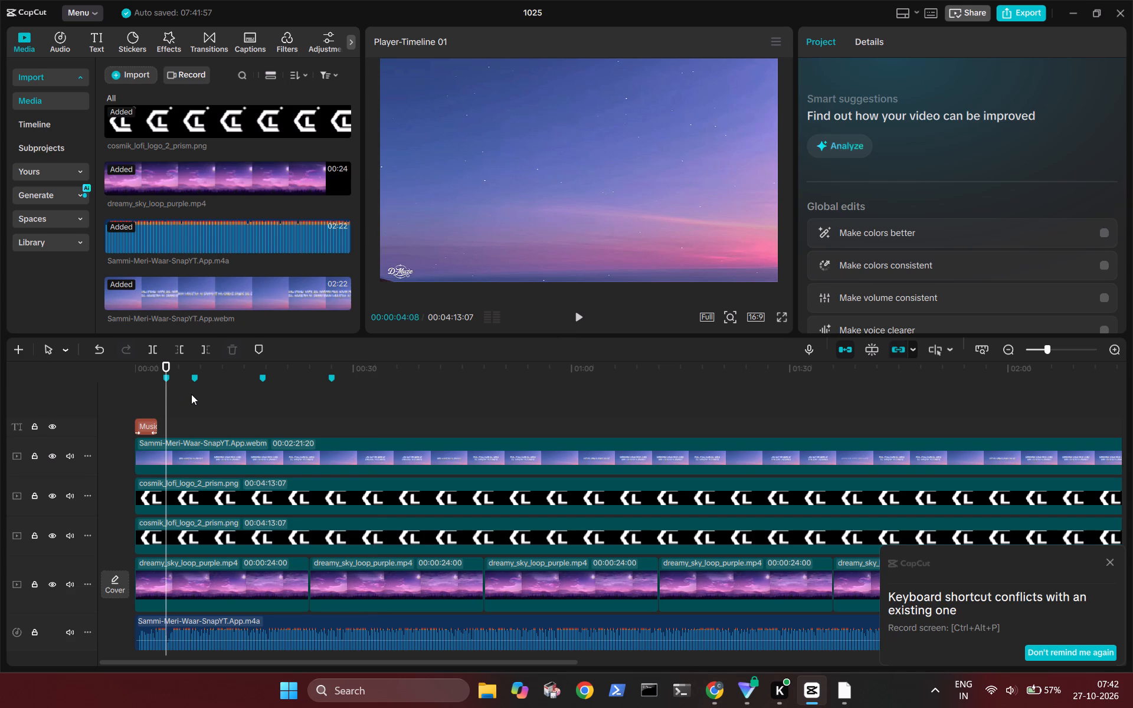
# From the 00:00:08:06 marker, find the frame just before the two-line lyric appears and add a marker at 00:00:09:11.
pyautogui.click(193, 395)
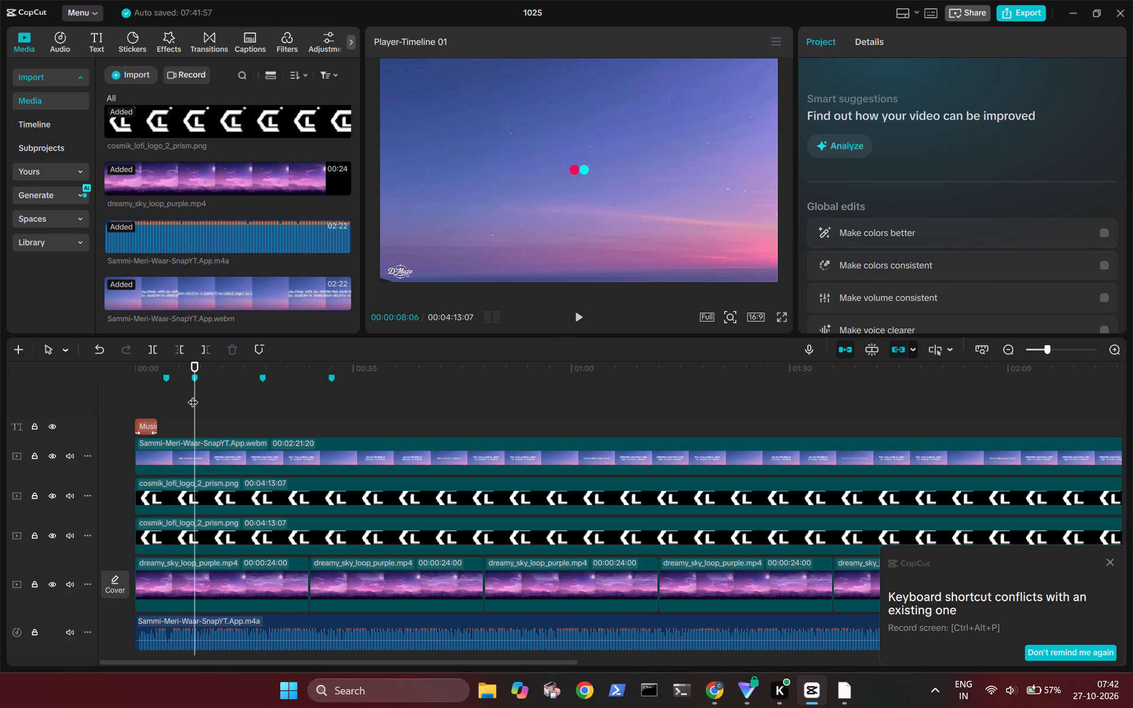
pyautogui.press('Right')
pyautogui.press('Right')
pyautogui.press('Right')
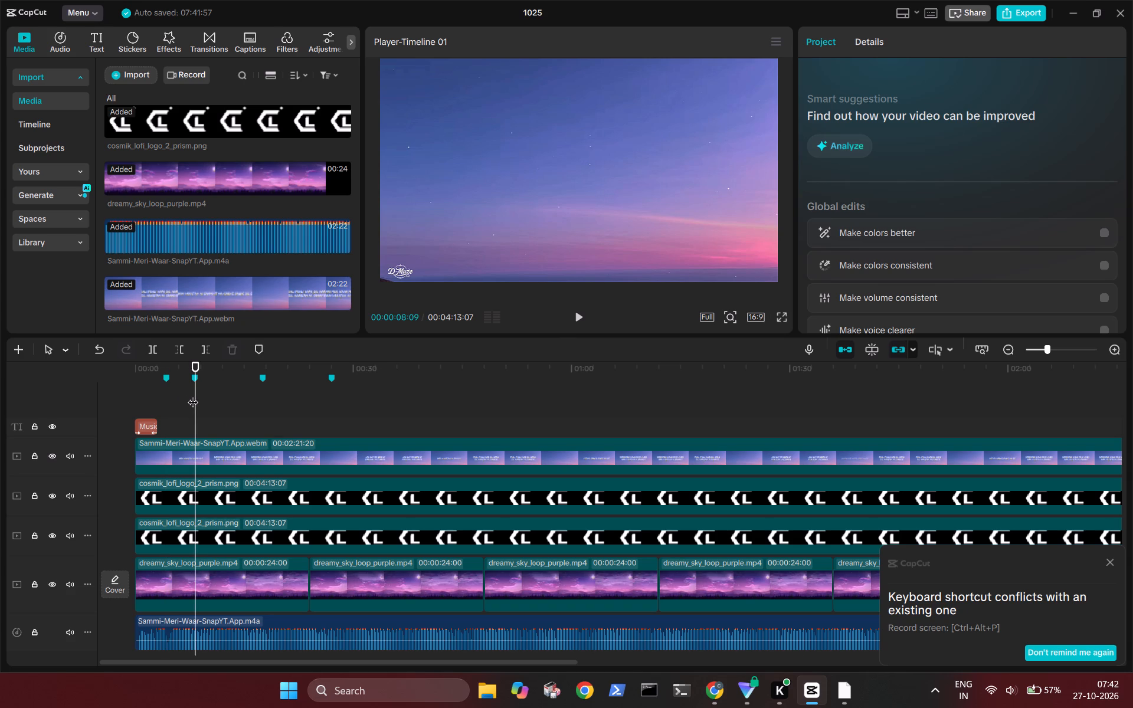
pyautogui.press('Right')
pyautogui.press('Right')
pyautogui.press('Right')
pyautogui.press('Right')
pyautogui.press('Right')
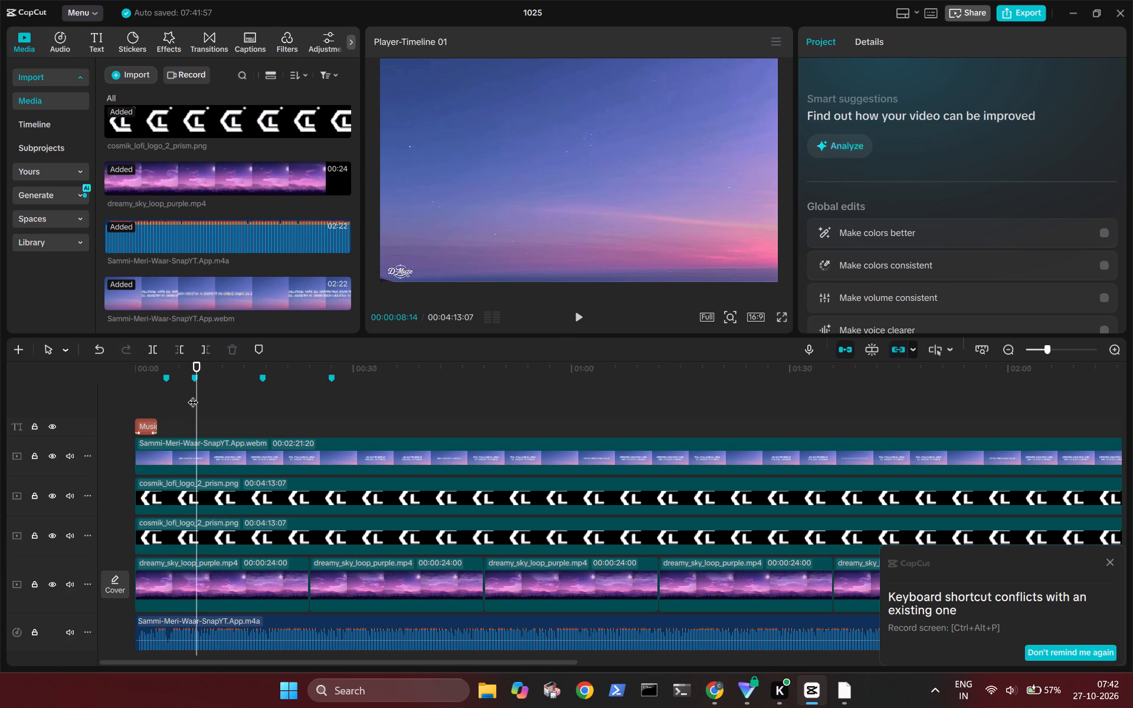
pyautogui.press('Right')
pyautogui.press('Right')
pyautogui.press('Right')
pyautogui.press('Right')
pyautogui.press('Right')
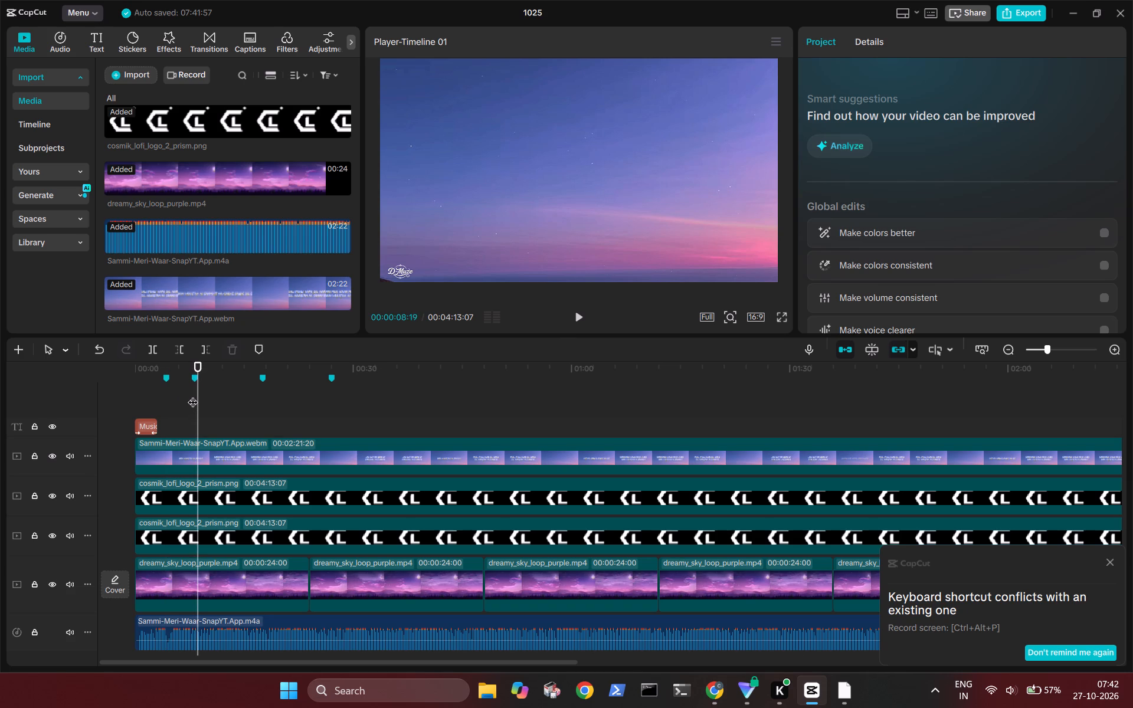
pyautogui.press('Right')
pyautogui.press('Right')
pyautogui.press('Right')
pyautogui.press('Right')
pyautogui.press('Right')
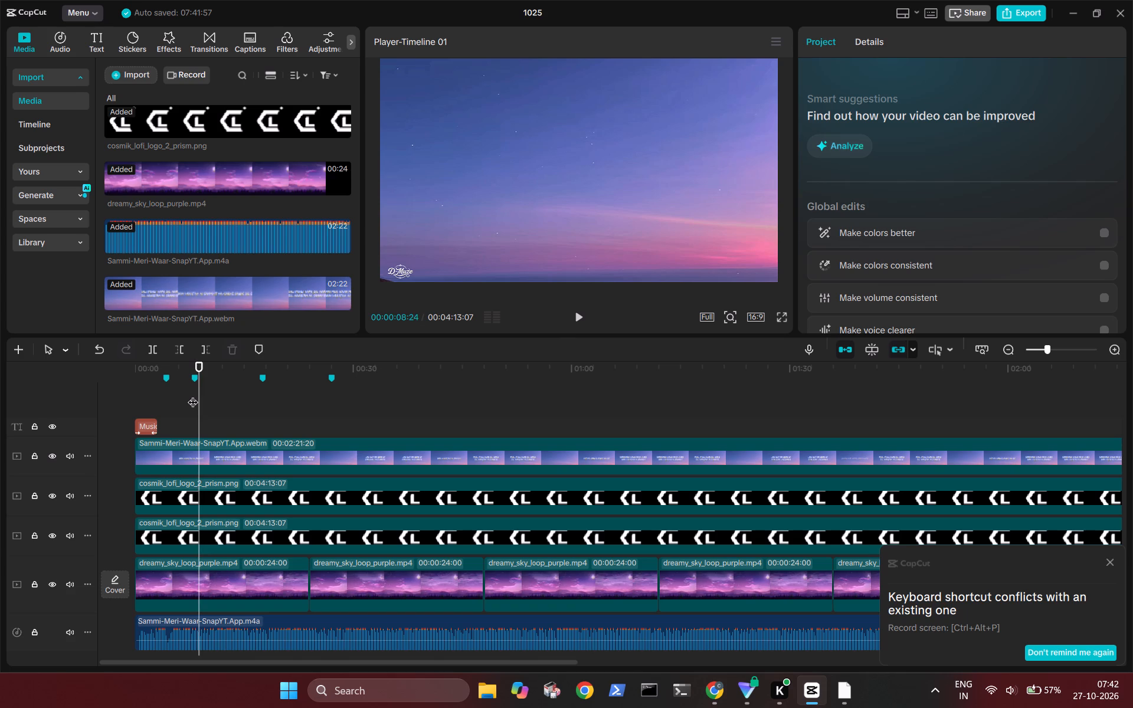
pyautogui.press('Right')
pyautogui.press('Right')
pyautogui.press('Right')
pyautogui.press('Right')
pyautogui.press('Right')
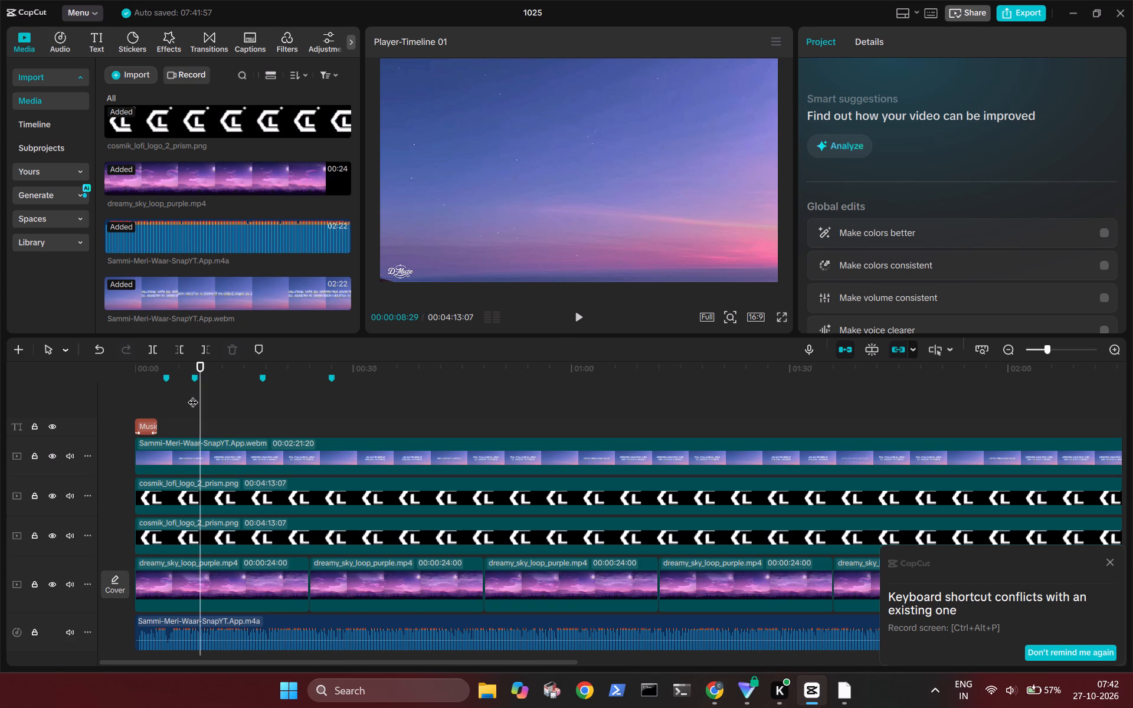
pyautogui.press('Right')
pyautogui.press('Right')
pyautogui.press('Right')
pyautogui.press('Right')
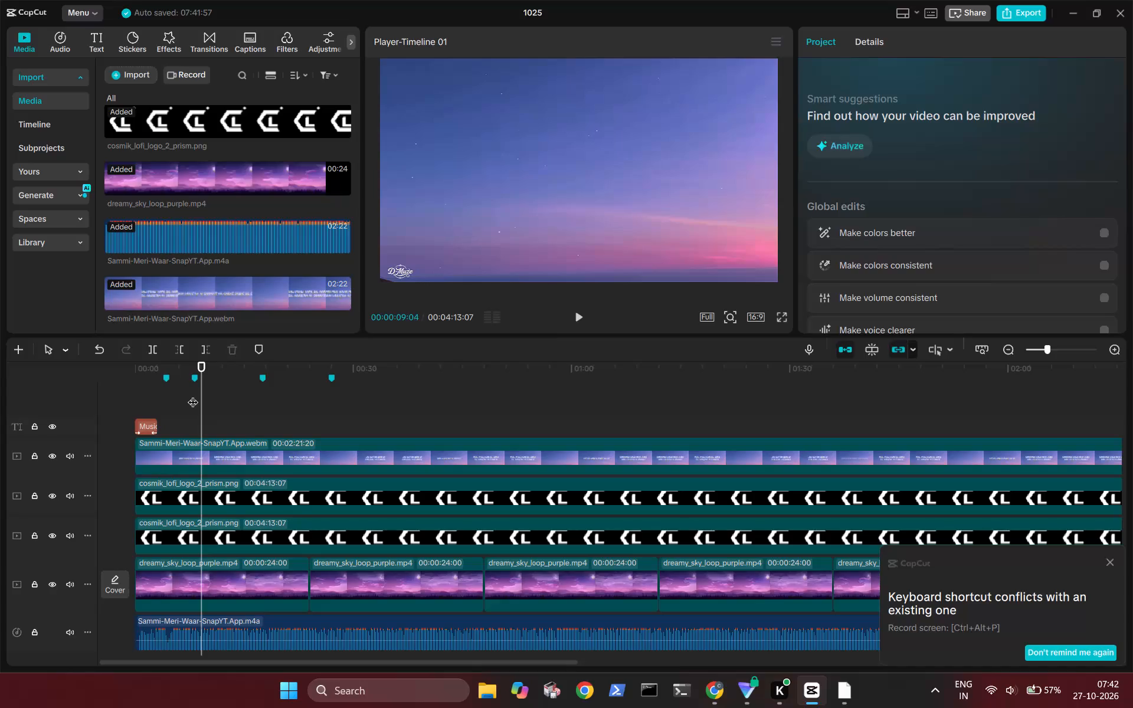
pyautogui.press('Right')
pyautogui.press('Right')
pyautogui.press('Right')
pyautogui.press('Right')
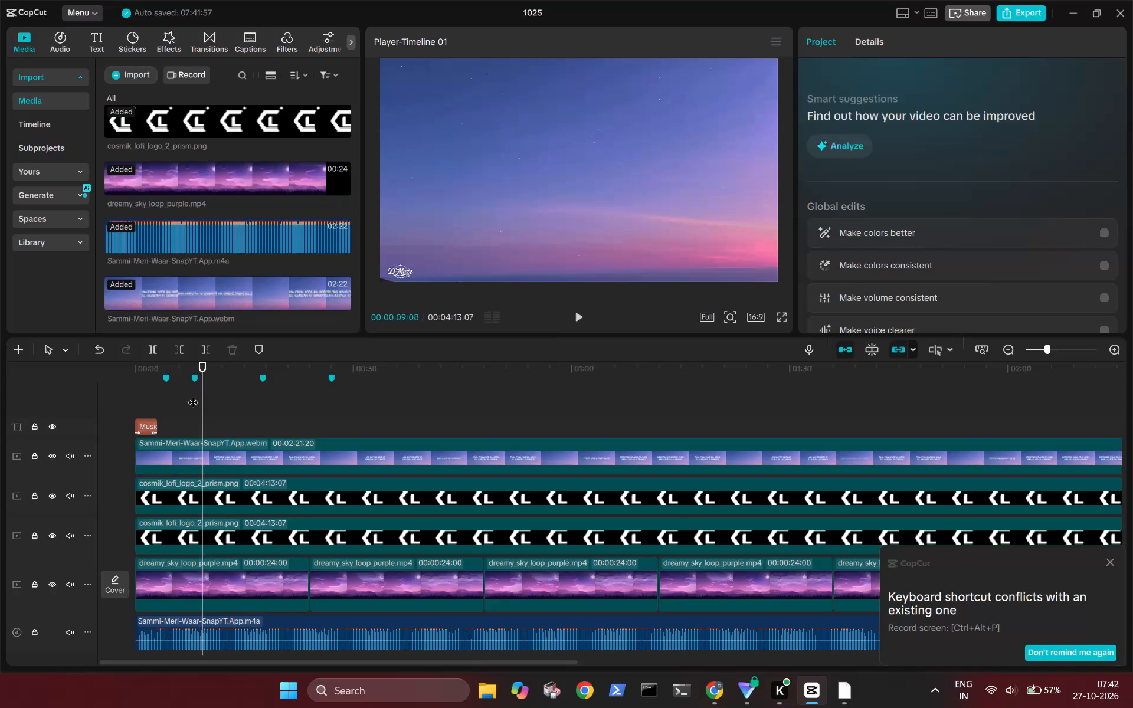
pyautogui.press('Right')
pyautogui.press('Right')
pyautogui.press('Right')
pyautogui.press('Right')
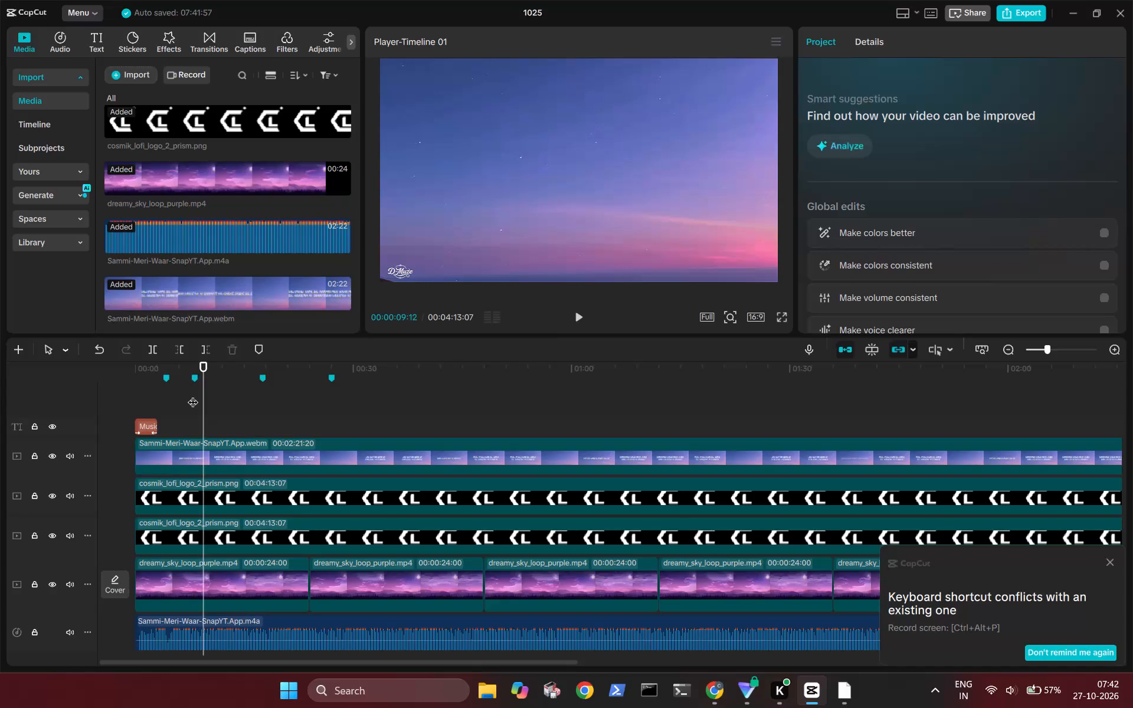
pyautogui.press('Right')
pyautogui.press('Right')
pyautogui.press('Right')
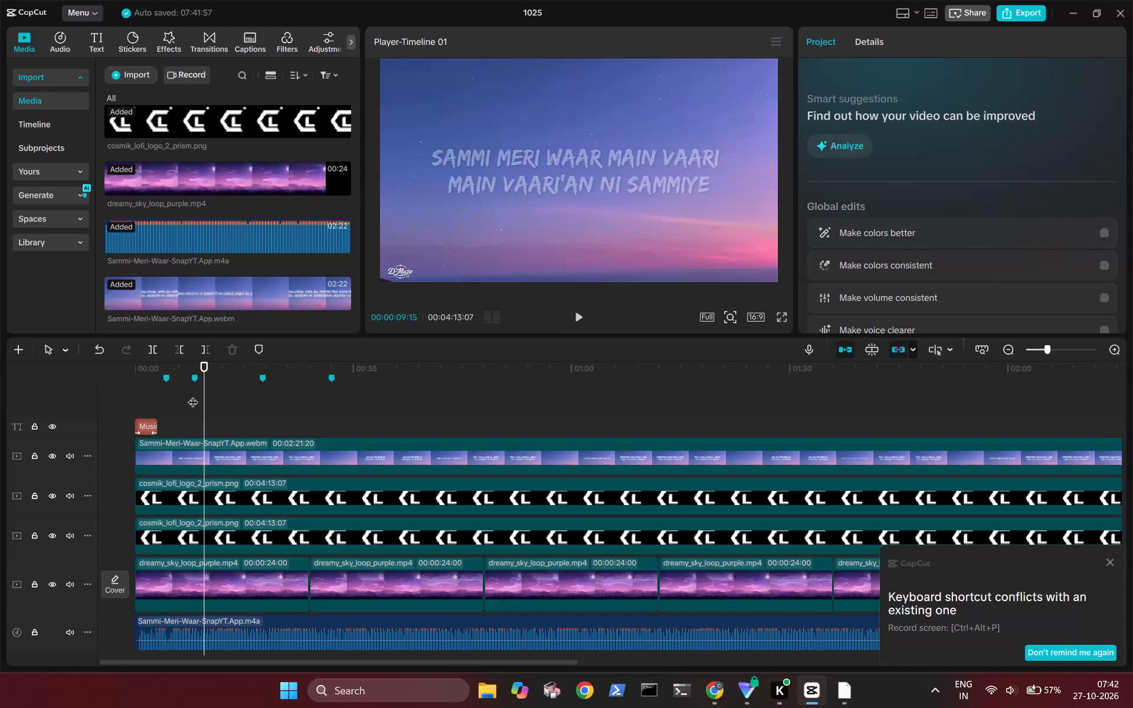
pyautogui.press('Right')
pyautogui.press('Left')
pyautogui.press('Left')
pyautogui.press('Left')
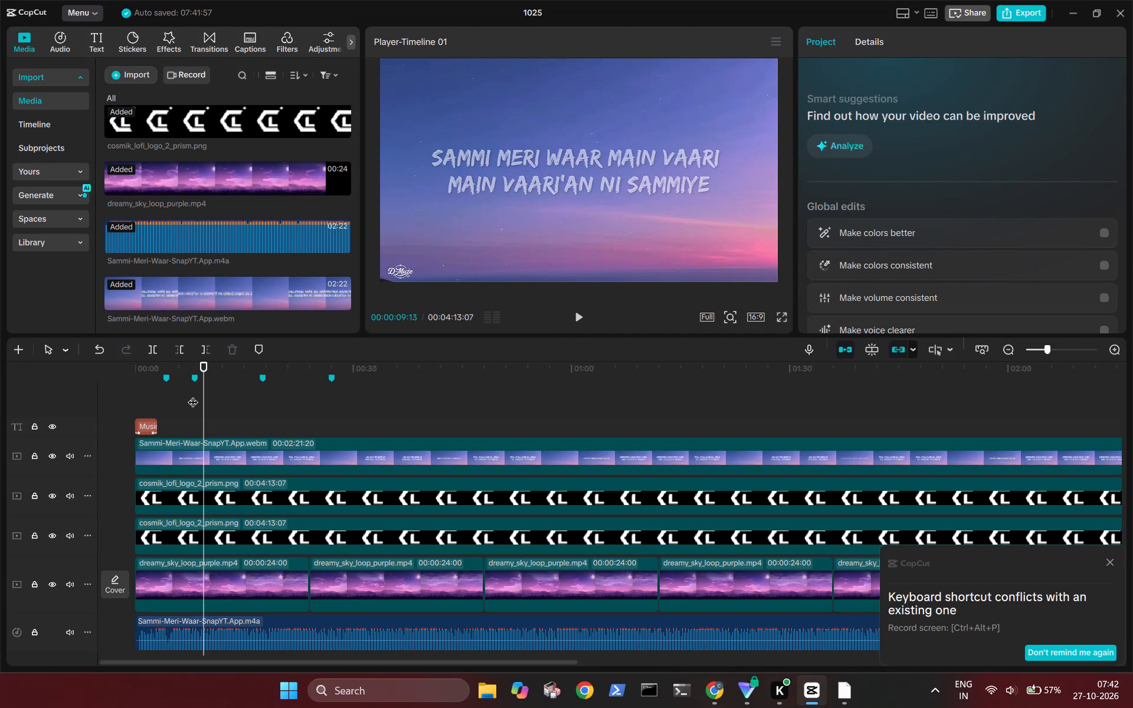
pyautogui.press('Left')
pyautogui.press('Left')
pyautogui.press('m')
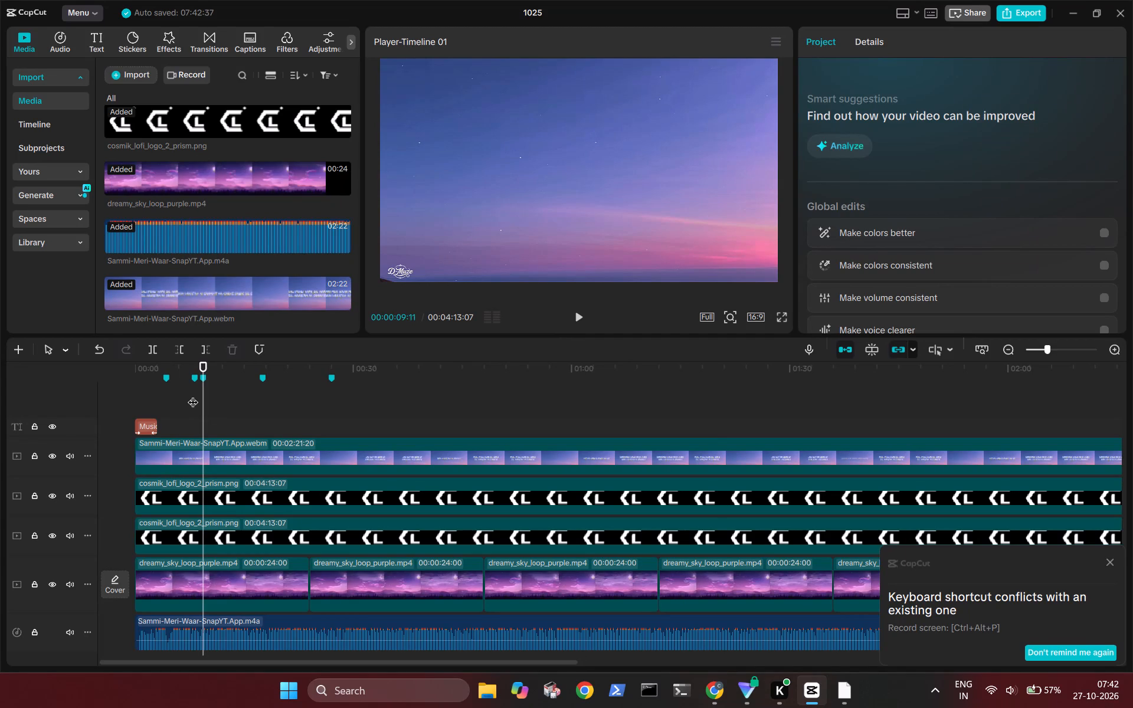
# Delete the timeline marker at 00:00:08:06.
pyautogui.click(192, 389)
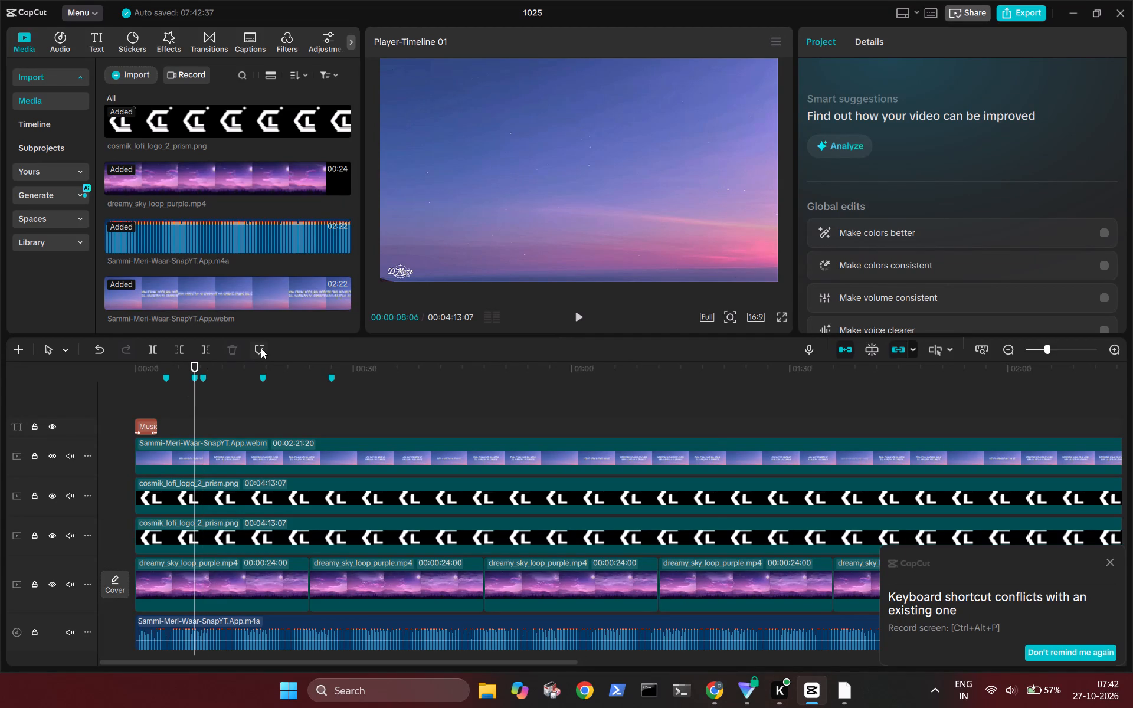
pyautogui.click(261, 348)
# From the 00:00:17:17 marker, find the frame just before "Pehli pehli vaar dil haari" appears and add a marker at 00:00:18:23.
pyautogui.click(262, 383)
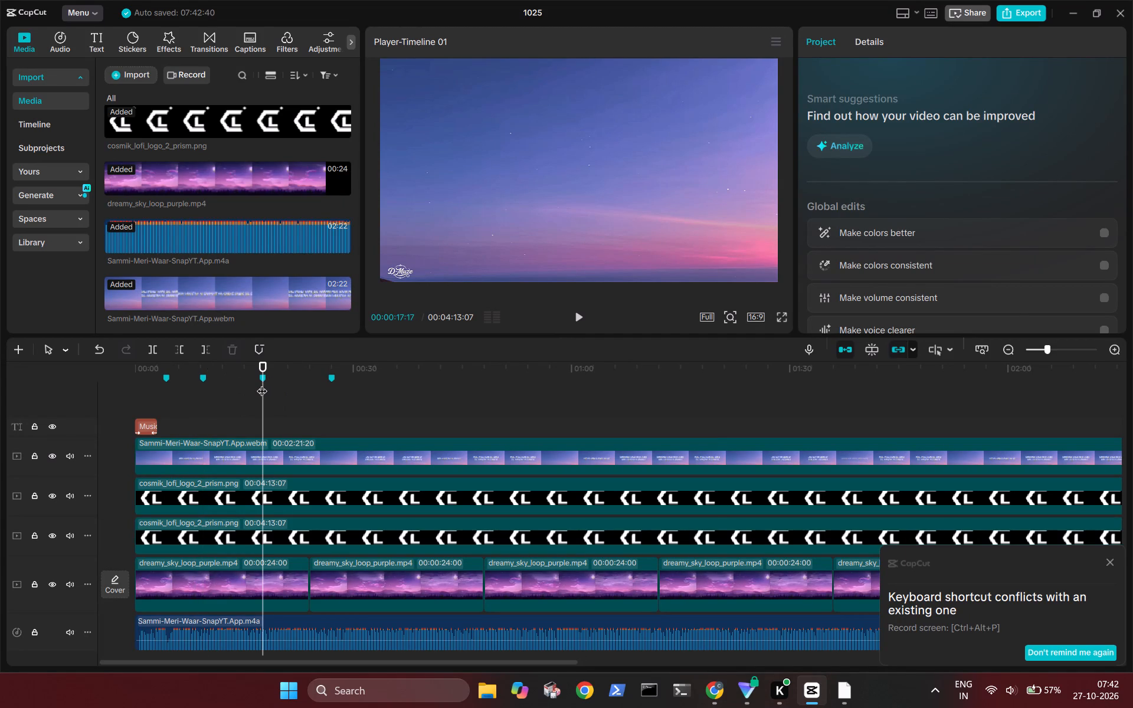
pyautogui.press('Right')
pyautogui.press('Right')
pyautogui.press('Right')
pyautogui.press('Right')
pyautogui.press('Right')
pyautogui.press('Right')
pyautogui.press('Right')
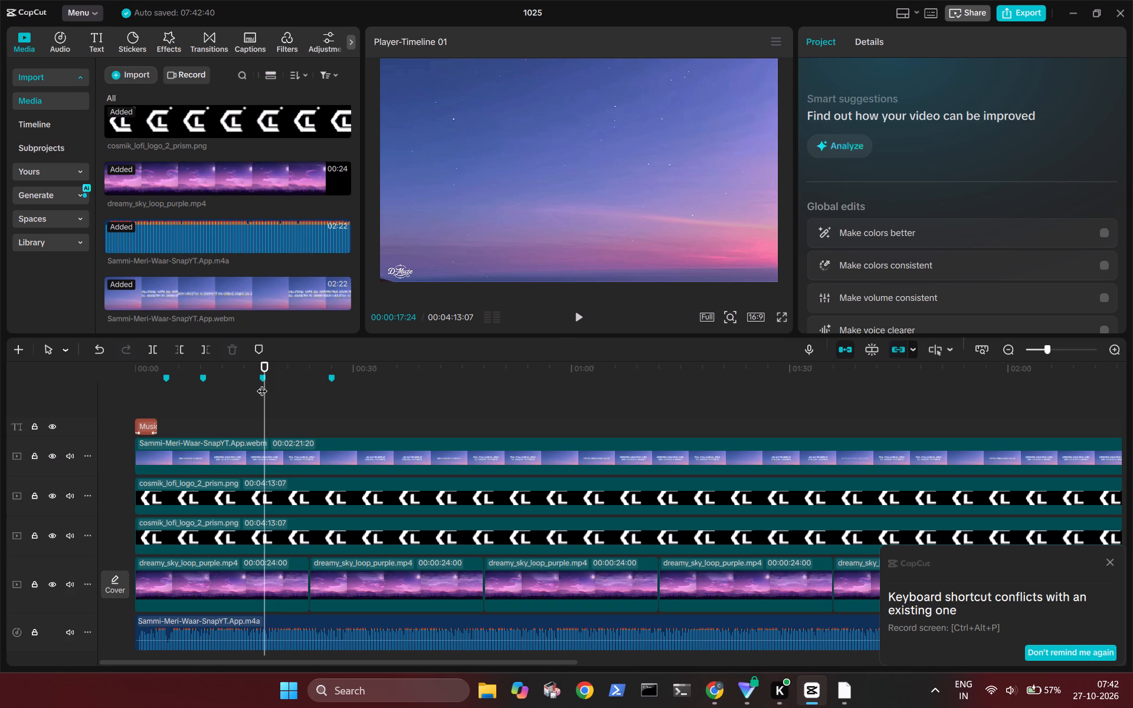
pyautogui.press('Right')
pyautogui.press('Right')
pyautogui.press('Right')
pyautogui.press('Right')
pyautogui.press('Right')
pyautogui.press('Right')
pyautogui.press('Right')
pyautogui.press('Right')
pyautogui.press('Right')
pyautogui.press('Right')
pyautogui.press('Right')
pyautogui.press('Right')
pyautogui.press('Right')
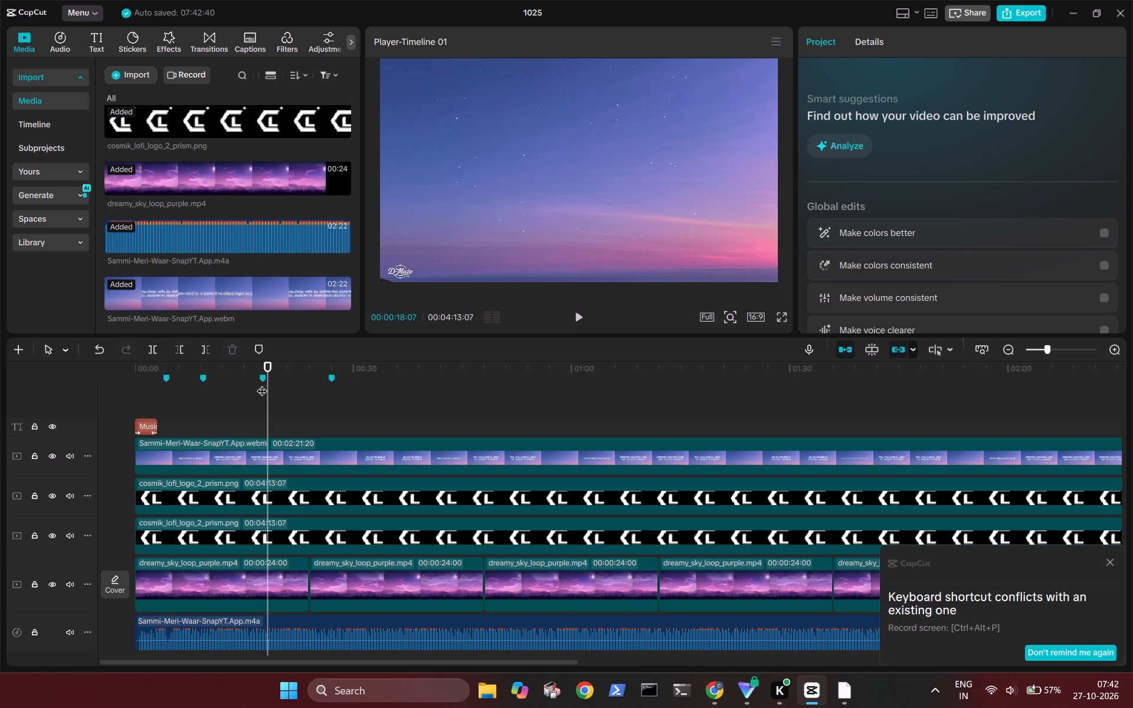
pyautogui.press('Right')
pyautogui.press('Right')
pyautogui.press('Right')
pyautogui.press('Right')
pyautogui.press('Right')
pyautogui.press('Right')
pyautogui.press('Right')
pyautogui.press('Right')
pyautogui.press('Right')
pyautogui.press('Right')
pyautogui.press('Right')
pyautogui.press('Right')
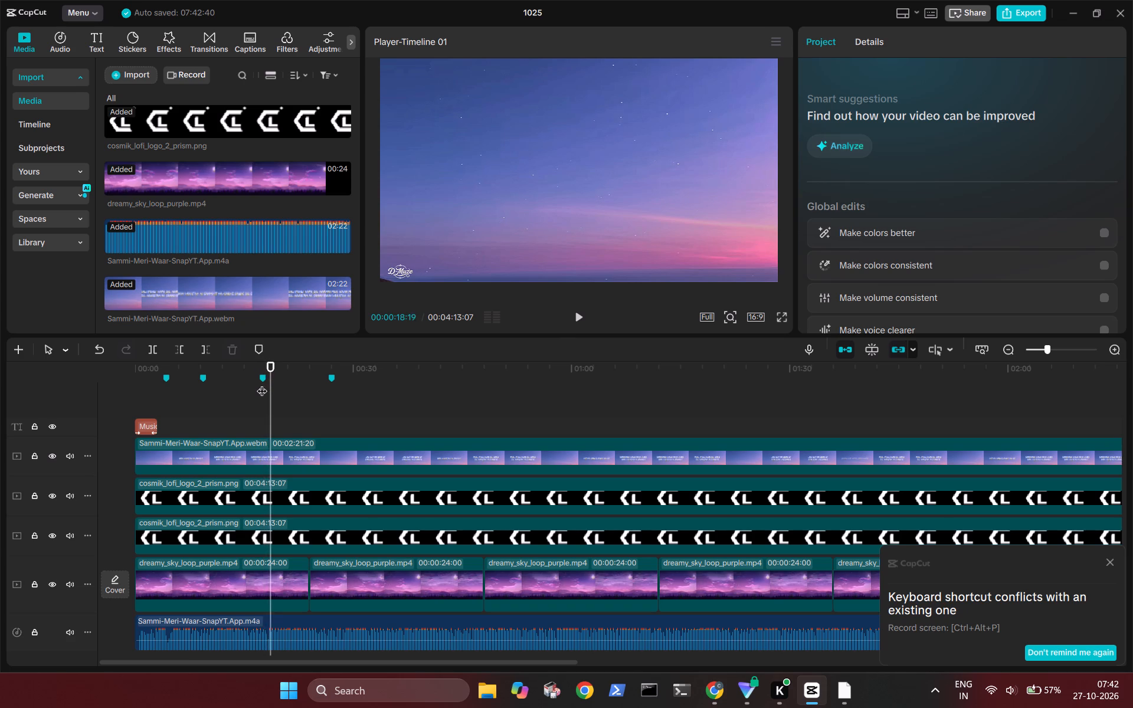
pyautogui.press('Right')
pyautogui.press('Right')
pyautogui.press('Right')
pyautogui.press('Right')
pyautogui.press('Right')
pyautogui.press('Right')
pyautogui.press('Left')
pyautogui.press('Left')
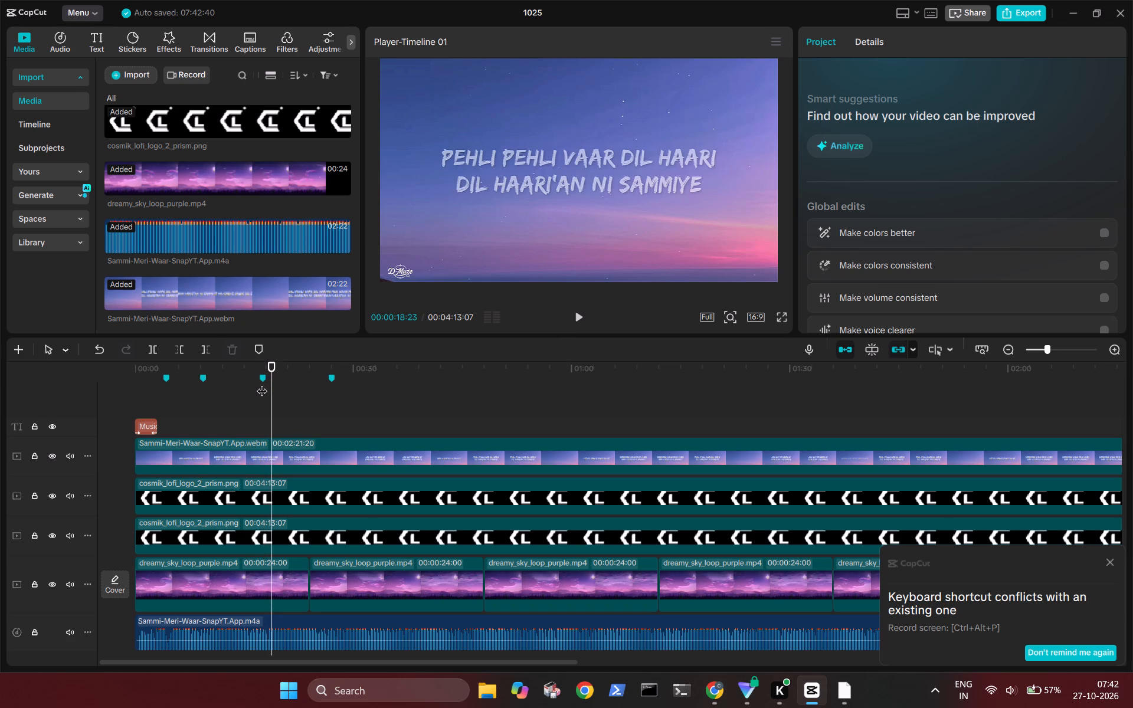
pyautogui.press('Left')
pyautogui.press('Right')
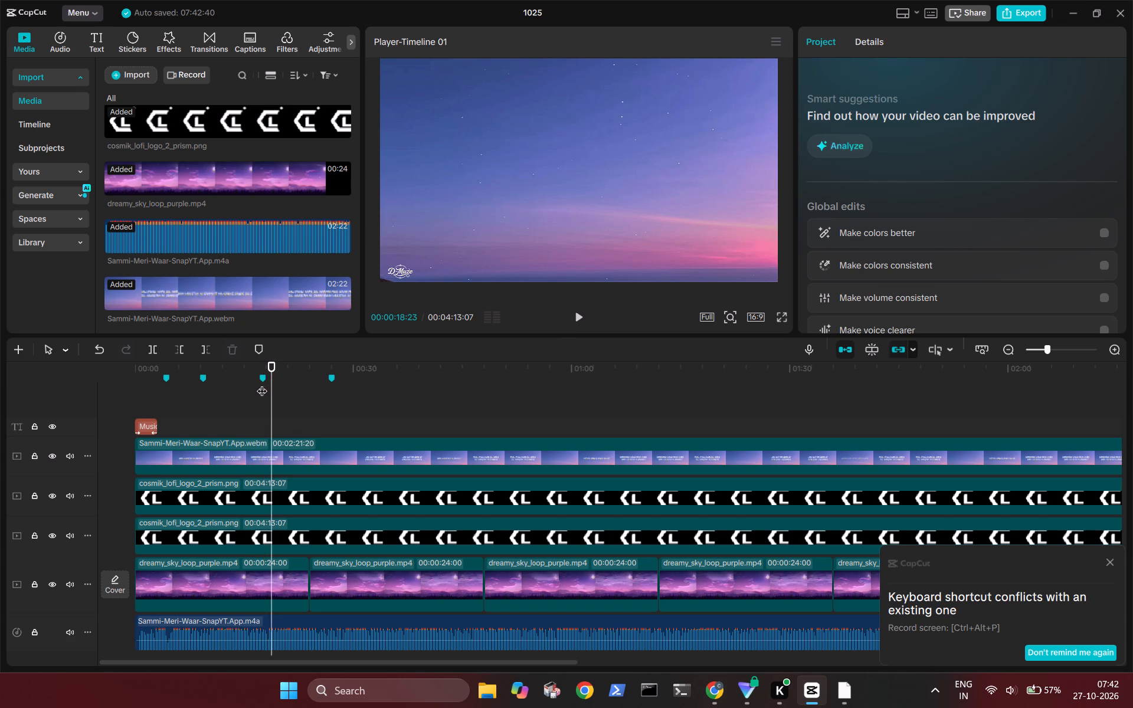
pyautogui.press('m')
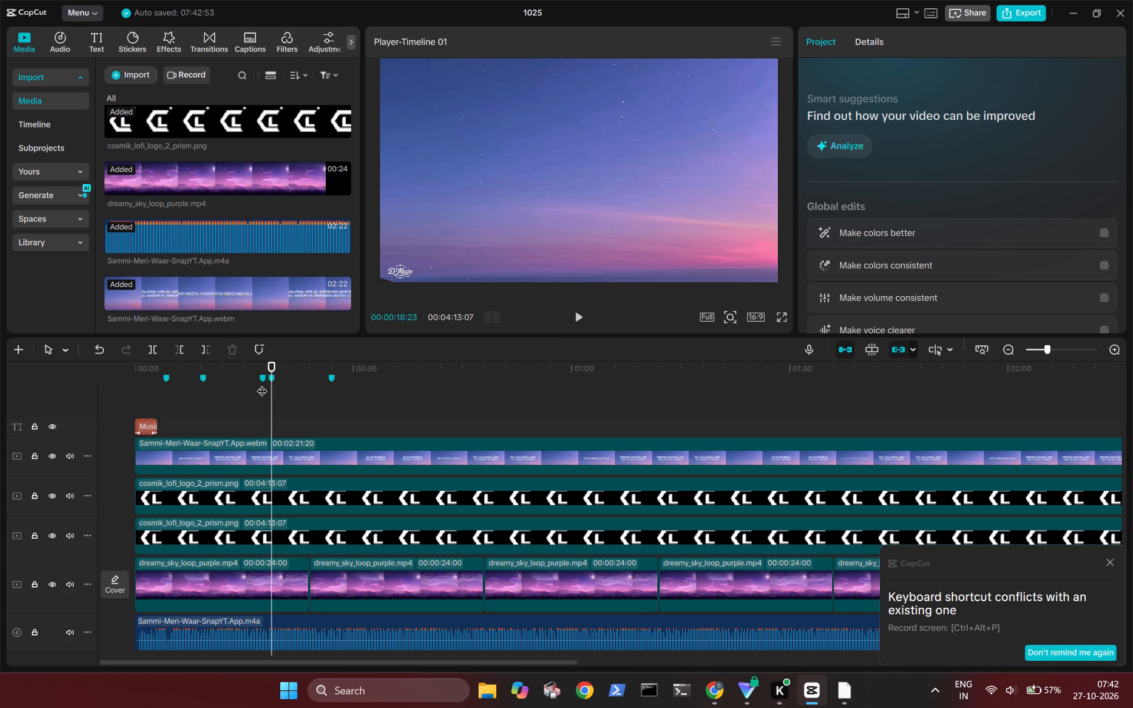
# Delete the timeline marker at 00:00:17:17.
pyautogui.click(263, 379)
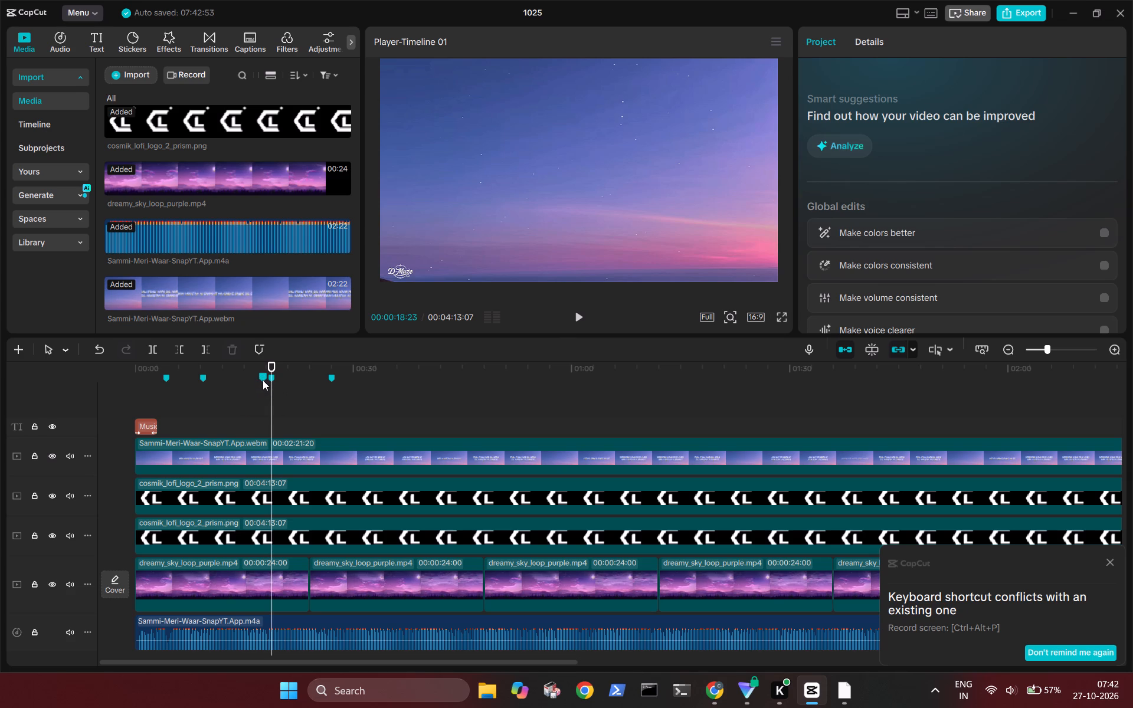
pyautogui.click(260, 390)
pyautogui.click(263, 345)
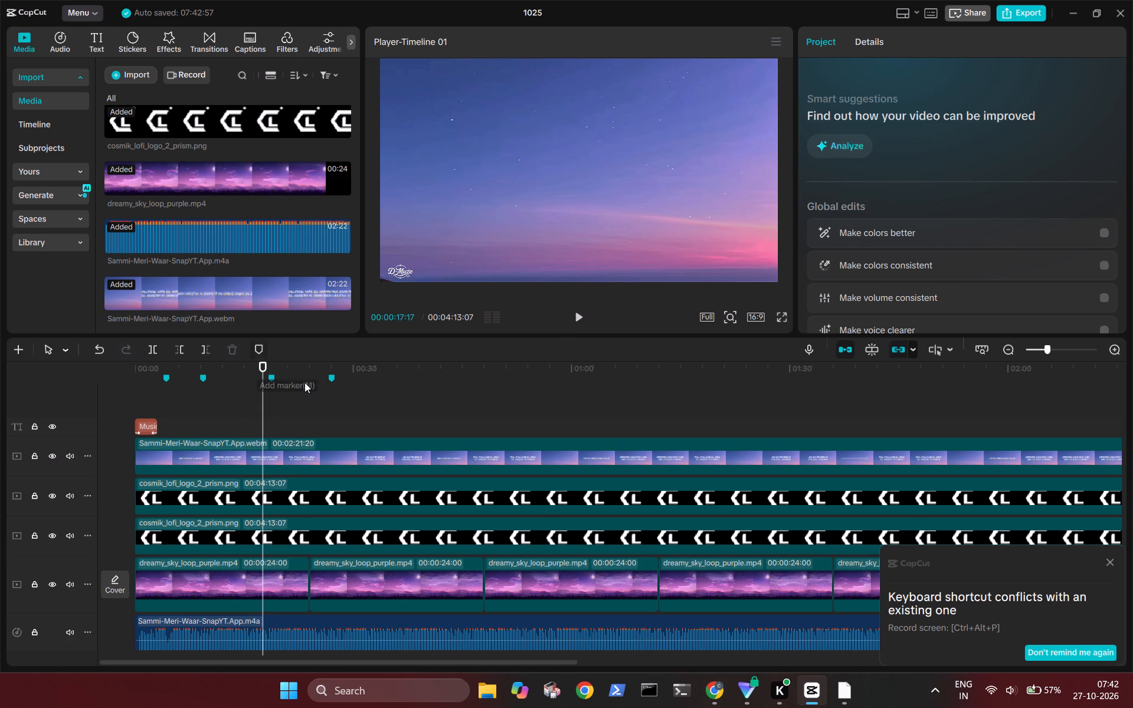
# From the 00:00:27:01 marker, find the frame just before "Raatan lambiyan kaaliyan ni Sammiye" appears and add a marker at 00:00:28:11.
pyautogui.click(332, 388)
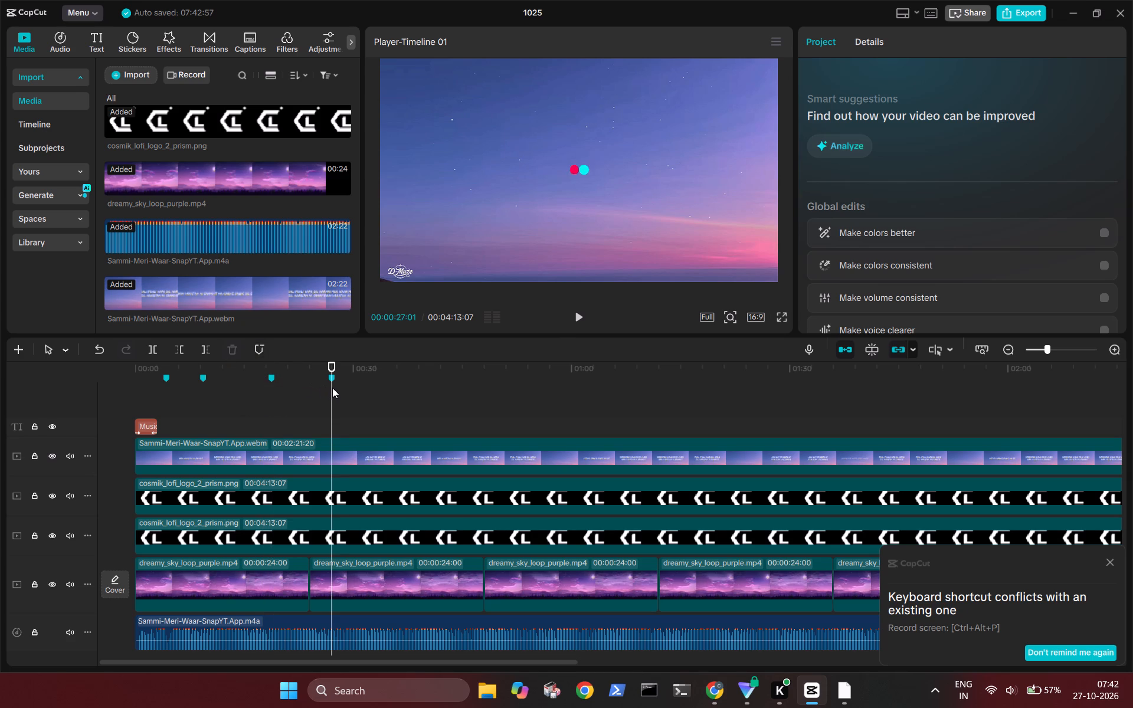
pyautogui.press('Right')
pyautogui.press('Right')
pyautogui.press('Right')
pyautogui.press('Right')
pyautogui.press('Right')
pyautogui.press('Right')
pyautogui.press('Right')
pyautogui.press('Right')
pyautogui.press('Right')
pyautogui.press('Right')
pyautogui.press('Right')
pyautogui.press('Right')
pyautogui.press('Right')
pyautogui.press('Right')
pyautogui.press('Right')
pyautogui.press('Right')
pyautogui.press('Right')
pyautogui.press('Right')
pyautogui.press('Right')
pyautogui.press('Right')
pyautogui.press('Right')
pyautogui.press('Right')
pyautogui.press('Right')
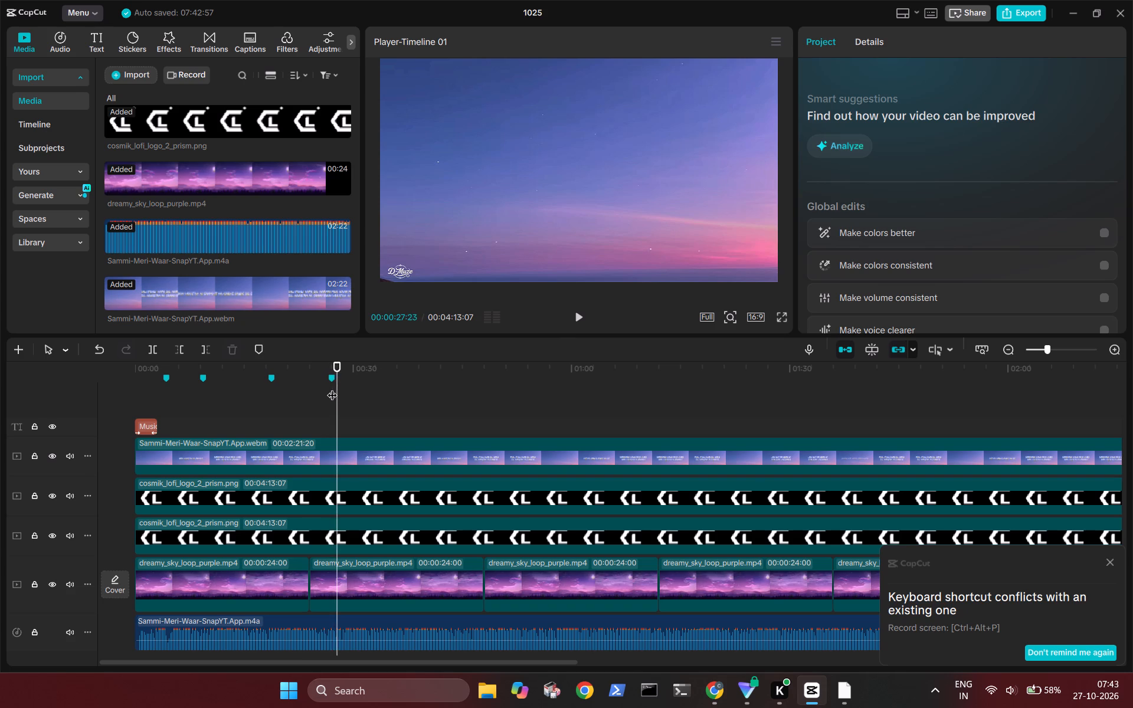
pyautogui.press('Right')
pyautogui.press('Right')
pyautogui.press('Right')
pyautogui.press('Right')
pyautogui.press('Right')
pyautogui.press('Right')
pyautogui.press('Right')
pyautogui.press('Right')
pyautogui.press('Right')
pyautogui.press('Right')
pyautogui.press('Right')
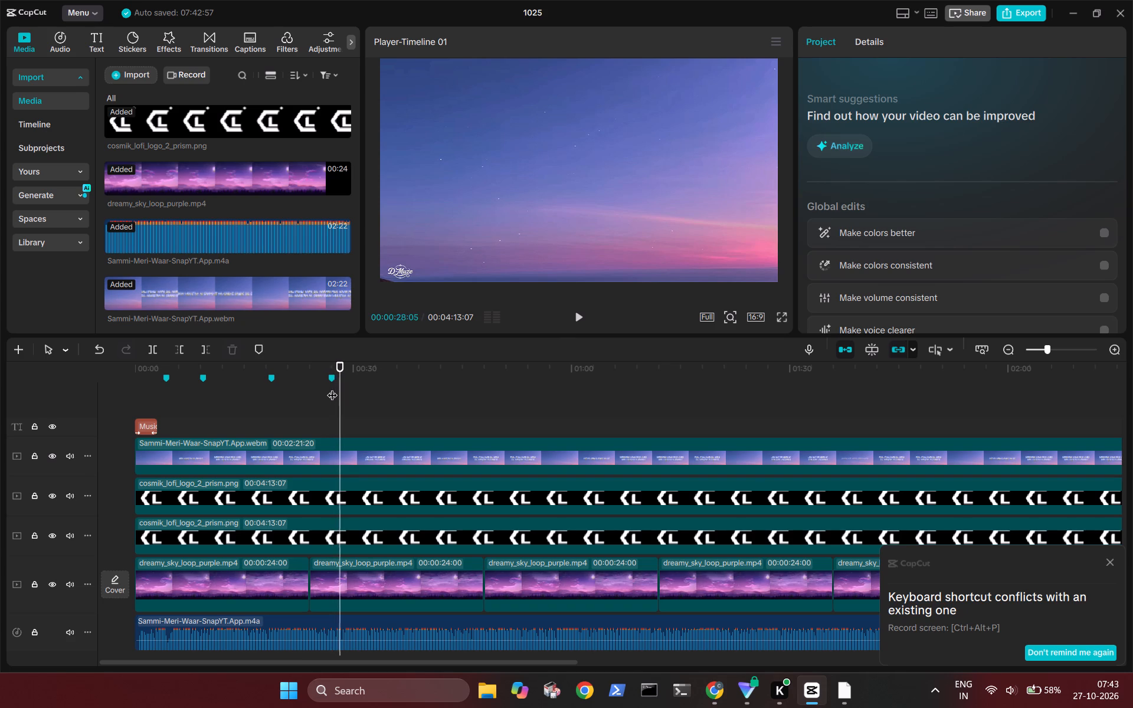
pyautogui.press('Right')
pyautogui.press('Right')
pyautogui.press('Right')
pyautogui.press('Right')
pyautogui.press('Right')
pyautogui.press('Right')
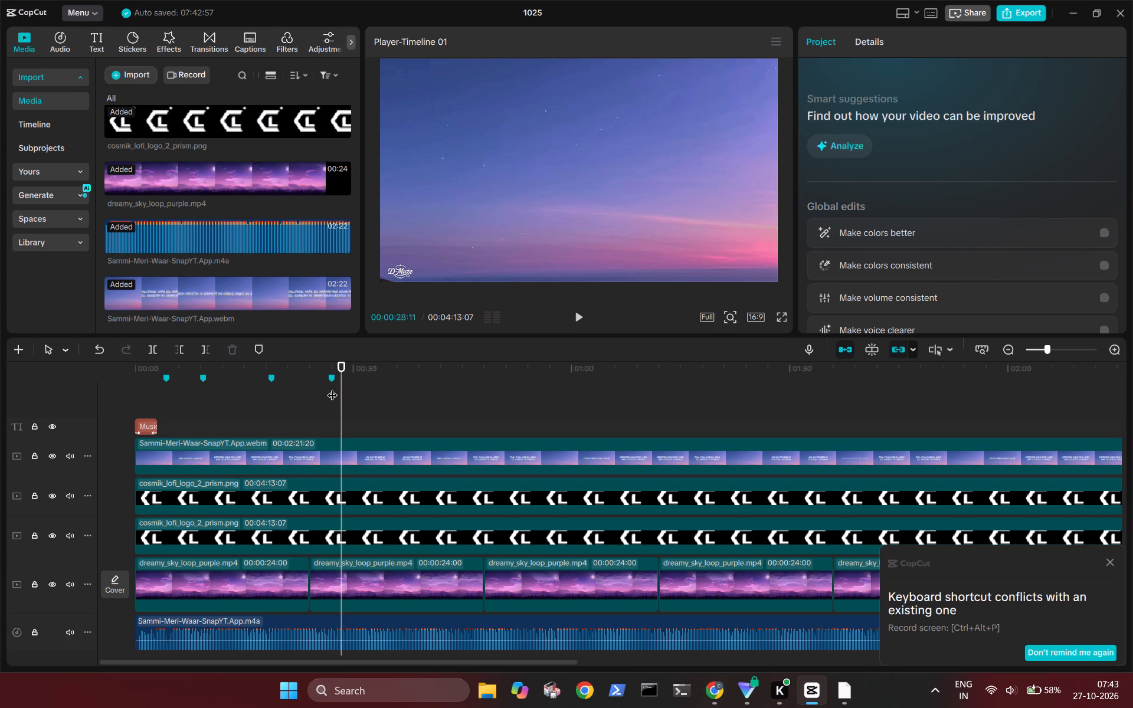
pyautogui.press('Right')
pyautogui.press('Right')
pyautogui.press('Left')
pyautogui.press('Left')
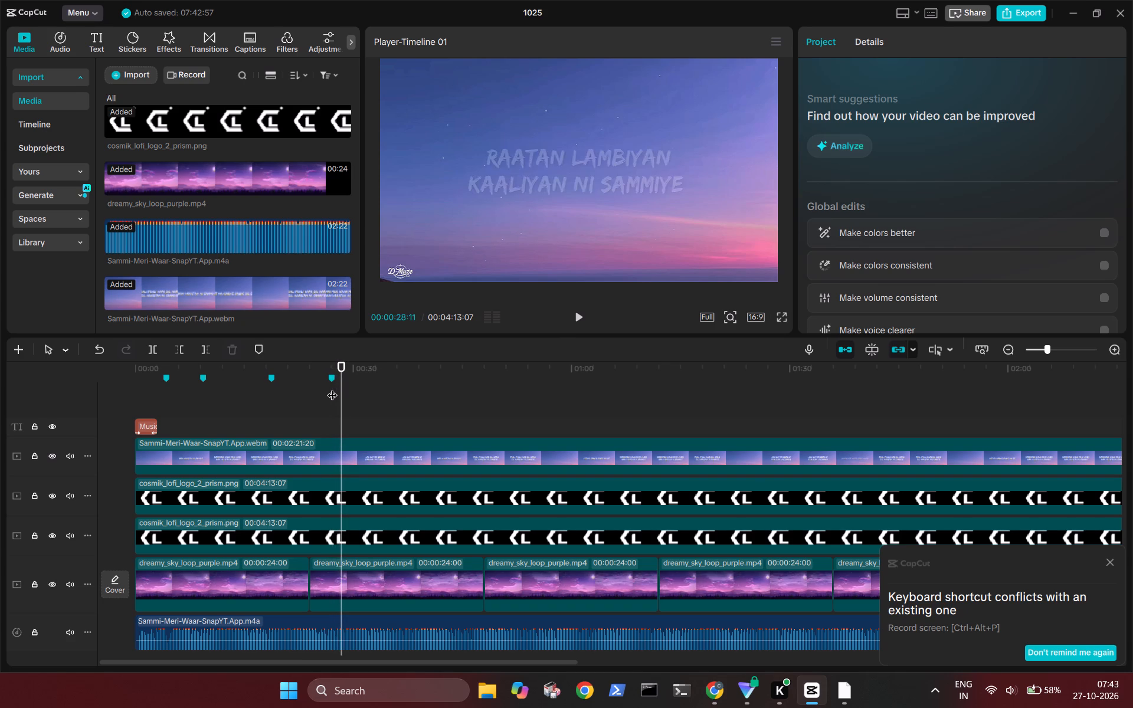
pyautogui.press('m')
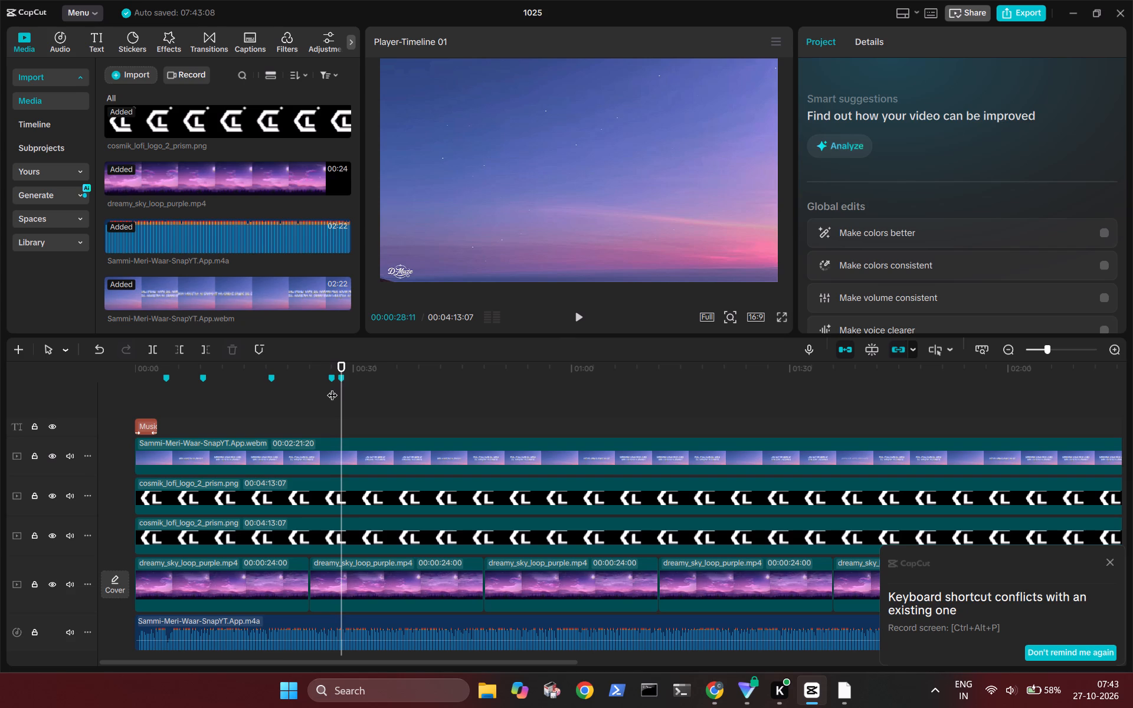
# Delete the timeline marker at 00:00:27:01.
pyautogui.click(332, 388)
pyautogui.click(257, 346)
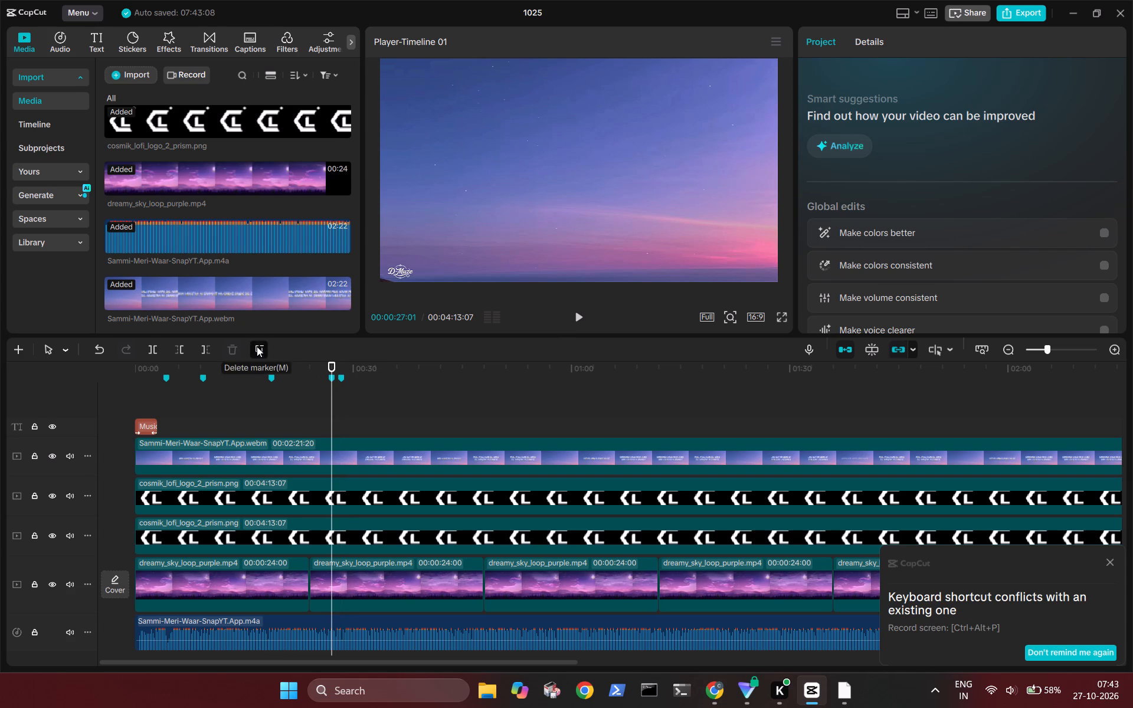
# Play on from the 00:00:28:11 marker and add a marker at about 00:00:33:01, just before "Lag gayi'aa umar'an" appears.
pyautogui.click(345, 389)
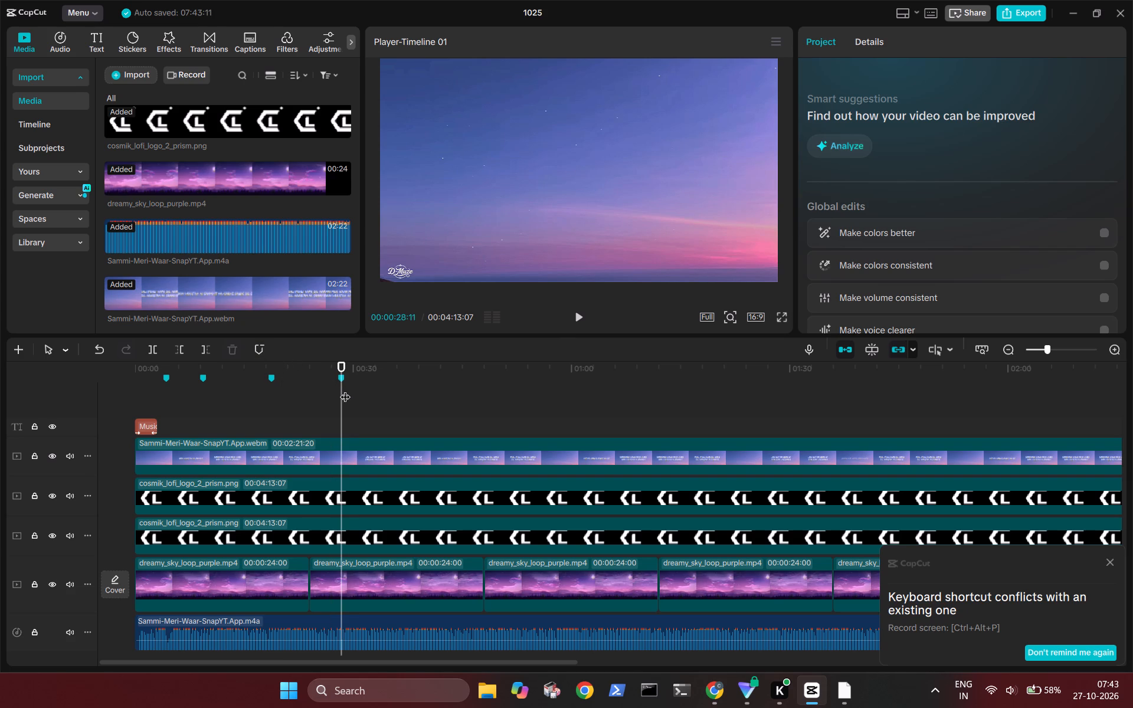
pyautogui.press('space')
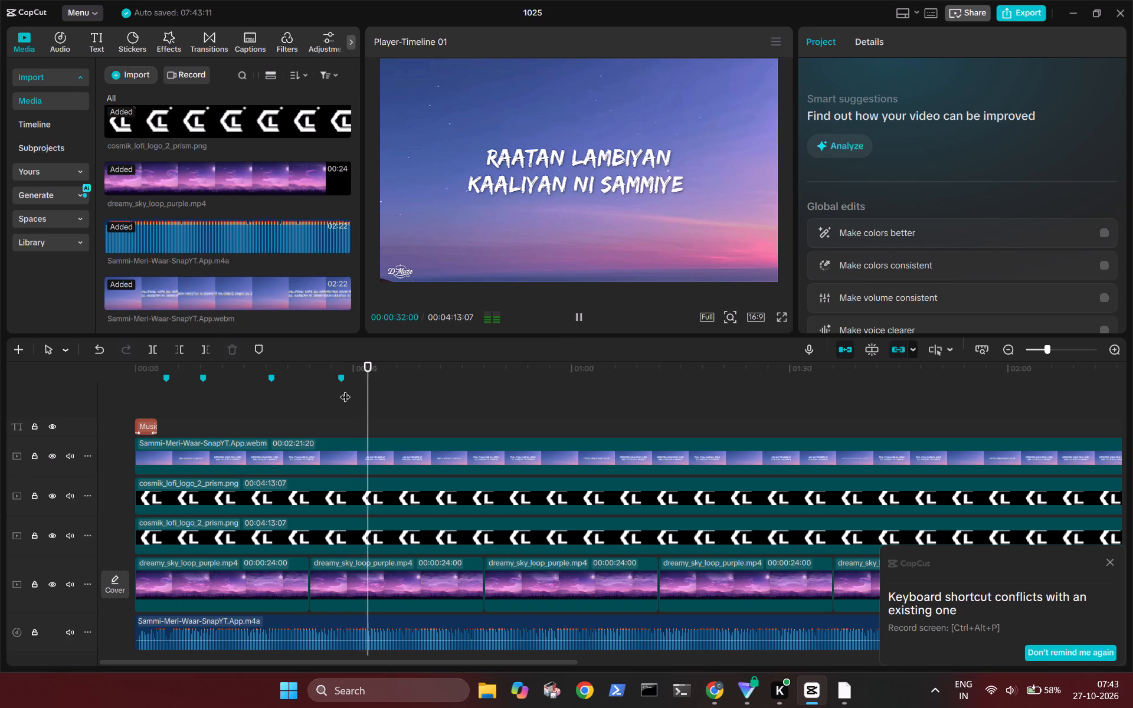
pyautogui.press('space')
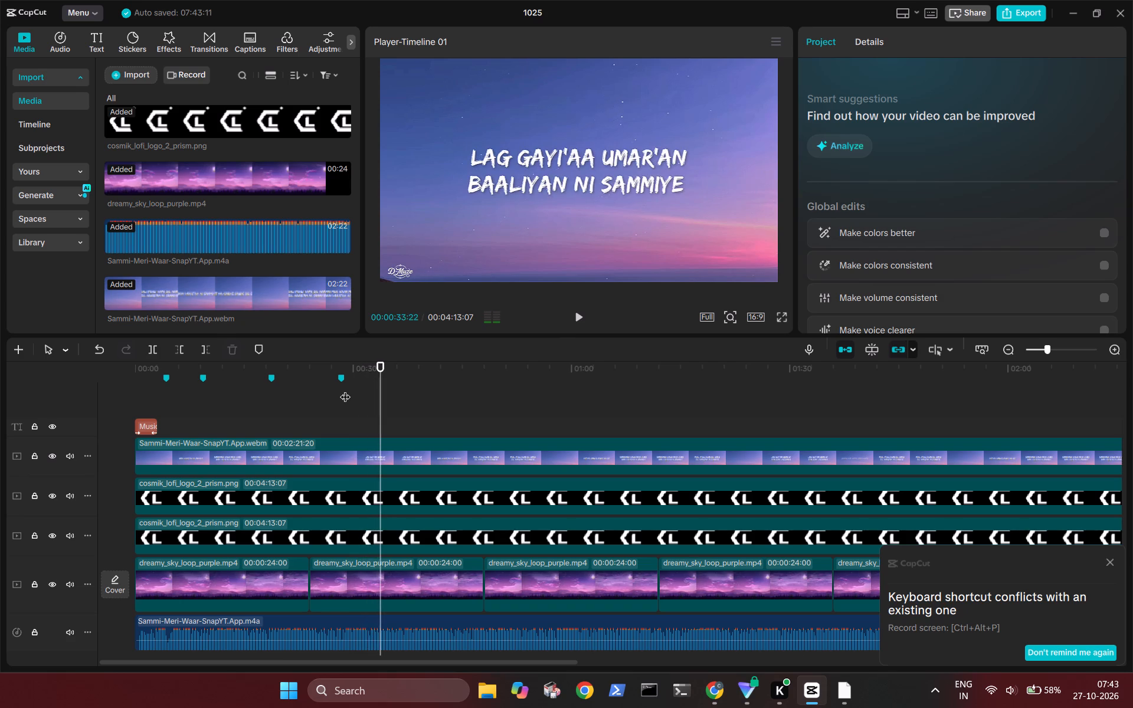
pyautogui.press('Left')
pyautogui.press('Left')
pyautogui.press('Left')
pyautogui.press('Left')
pyautogui.press('Left')
pyautogui.press('Left')
pyautogui.press('Left')
pyautogui.press('Left')
pyautogui.press('Left')
pyautogui.press('Left')
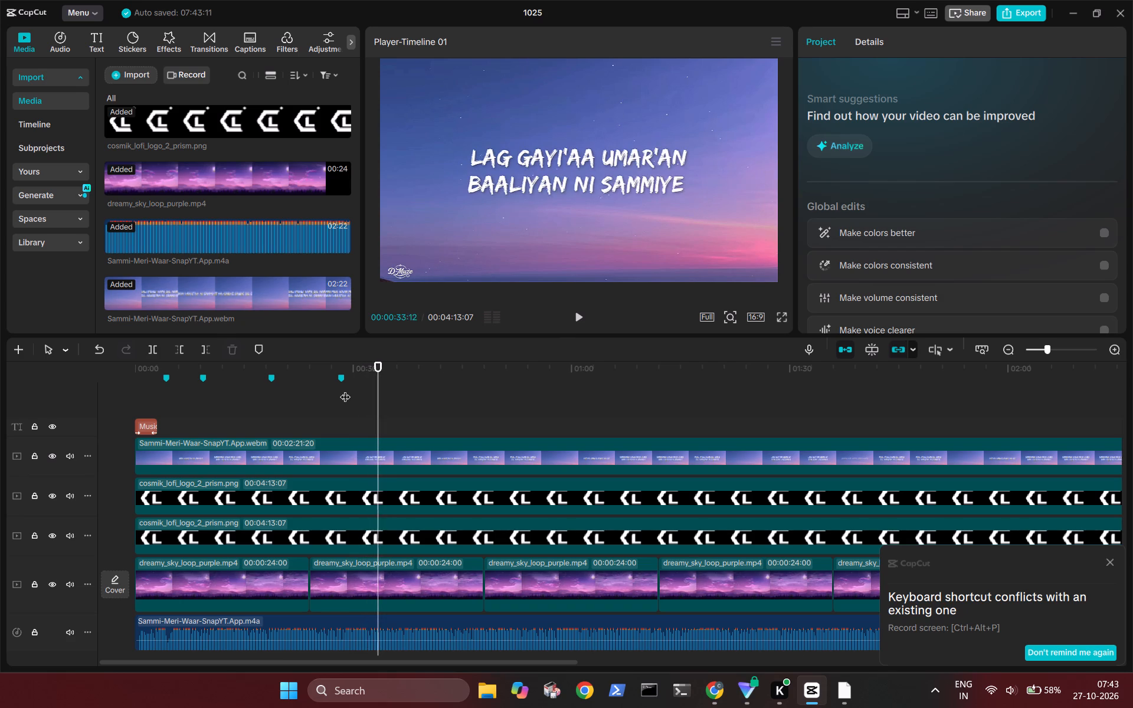
pyautogui.press('Left')
pyautogui.press('Left')
pyautogui.press('Left')
pyautogui.press('Left')
pyautogui.press('Left')
pyautogui.press('Left')
pyautogui.press('Left')
pyautogui.press('Left')
pyautogui.press('Left')
pyautogui.press('Left')
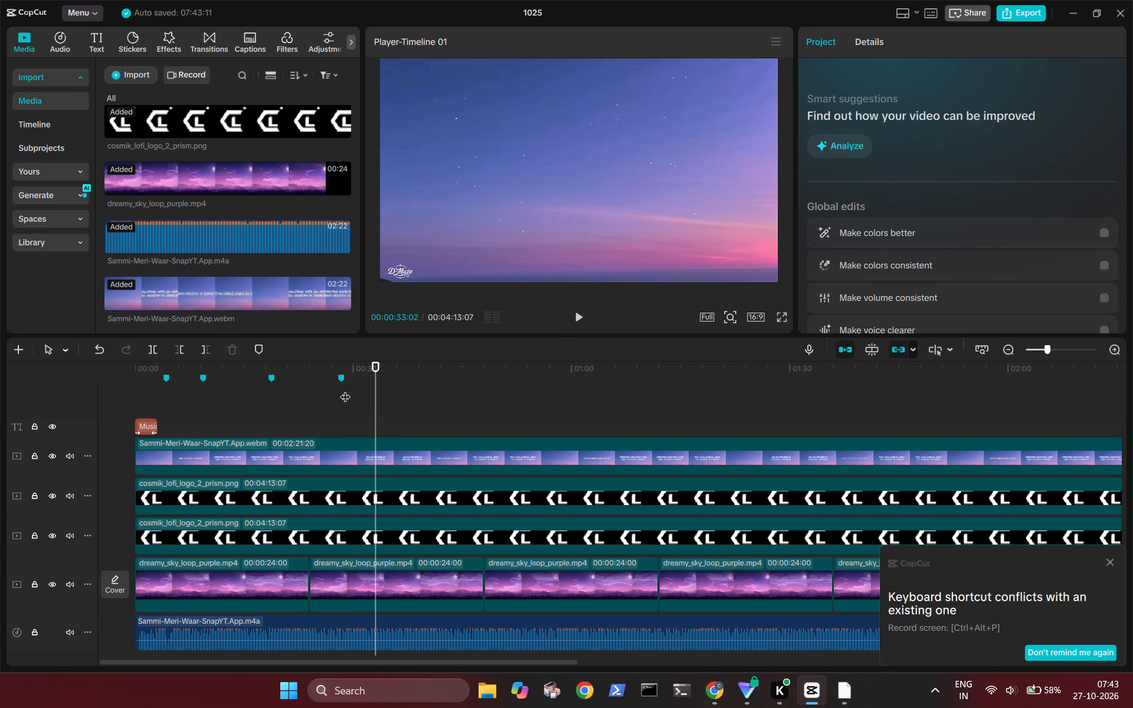
pyautogui.press('Left')
pyautogui.write('m')
# Play on and add a marker at about 00:00:37:10, at the change to "Sammi meri waar main vaari".
pyautogui.press('space')
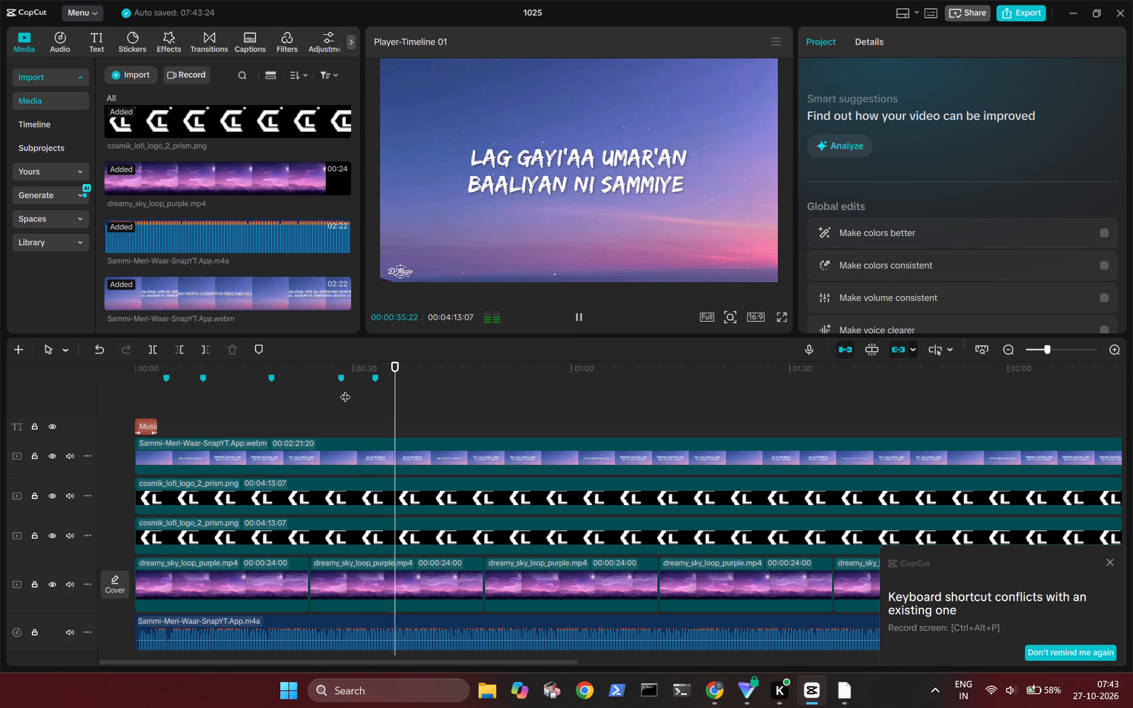
pyautogui.press('space')
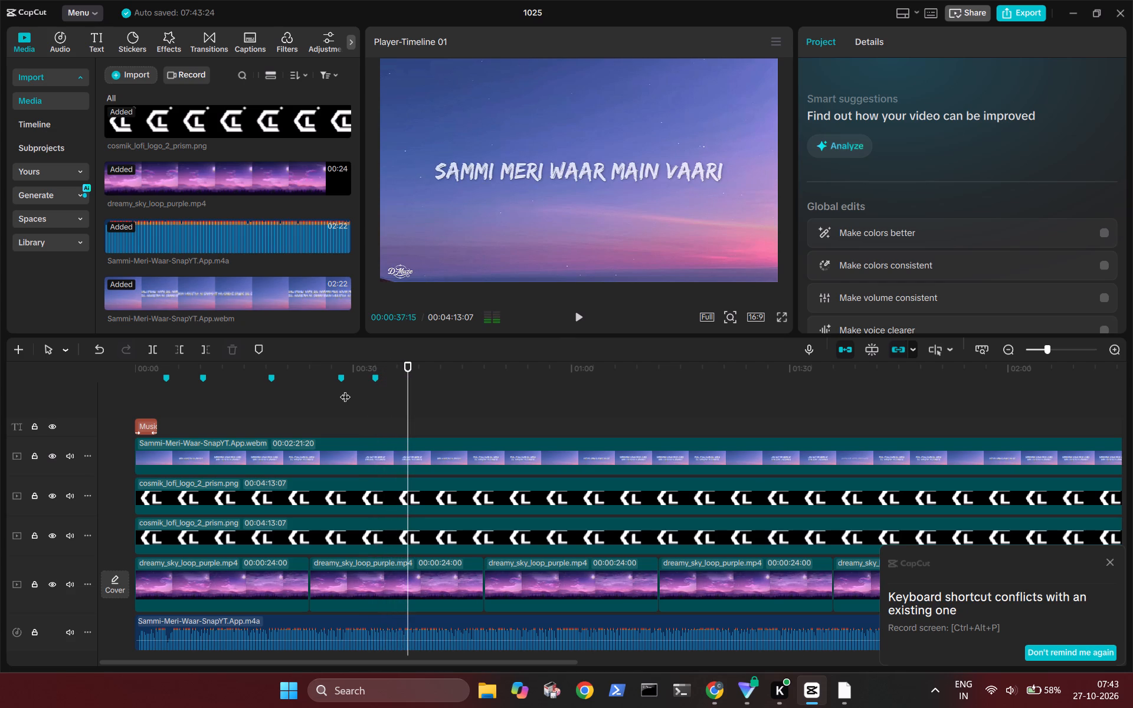
pyautogui.press('Left')
pyautogui.press('Left')
pyautogui.press('Left')
pyautogui.press('Left')
pyautogui.press('Left')
pyautogui.press('Left')
pyautogui.press('Left')
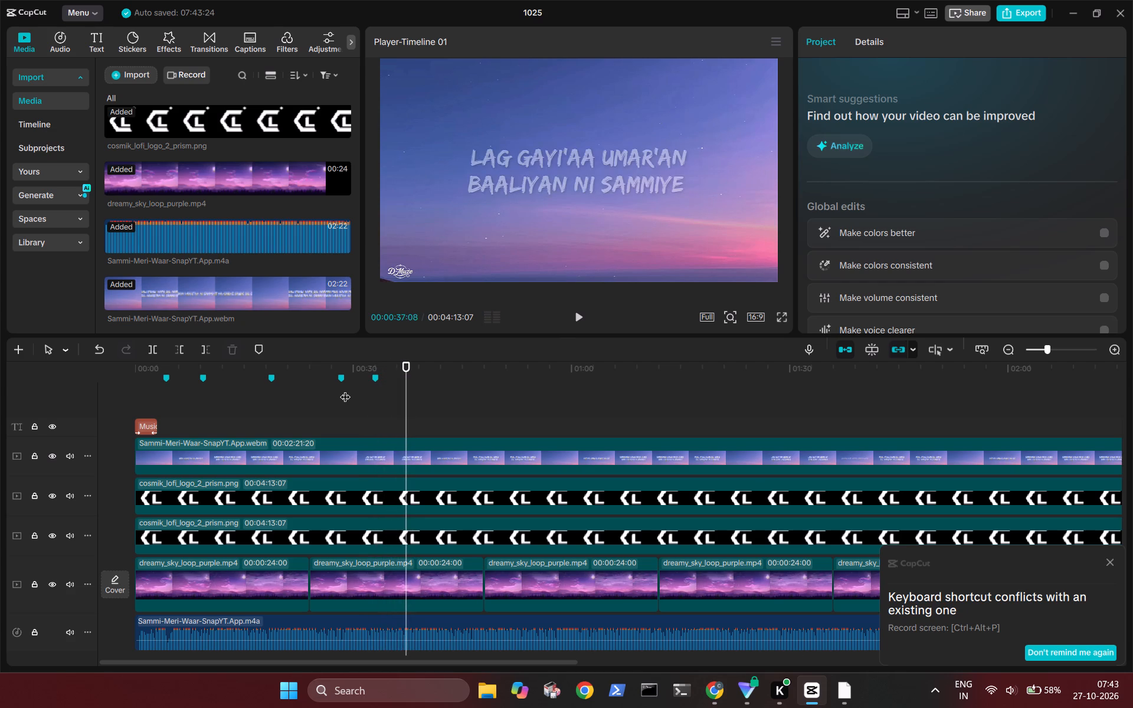
pyautogui.press('Right')
pyautogui.press('Right')
pyautogui.write('m')
# Play on and add a marker at 00:00:41:23, where "Main vaari'an ni Sammiye" starts to fade in.
pyautogui.press('space')
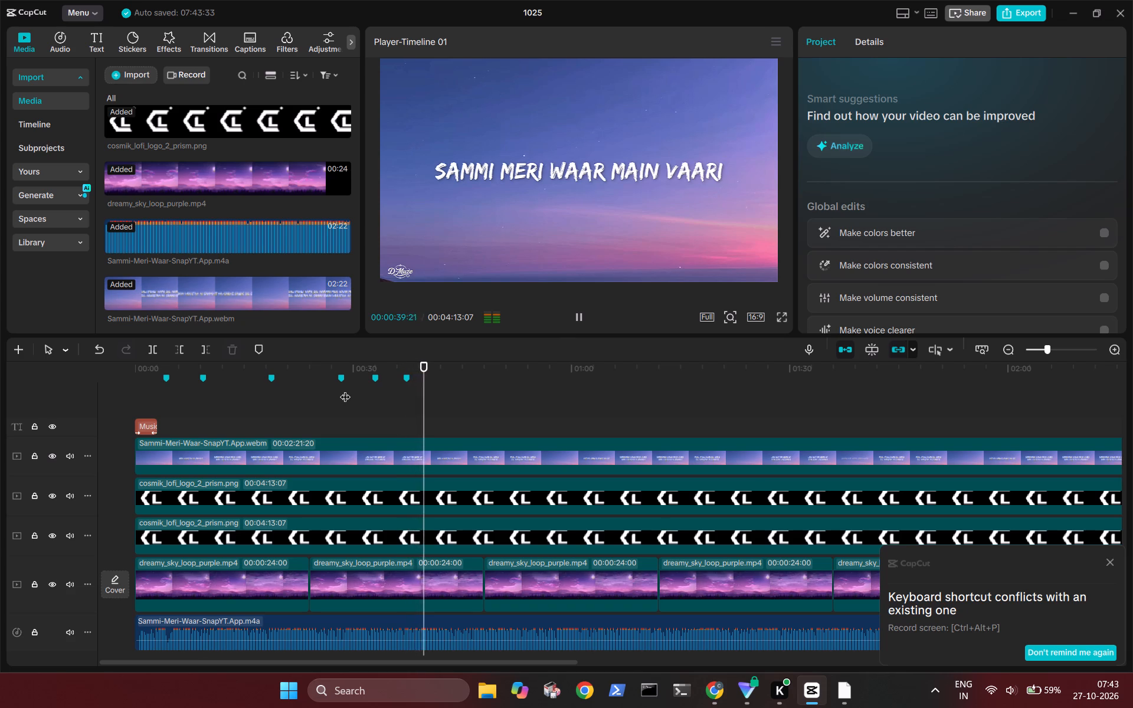
pyautogui.press('space')
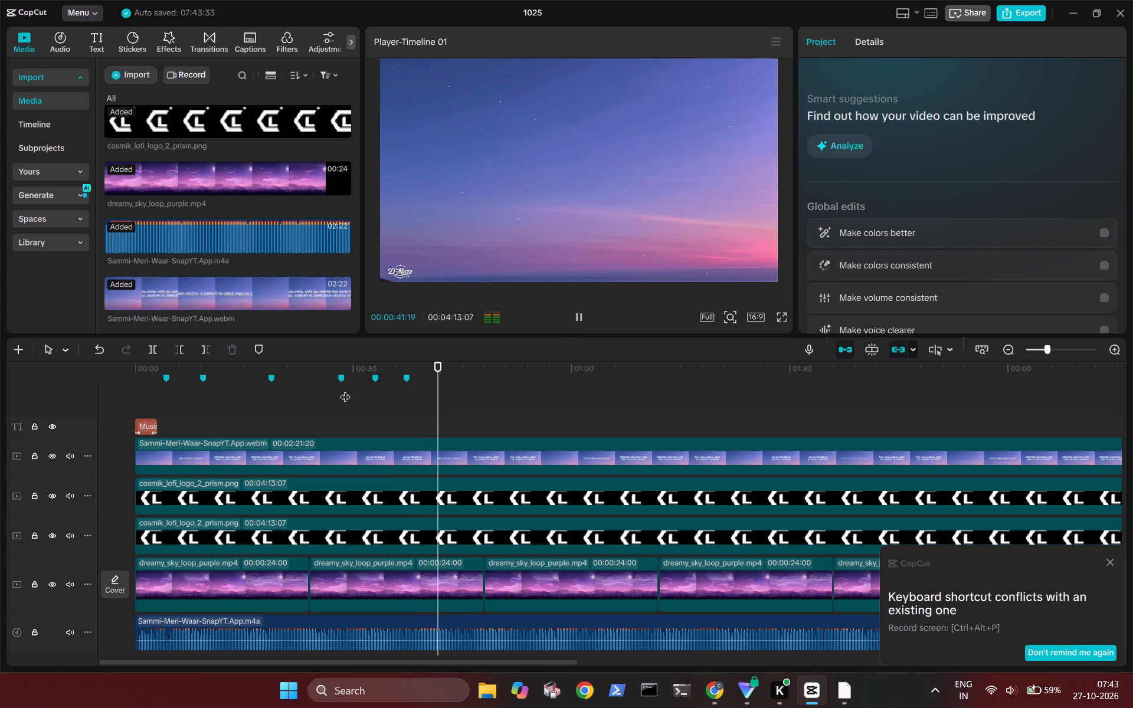
pyautogui.press('Right')
pyautogui.press('Right')
pyautogui.press('Right')
pyautogui.press('Right')
pyautogui.press('Right')
pyautogui.press('Right')
pyautogui.press('Right')
pyautogui.press('Right')
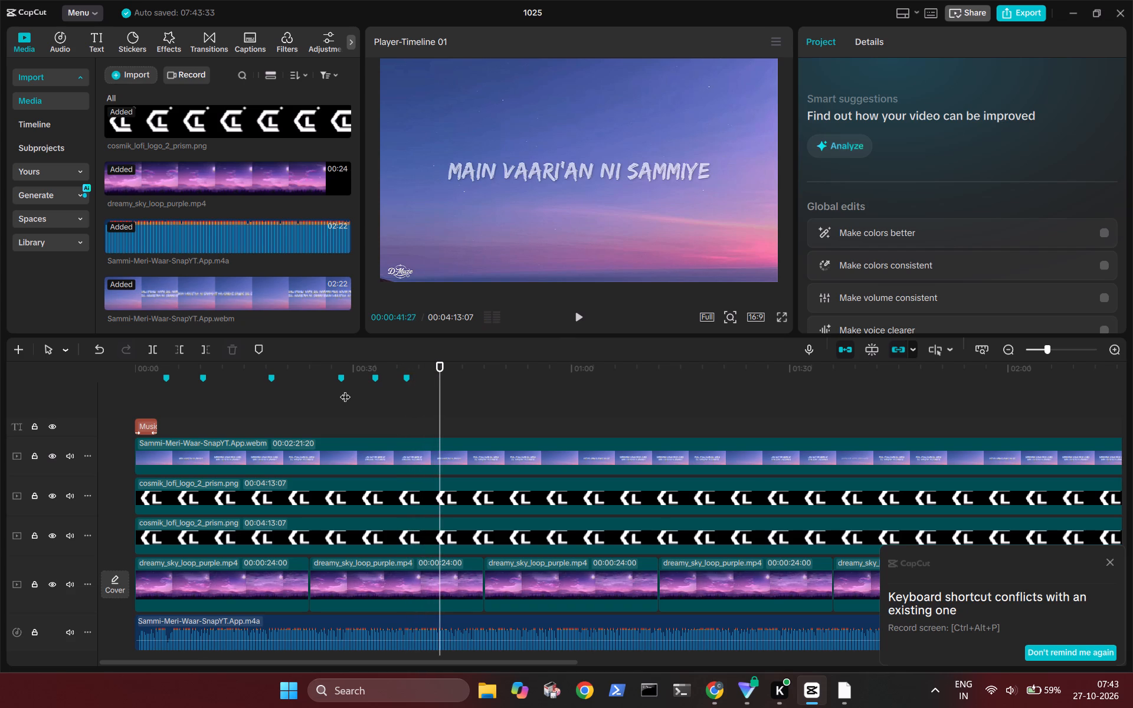
pyautogui.press('Left')
pyautogui.press('Left')
pyautogui.press('Left')
pyautogui.press('Left')
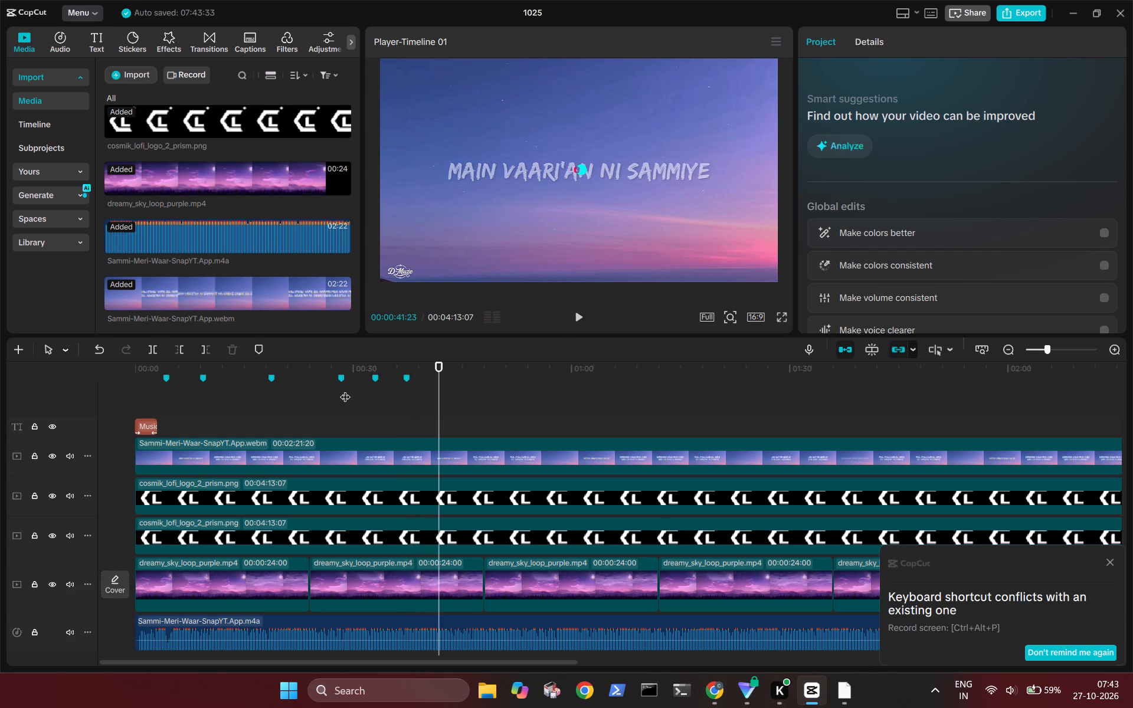
pyautogui.press('Right')
pyautogui.press('Left')
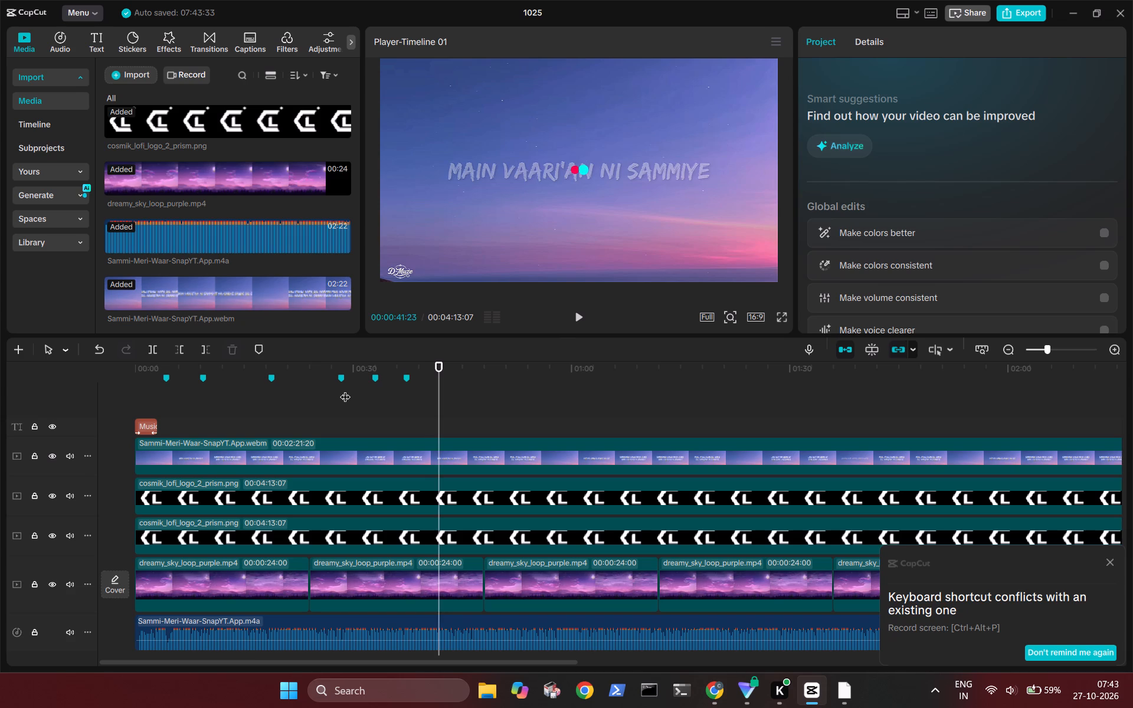
pyautogui.write('m')
# Play on and add a marker at 00:00:46:20, just before "Pehli pehli vaar dil haari" fades in.
pyautogui.press('space')
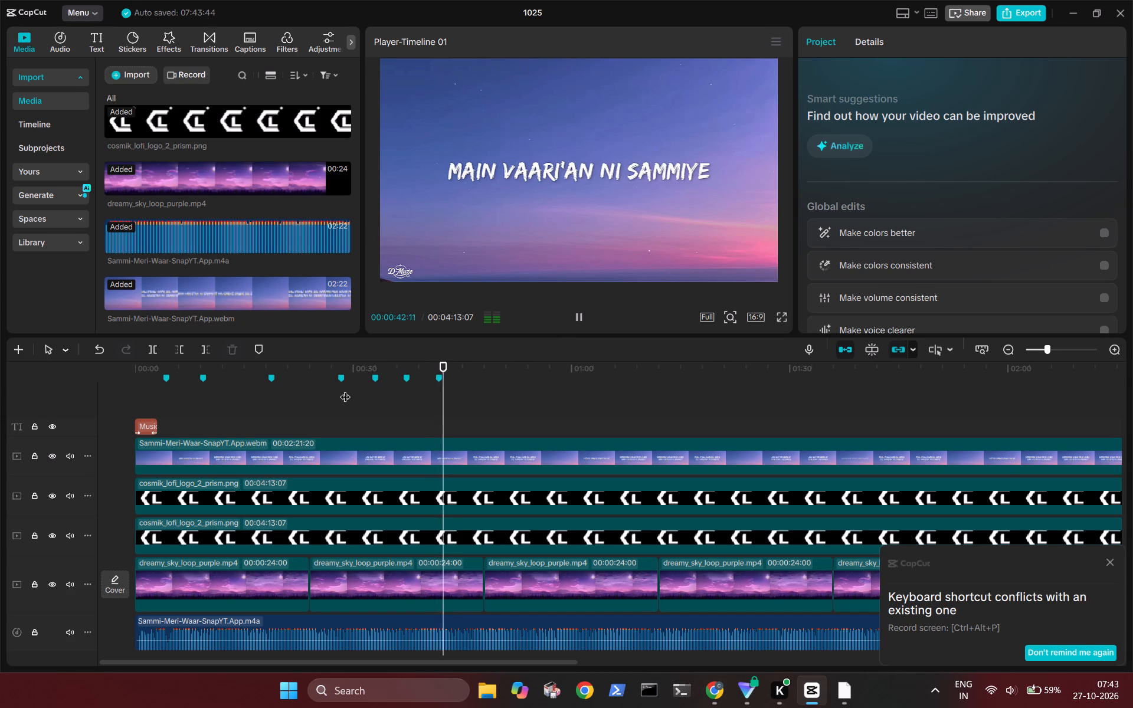
pyautogui.press('Right')
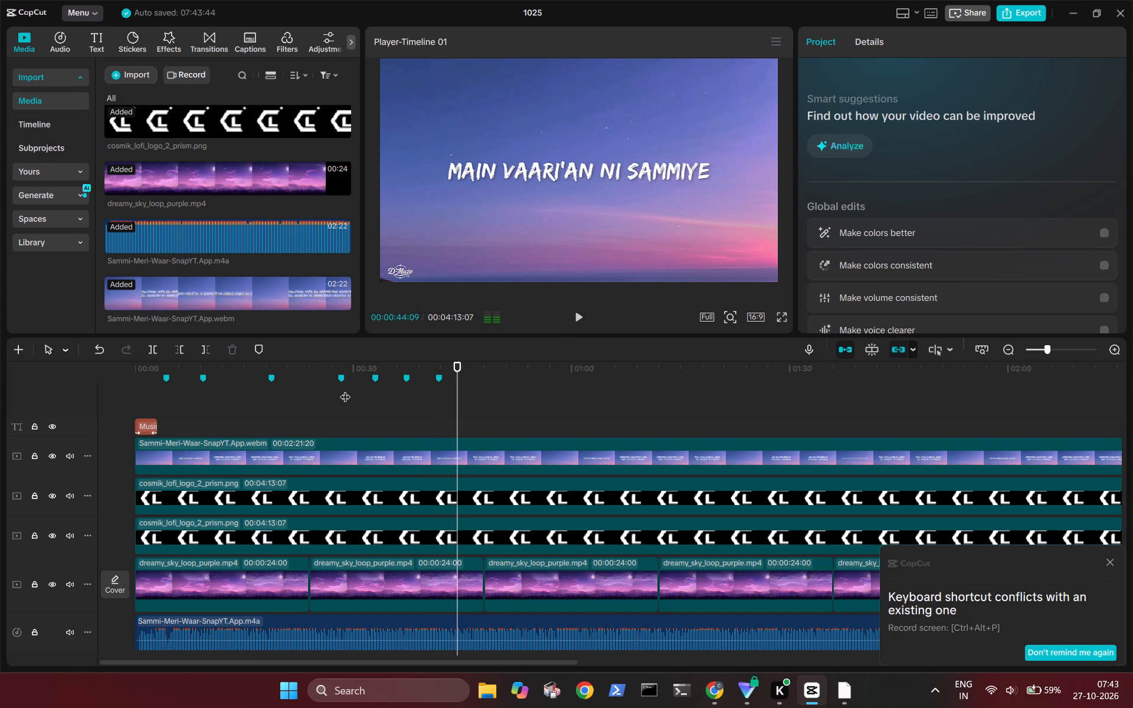
pyautogui.press('space')
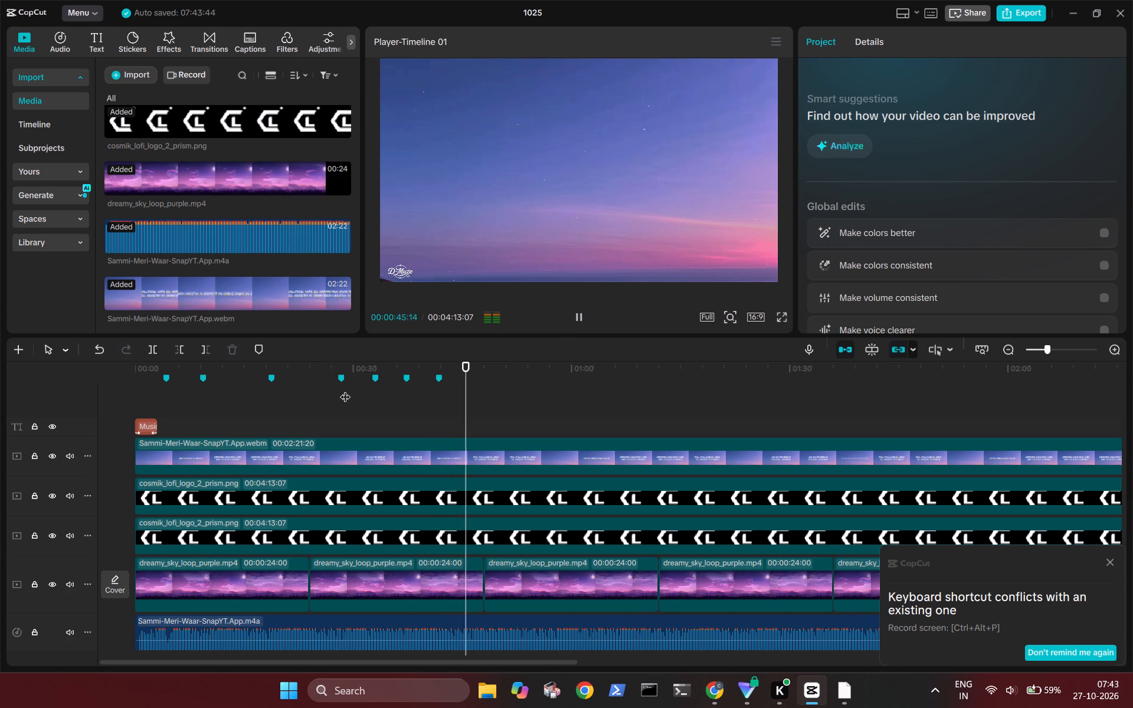
pyautogui.press('space')
pyautogui.press('Right')
pyautogui.press('Right')
pyautogui.press('Right')
pyautogui.press('Right')
pyautogui.press('Right')
pyautogui.press('Right')
pyautogui.press('Right')
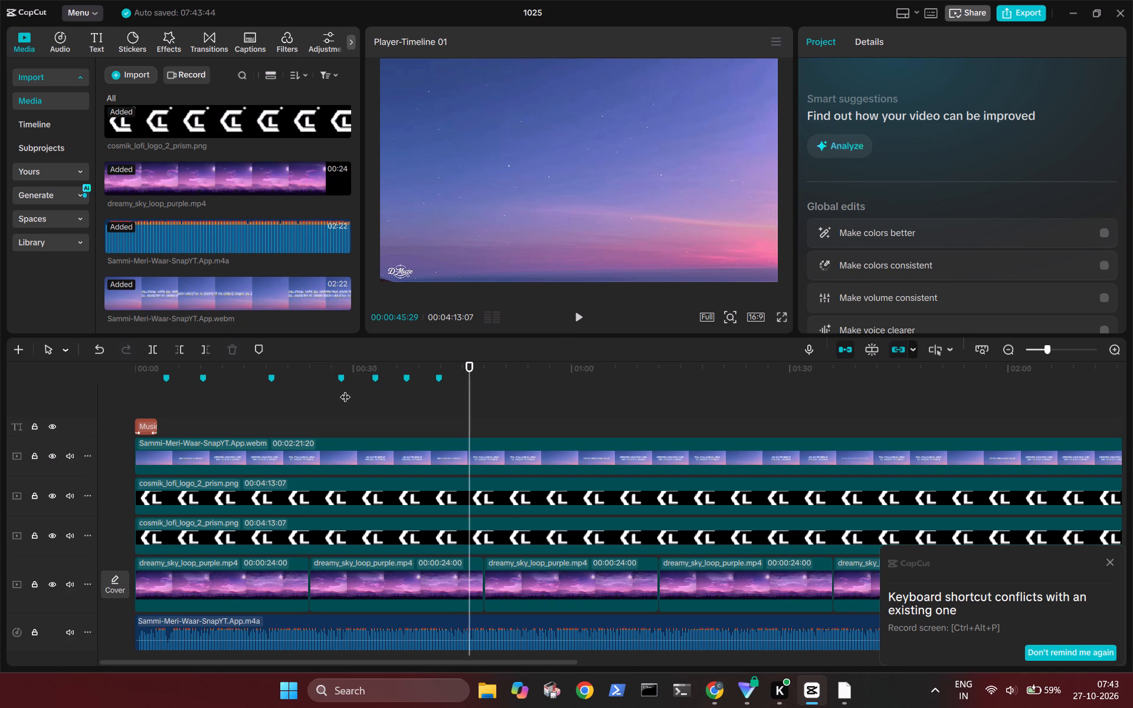
pyautogui.press('Right')
pyautogui.press('Right')
pyautogui.press('Right')
pyautogui.press('Right')
pyautogui.press('Right')
pyautogui.press('Right')
pyautogui.press('Right')
pyautogui.press('Right')
pyautogui.press('Right')
pyautogui.press('Right')
pyautogui.press('Right')
pyautogui.press('Right')
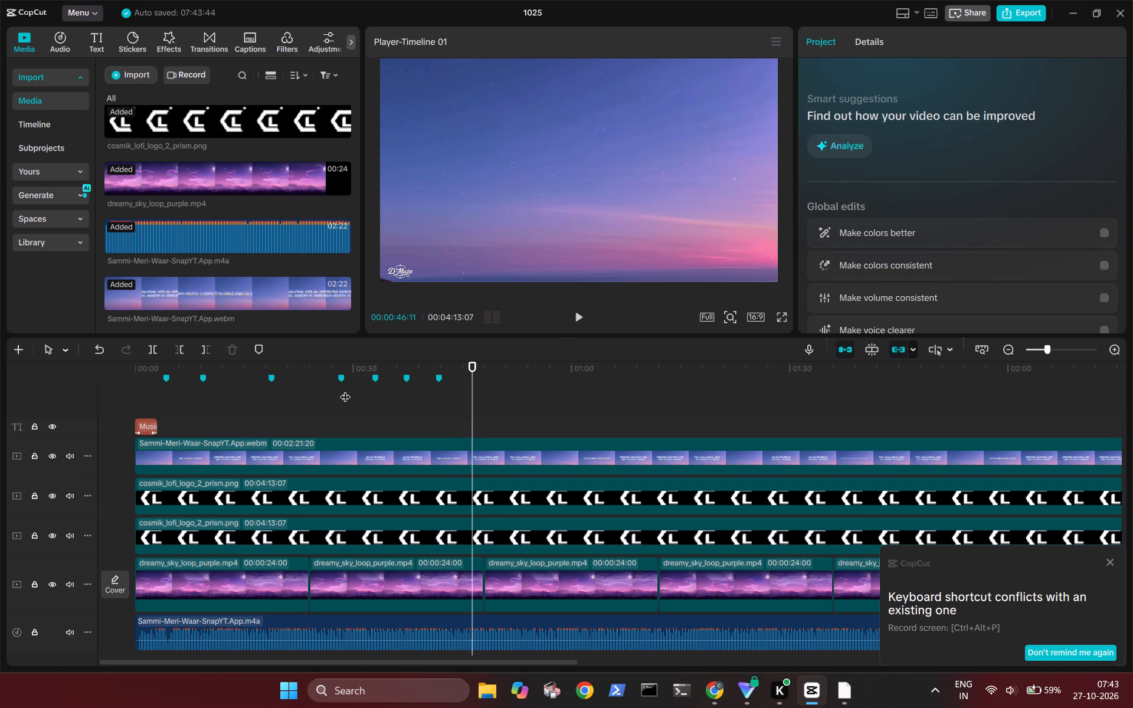
pyautogui.press('Right')
pyautogui.press('Right')
pyautogui.press('space')
pyautogui.press('space')
pyautogui.press('Left')
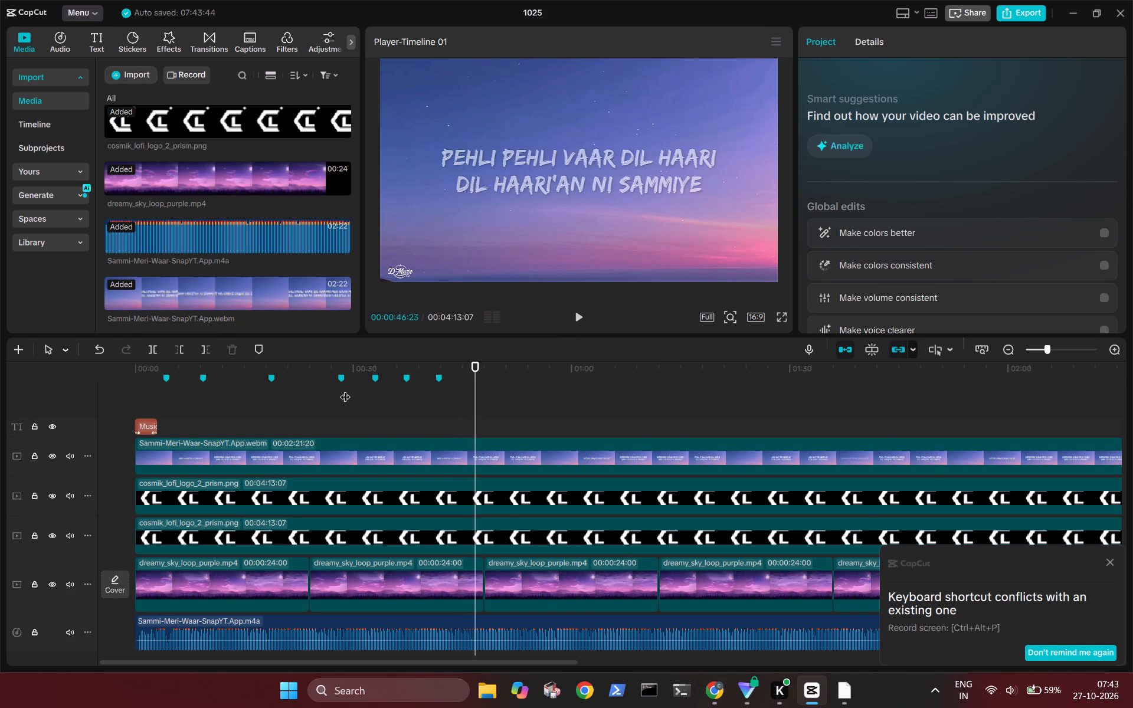
pyautogui.press('Left')
pyautogui.press('Left')
pyautogui.press('Left')
pyautogui.press('m')
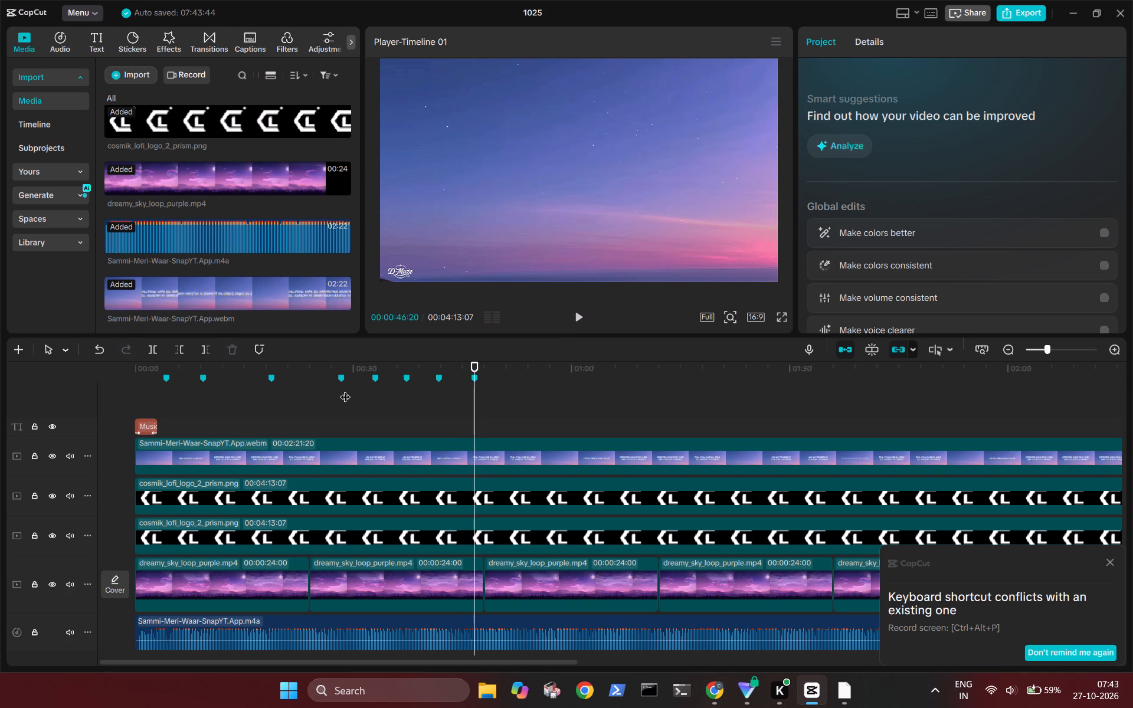
# Play on and add a marker at 00:00:57:14, just before "Kuj chubaare phul pe khilde" appears.
pyautogui.press('space')
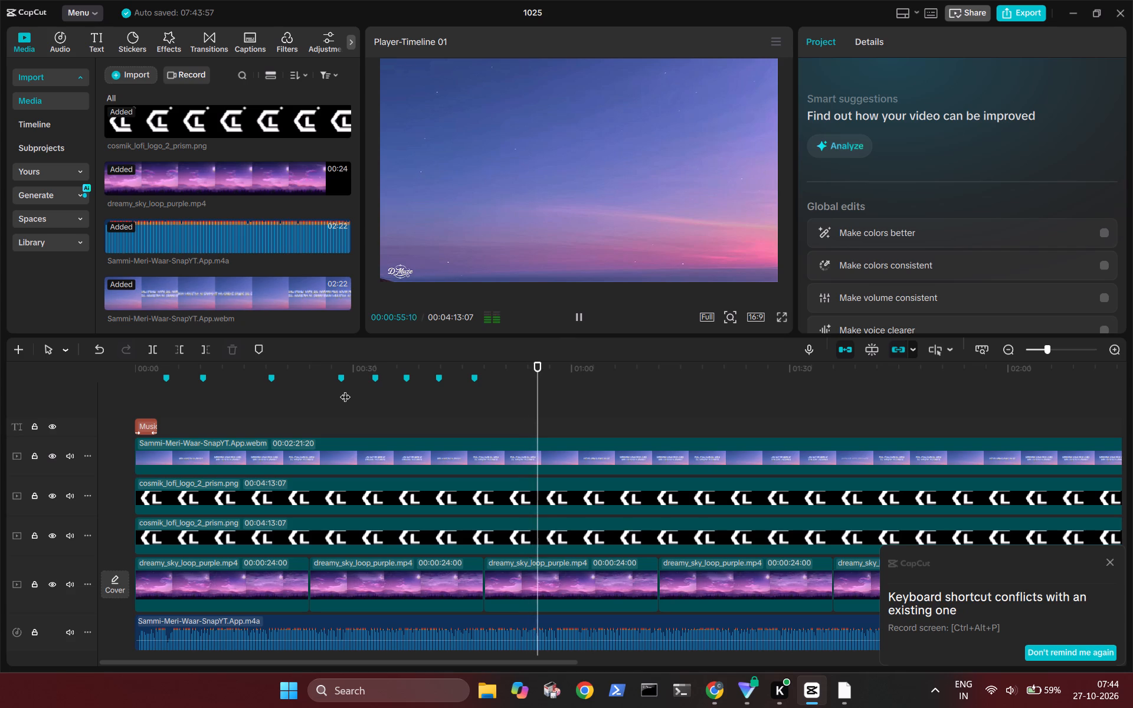
pyautogui.press('space')
pyautogui.press('Right')
pyautogui.press('Right')
pyautogui.press('Right')
pyautogui.press('Right')
pyautogui.press('Right')
pyautogui.press('Right')
pyautogui.press('Right')
pyautogui.press('Right')
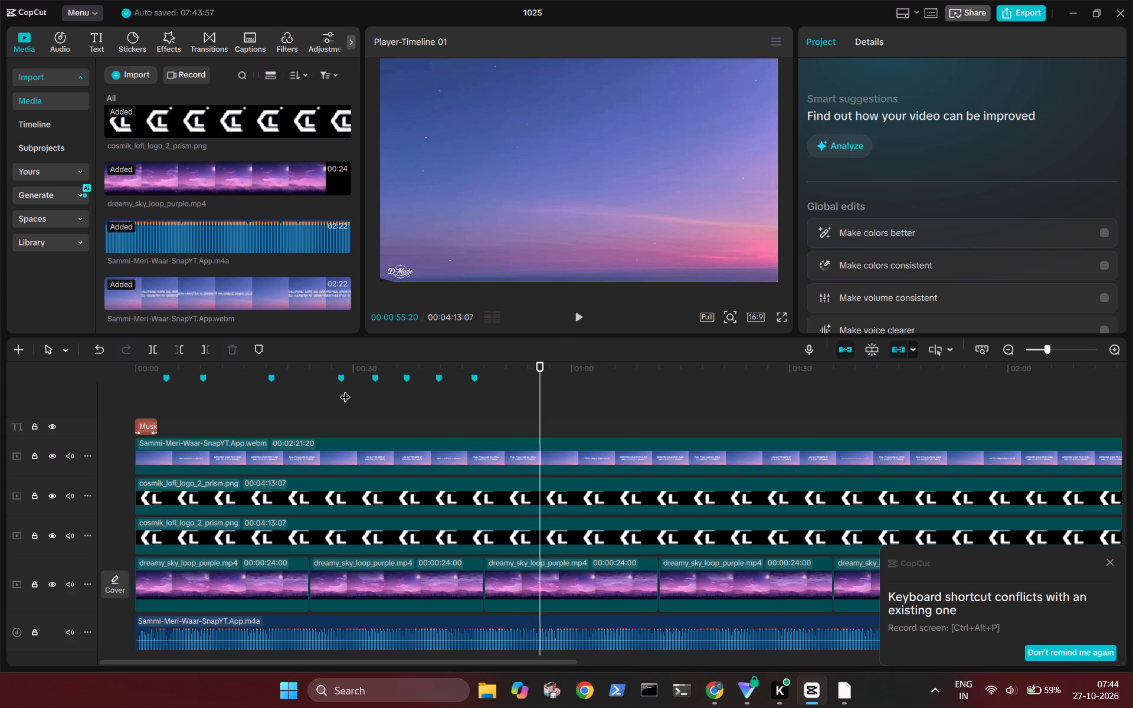
pyautogui.press('Right')
pyautogui.press('Right')
pyautogui.press('Right')
pyautogui.press('Right')
pyautogui.press('Right')
pyautogui.press('Right')
pyautogui.press('Right')
pyautogui.press('Right')
pyautogui.press('Right')
pyautogui.press('Right')
pyautogui.press('Right')
pyautogui.press('Right')
pyautogui.press('Right')
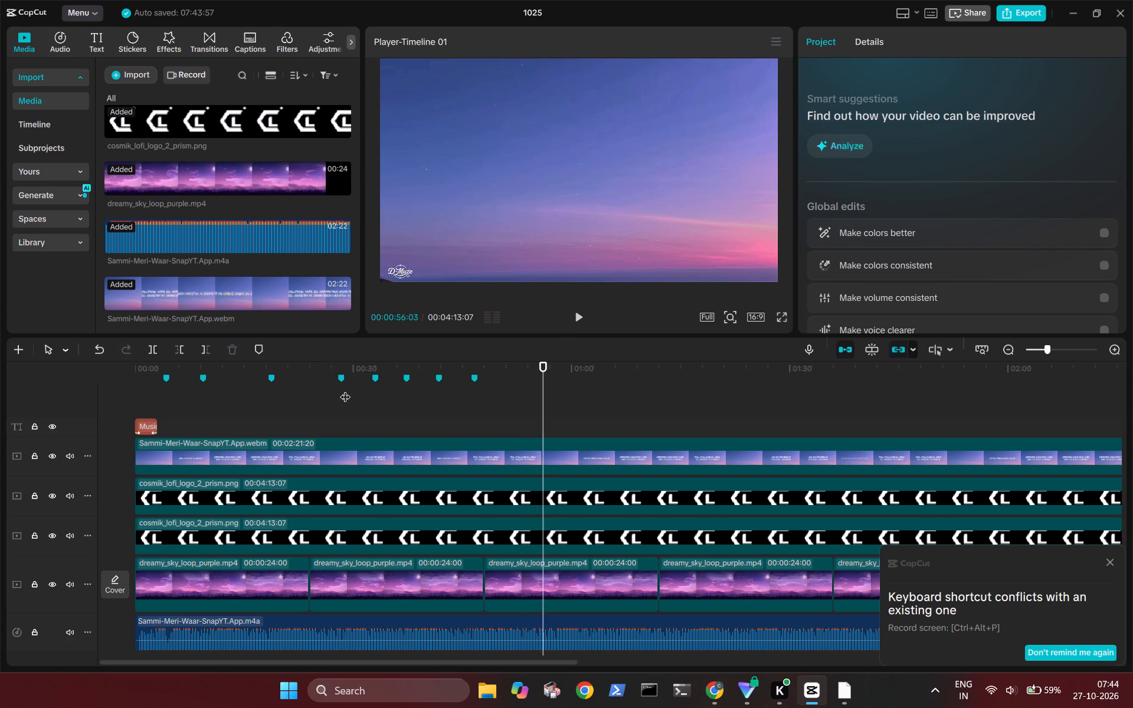
pyautogui.press('Right')
pyautogui.press('Right')
pyautogui.press('Right')
pyautogui.press('Right')
pyautogui.press('Right')
pyautogui.press('Right')
pyautogui.press('Right')
pyautogui.press('Right')
pyautogui.press('Right')
pyautogui.press('Right')
pyautogui.press('Right')
pyautogui.press('Right')
pyautogui.press('Right')
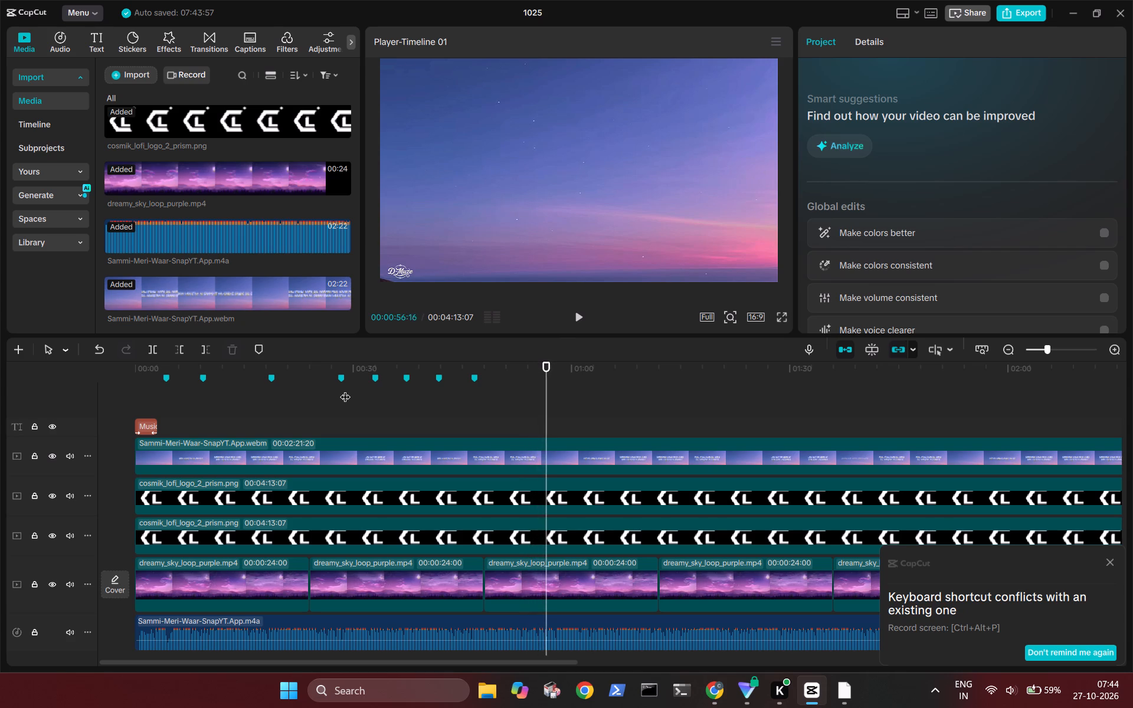
pyautogui.press('Right')
pyautogui.press('Right')
pyautogui.press('Right')
pyautogui.press('Right')
pyautogui.press('Right')
pyautogui.press('Right')
pyautogui.press('Right')
pyautogui.press('Right')
pyautogui.press('Right')
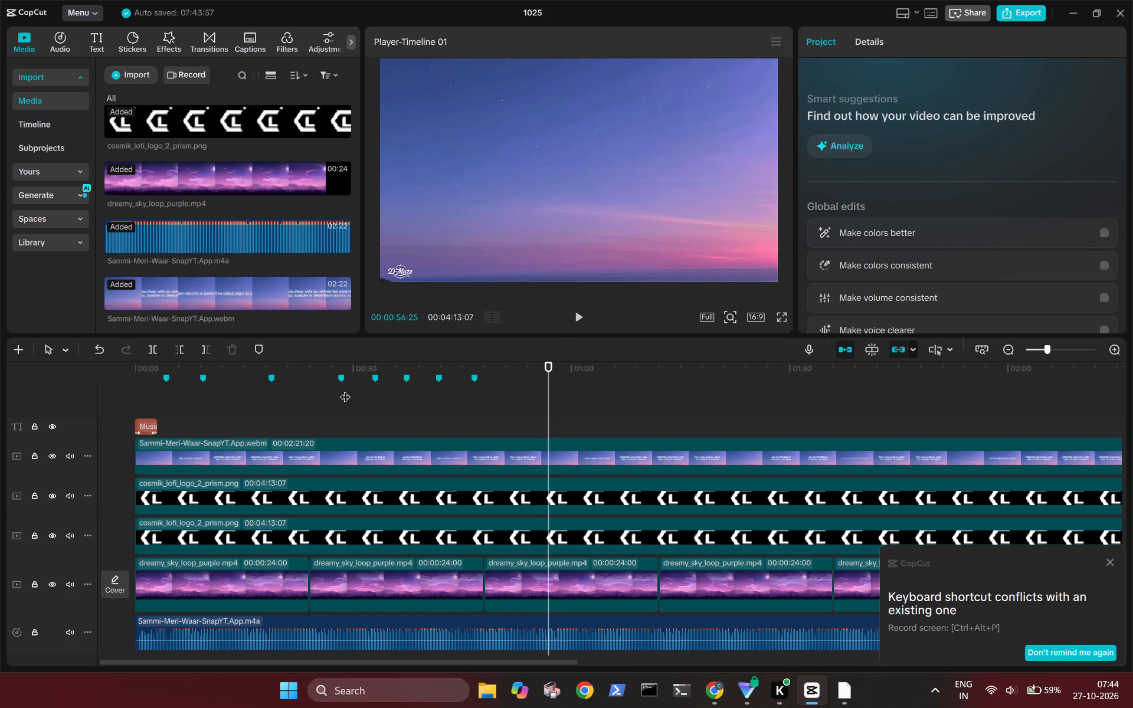
pyautogui.press('Right')
pyautogui.press('Right')
pyautogui.press('Right')
pyautogui.press('Right')
pyautogui.press('Right')
pyautogui.press('Right')
pyautogui.press('Right')
pyautogui.press('Right')
pyautogui.press('space')
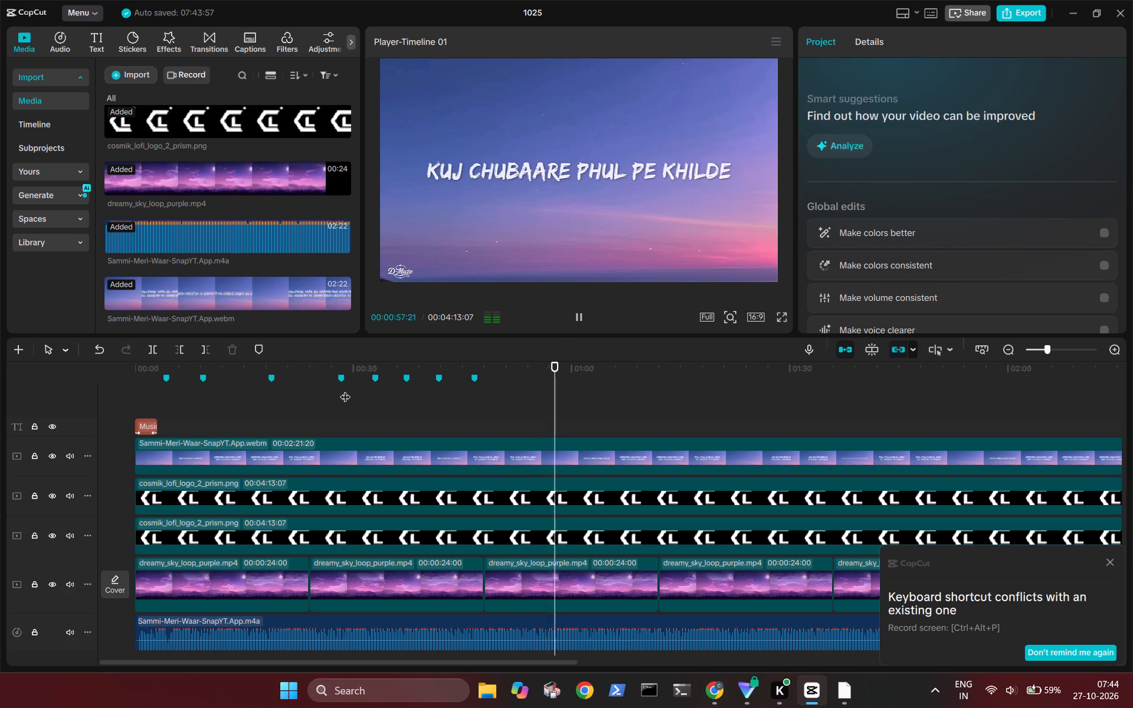
pyautogui.press('Right')
pyautogui.press('Left')
pyautogui.press('Left')
pyautogui.press('Left')
pyautogui.press('Left')
pyautogui.press('Left')
pyautogui.press('Left')
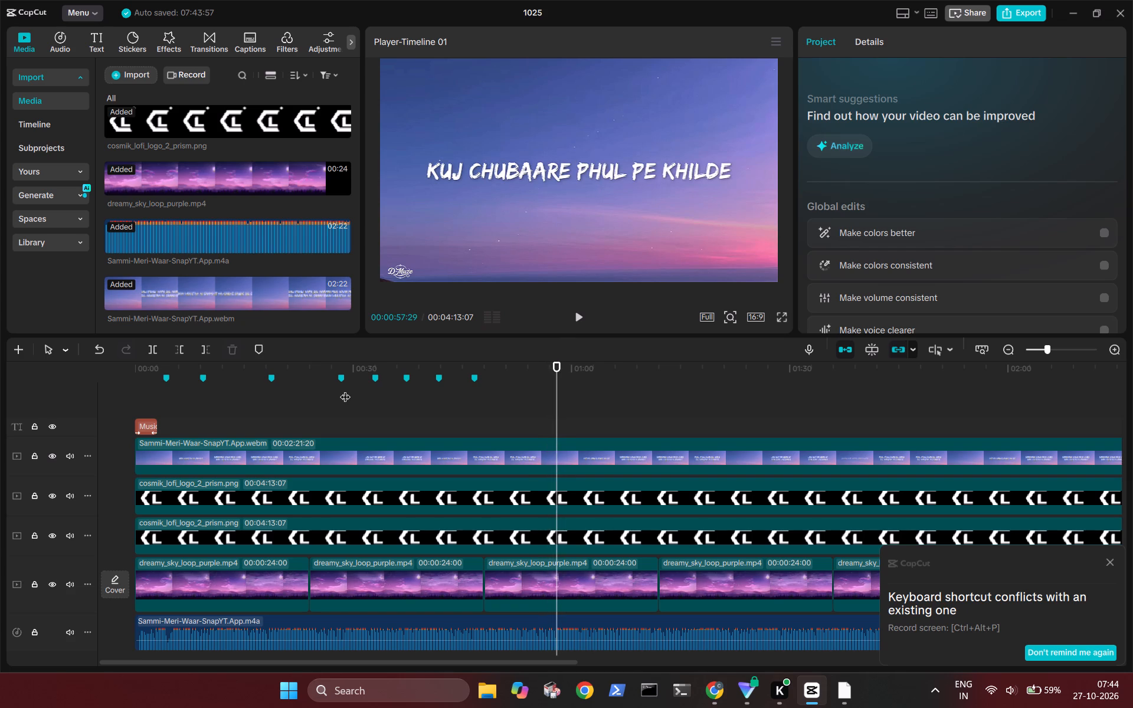
pyautogui.press('Left')
pyautogui.press('Left')
pyautogui.press('Left')
pyautogui.press('Left')
pyautogui.press('Left')
pyautogui.press('Left')
pyautogui.press('Left')
pyautogui.press('Left')
pyautogui.press('Left')
pyautogui.press('Left')
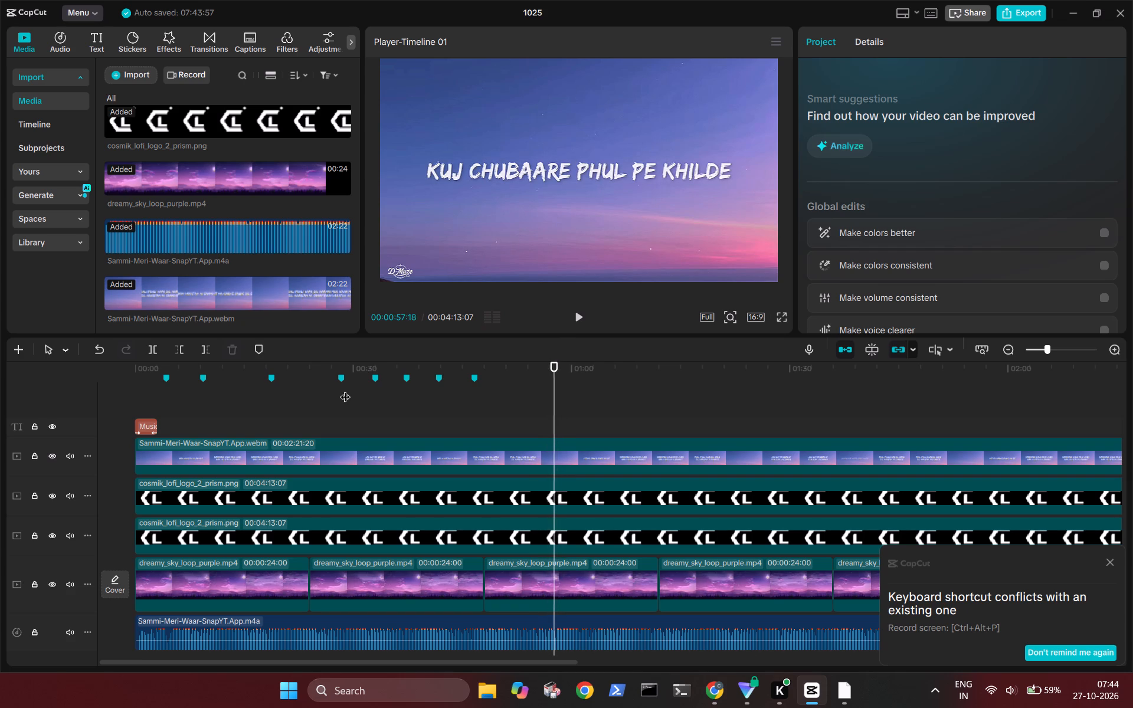
pyautogui.press('Left')
pyautogui.press('Left')
pyautogui.press('Left')
pyautogui.press('Left')
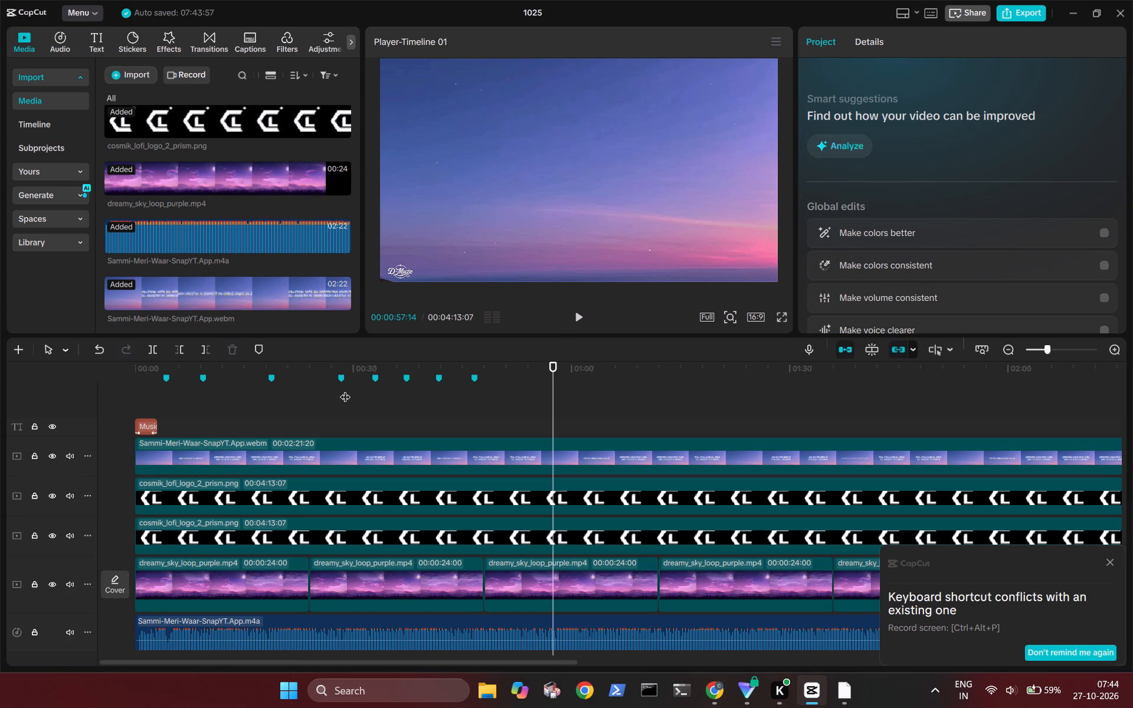
pyautogui.write('m')
# Play on and add a marker at 00:01:02:02, just before "Nit na kariye saude dil de" appears.
pyautogui.press('space')
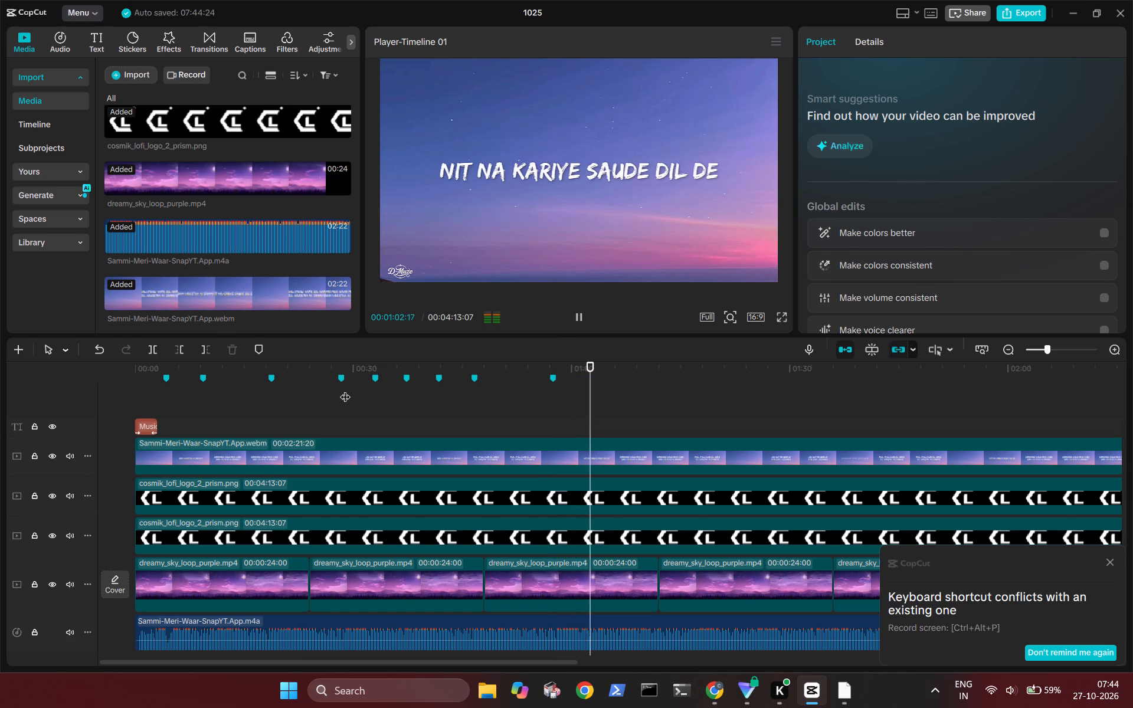
pyautogui.press('space')
pyautogui.press('Left')
pyautogui.press('Left')
pyautogui.press('Left')
pyautogui.press('Left')
pyautogui.press('Left')
pyautogui.press('Left')
pyautogui.press('Left')
pyautogui.press('Left')
pyautogui.press('Left')
pyautogui.press('Left')
pyautogui.press('Left')
pyautogui.press('Left')
pyautogui.press('Left')
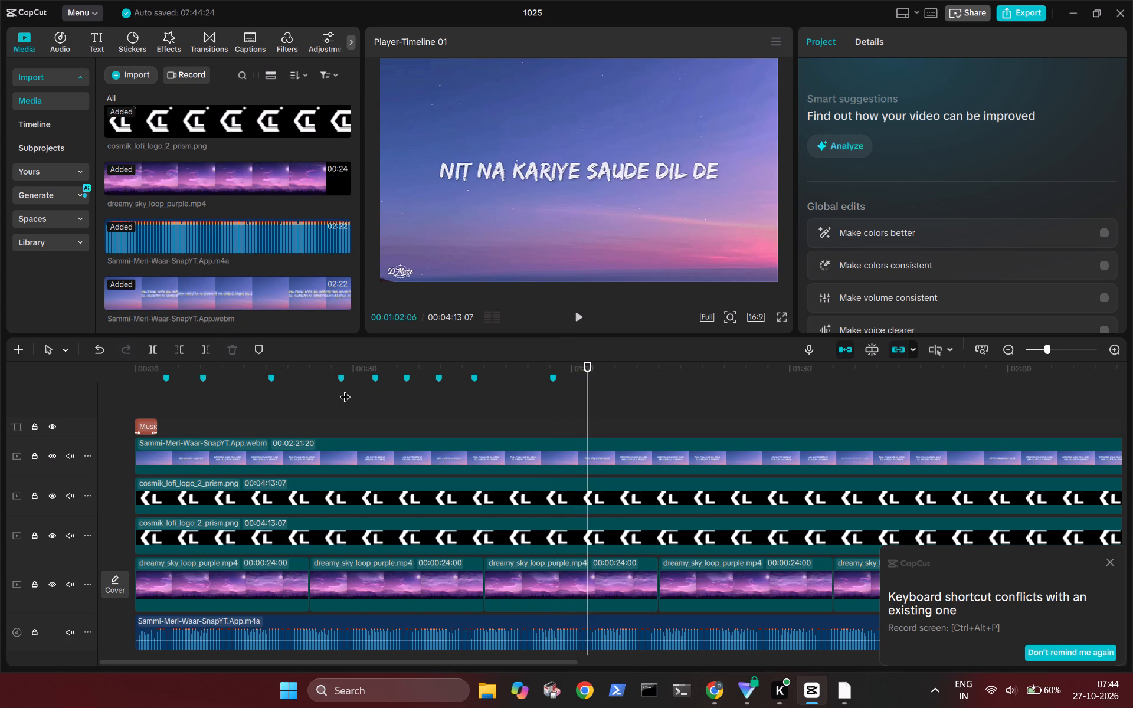
pyautogui.press('Left')
pyautogui.press('Left')
pyautogui.press('Left')
pyautogui.press('Left')
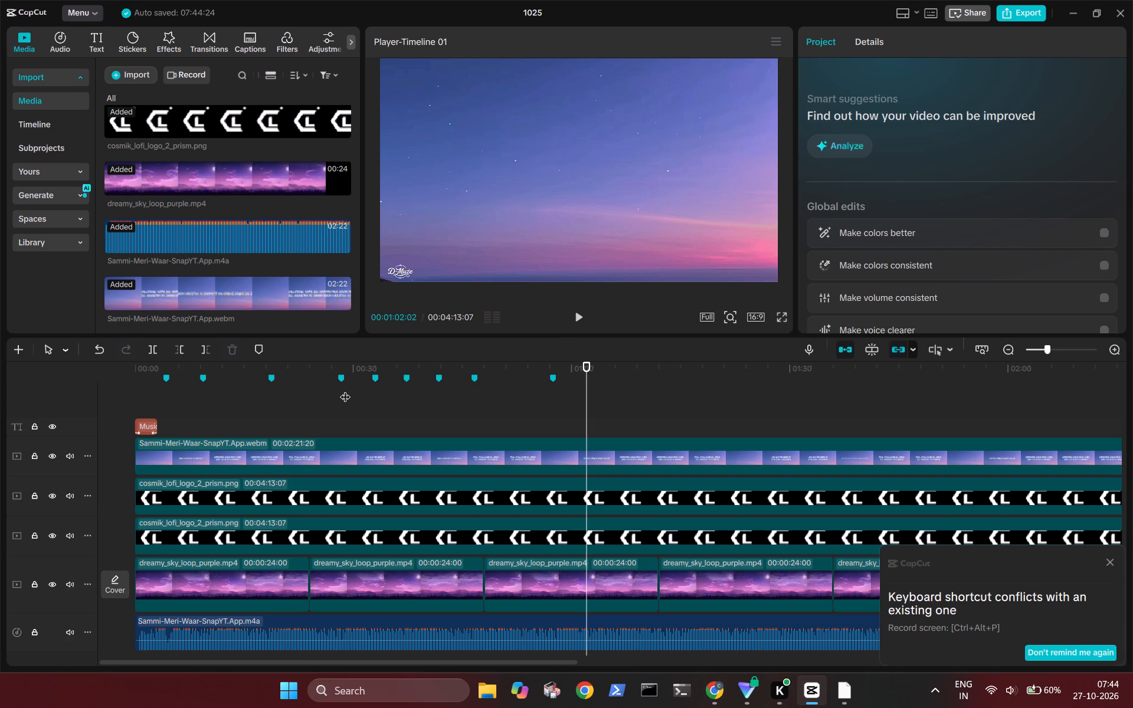
pyautogui.write('m')
# Play on and add a marker at 00:01:06:10, just before the two-line "Sammi meri waar main vaari" lyric appears.
pyautogui.press('space')
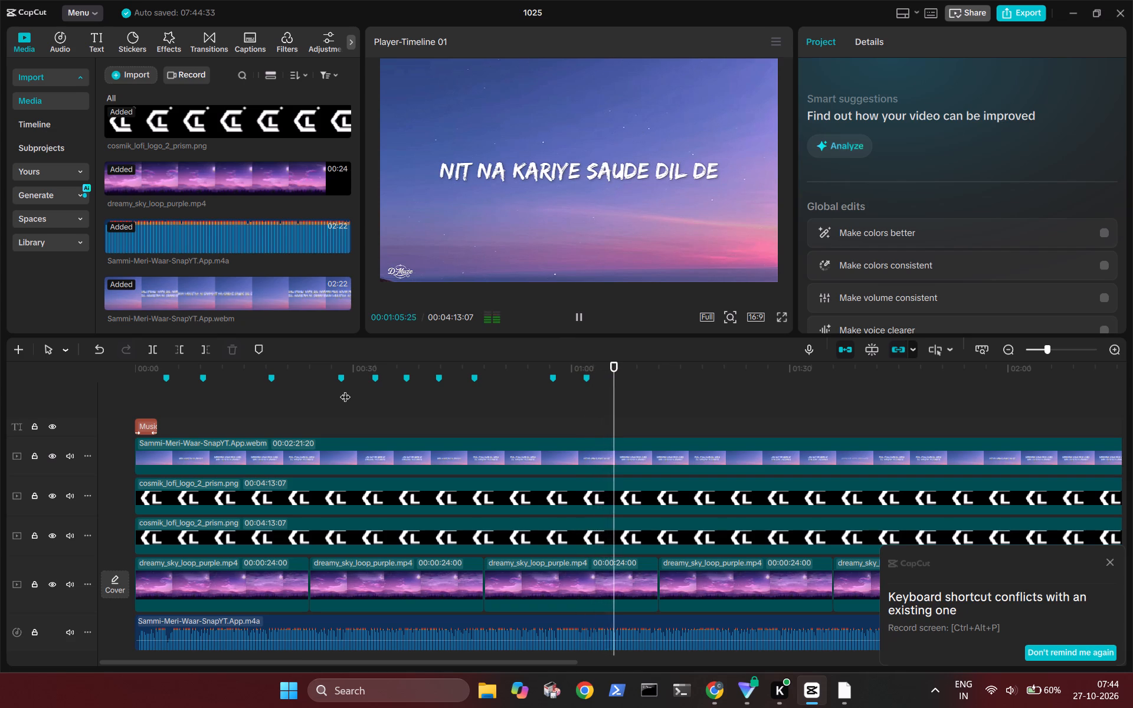
pyautogui.press('space')
pyautogui.press('Left')
pyautogui.press('Left')
pyautogui.press('Left')
pyautogui.press('Left')
pyautogui.press('Left')
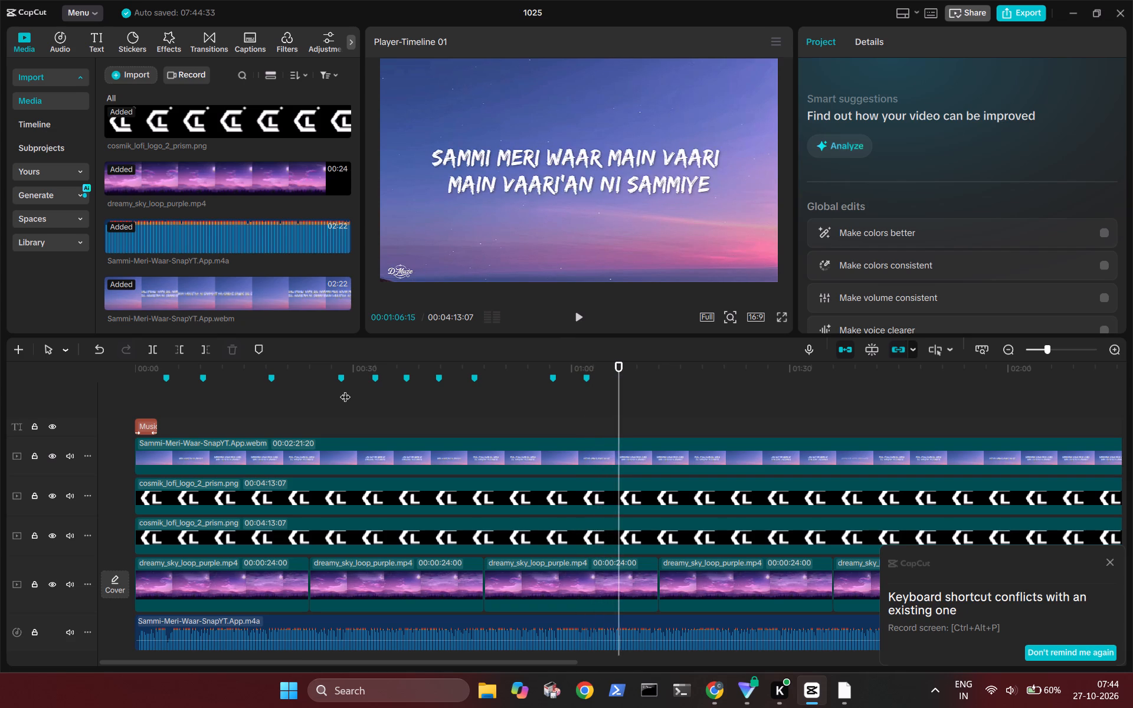
pyautogui.press('Left')
pyautogui.press('Left')
pyautogui.press('Left')
pyautogui.press('Left')
pyautogui.press('Left')
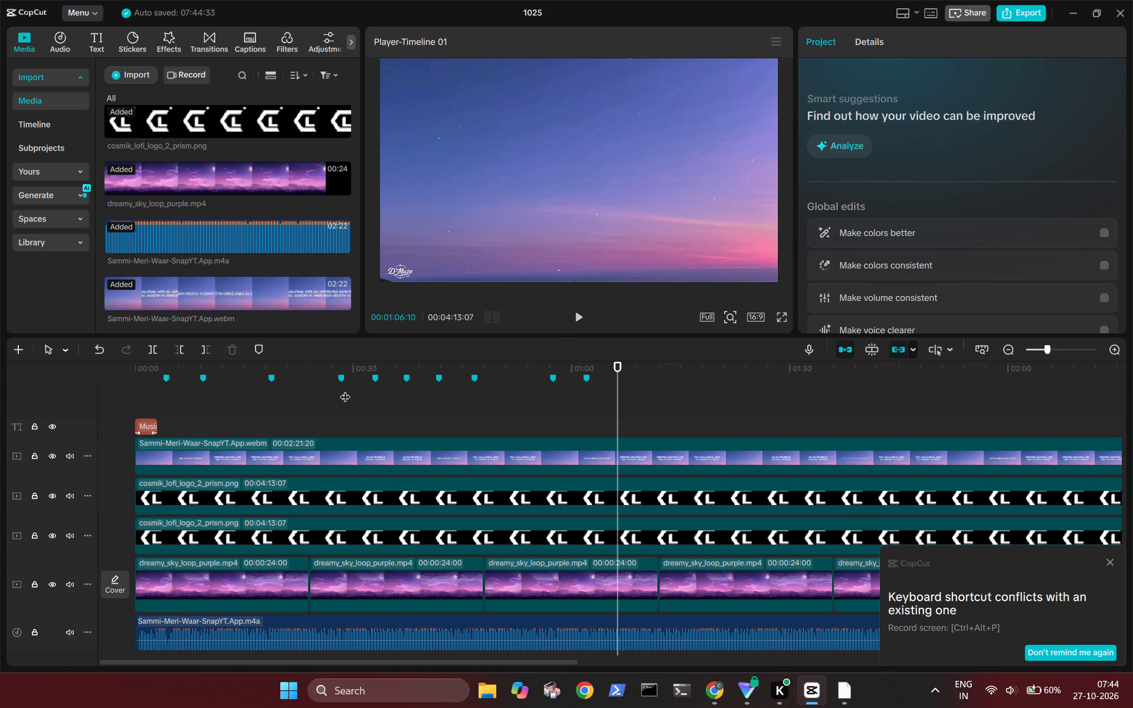
pyautogui.write('m')
# Play on and add a marker at 00:01:15:14, just before "Pehli pehli vaar dil haari" appears again.
pyautogui.press('space')
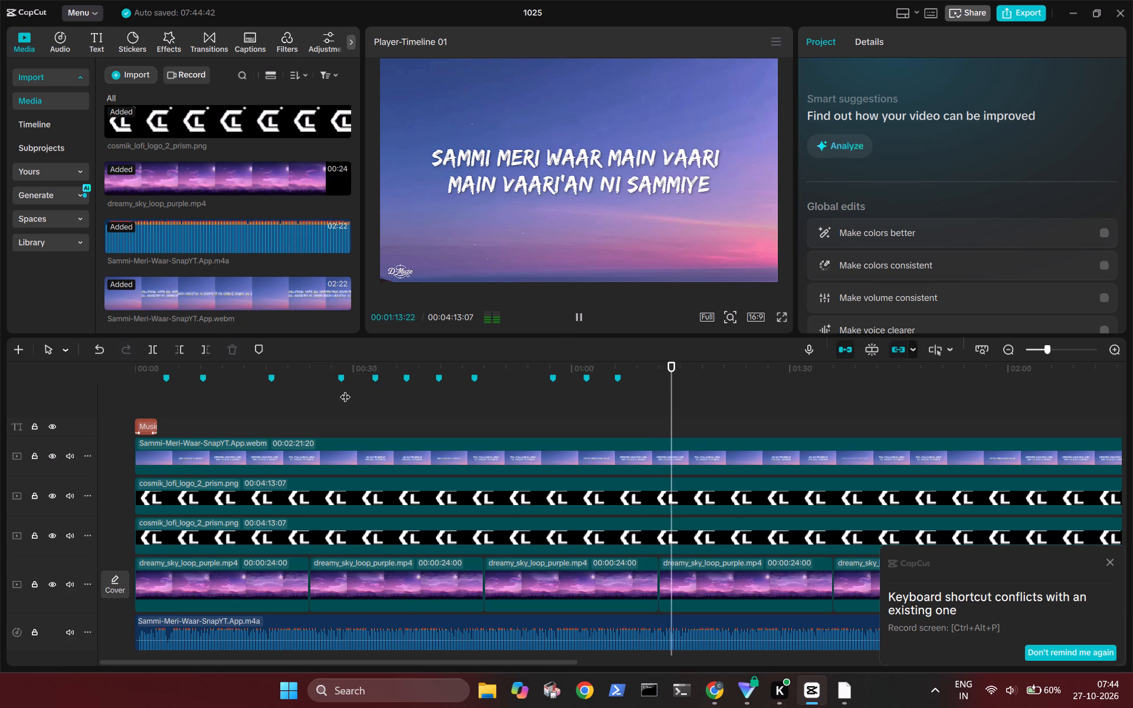
pyautogui.press('space')
pyautogui.press('space')
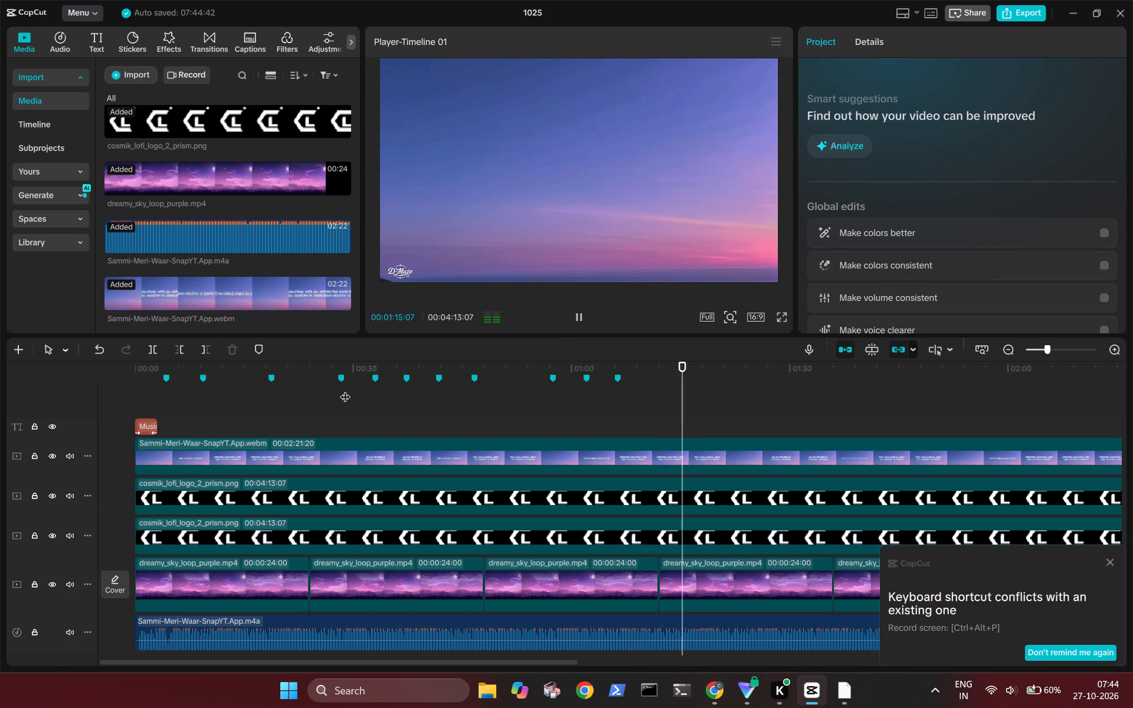
pyautogui.press('space')
pyautogui.press('Left')
pyautogui.press('Left')
pyautogui.press('Left')
pyautogui.press('Left')
pyautogui.press('Left')
pyautogui.press('Left')
pyautogui.press('Left')
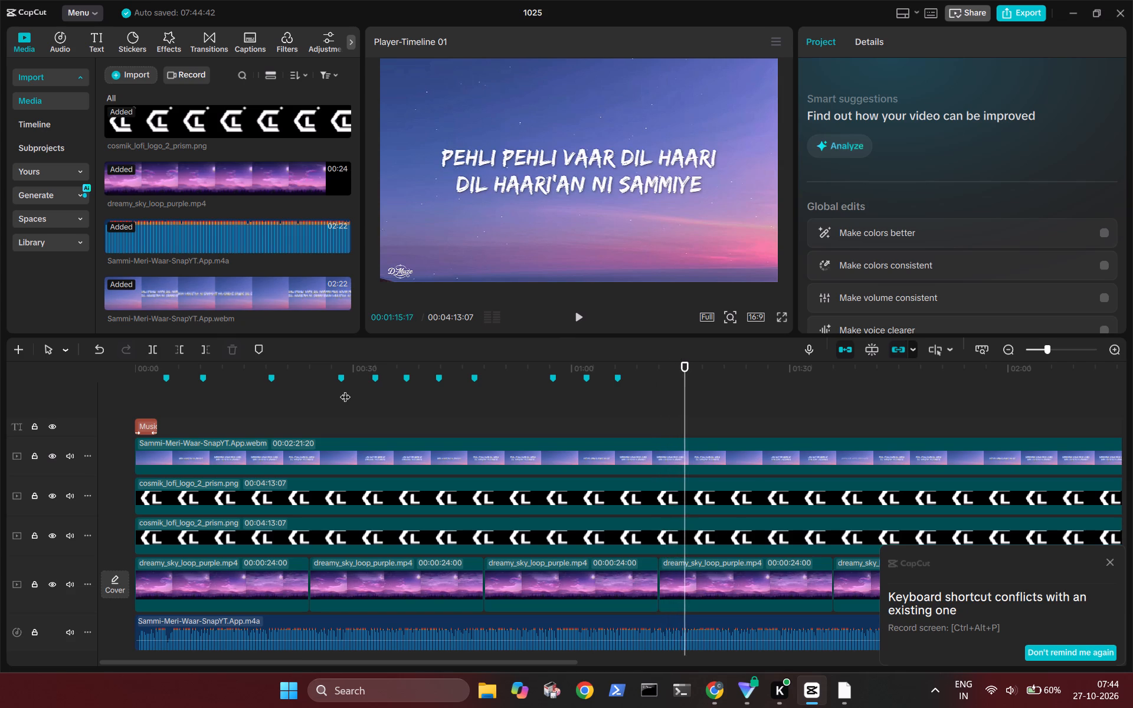
pyautogui.press('Left')
pyautogui.press('Left')
pyautogui.press('Left')
pyautogui.write('m')
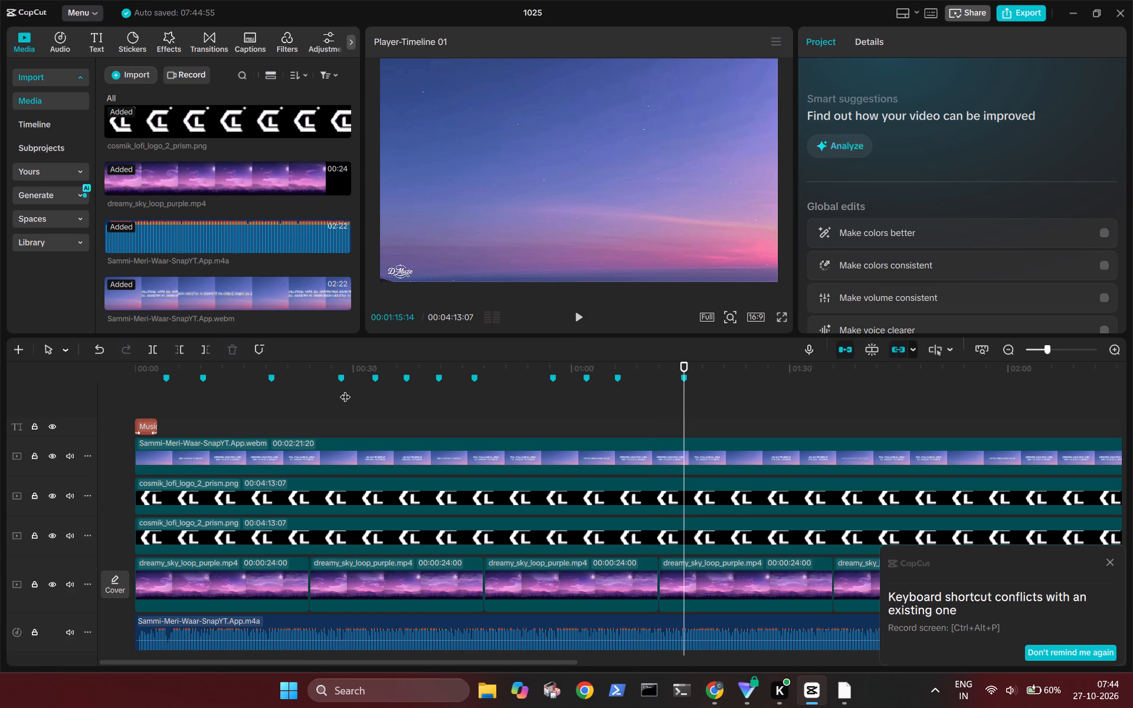
# Play on and add a marker at about 00:01:25:00, just before "Raatan lambiyan kaaliyan ni Sammiye" appears.
pyautogui.press('space')
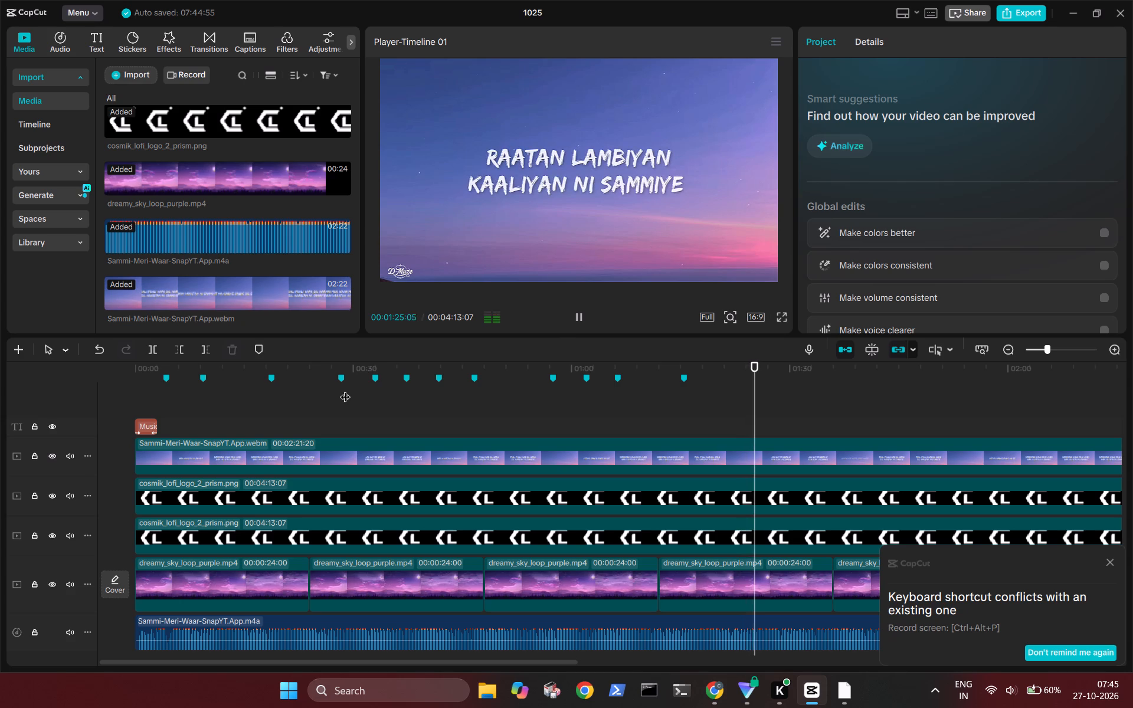
pyautogui.press('space')
pyautogui.press('Left')
pyautogui.press('Left')
pyautogui.press('Left')
pyautogui.press('Left')
pyautogui.press('Left')
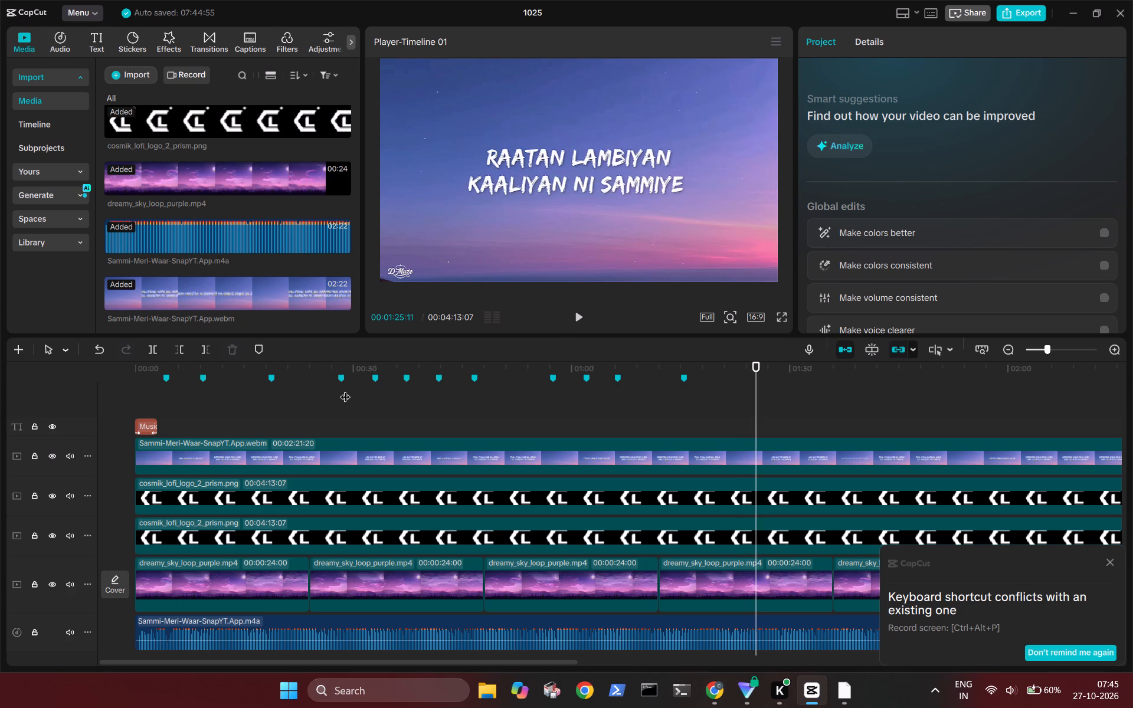
pyautogui.press('Left')
pyautogui.press('Left')
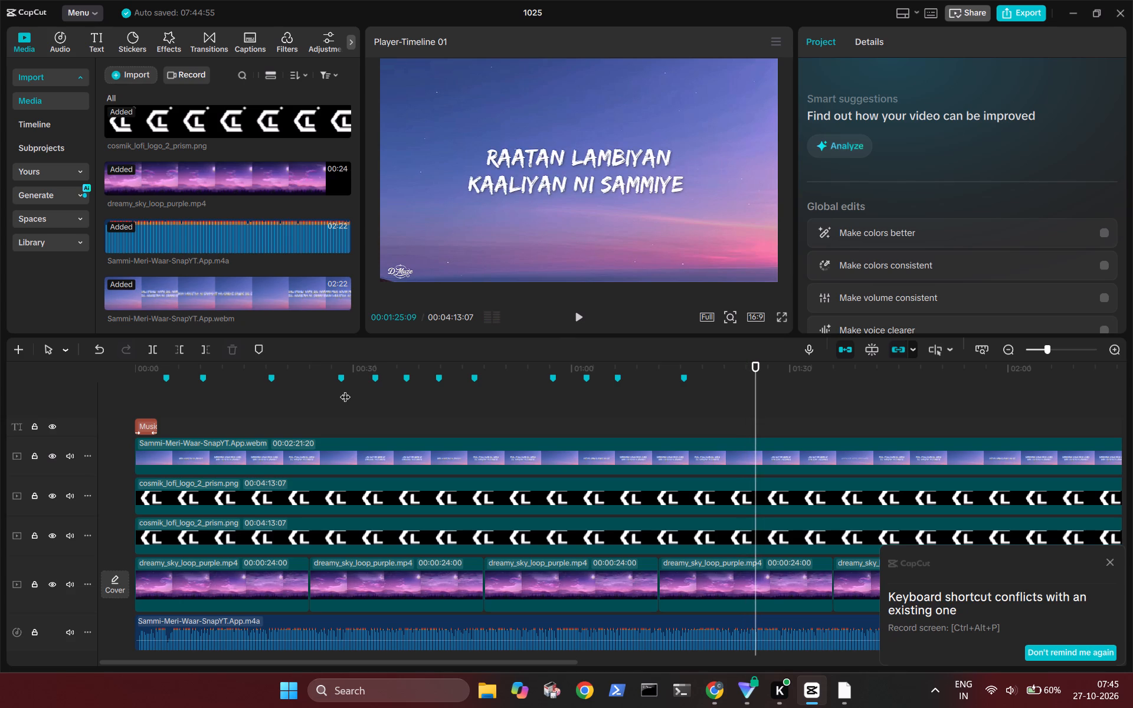
pyautogui.press('Left')
pyautogui.press('Left')
pyautogui.press('Left')
pyautogui.press('Left')
pyautogui.press('Left')
pyautogui.press('Left')
pyautogui.press('Left')
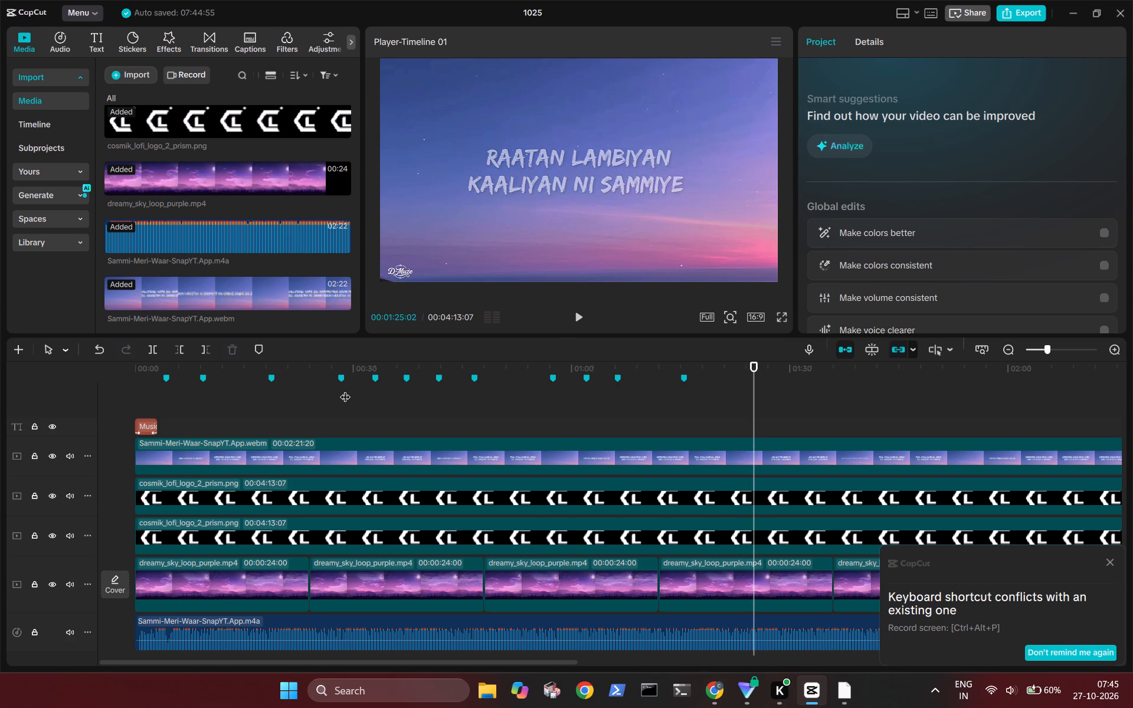
pyautogui.press('Left')
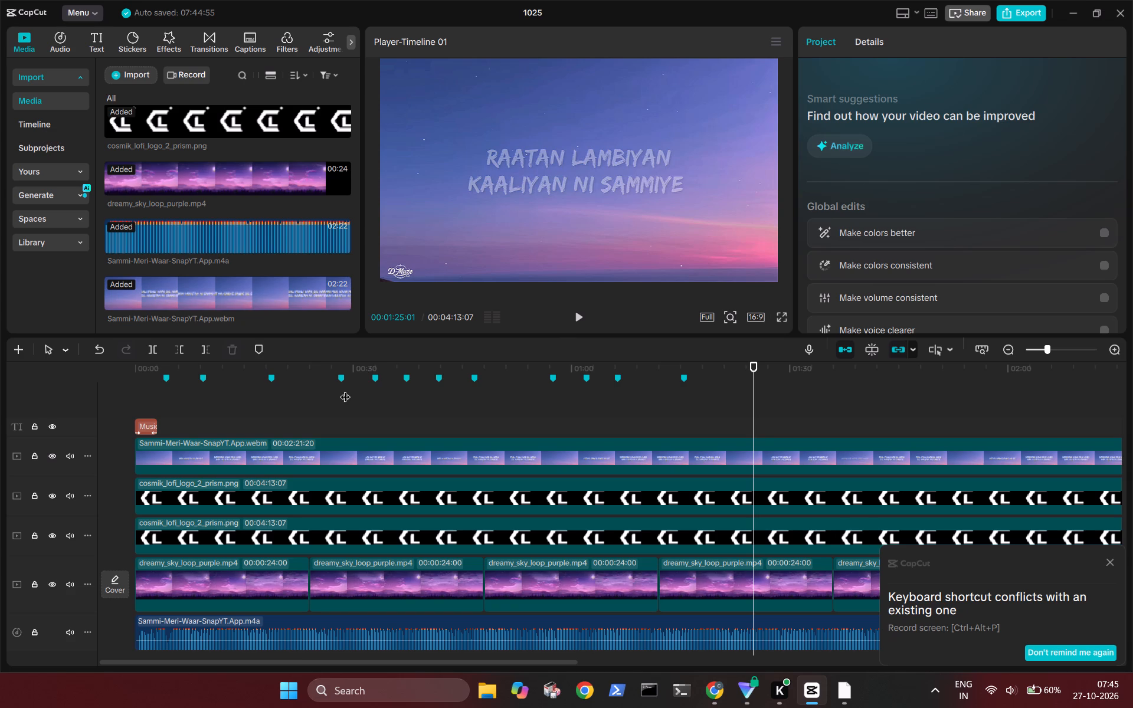
pyautogui.press('Left')
pyautogui.write('m')
# Play on and add a marker at 00:01:29:23, just before "Lag gayi'aa umar'an baaliyan ni Sammiye" appears.
pyautogui.press('space')
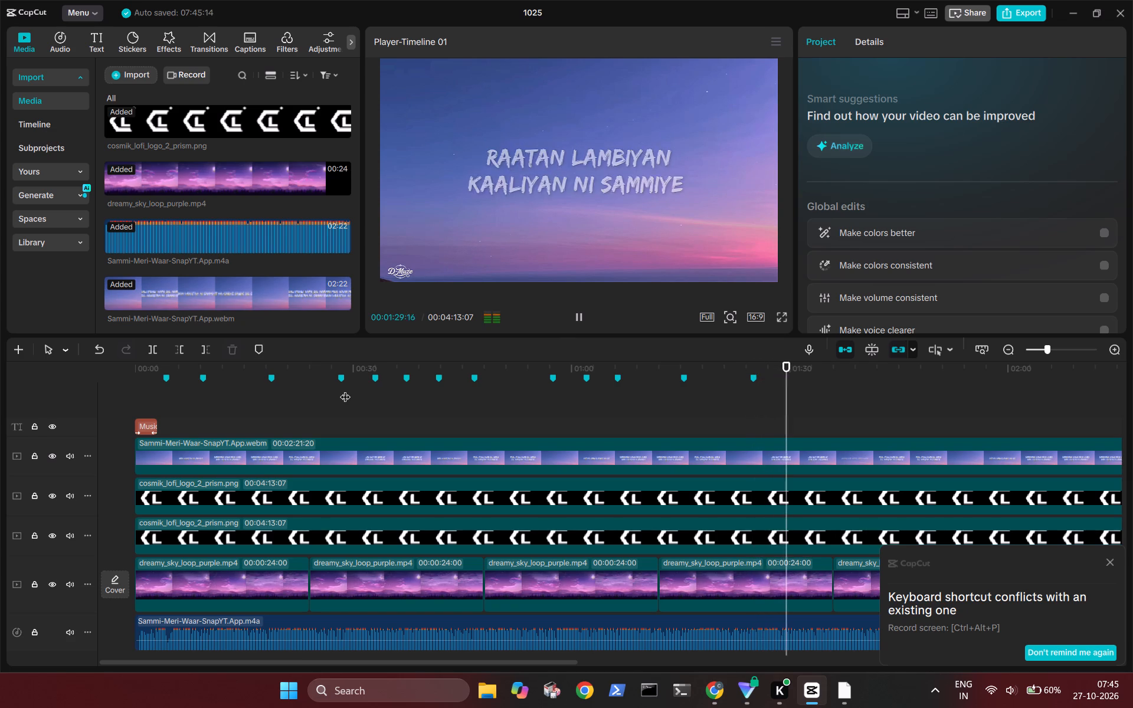
pyautogui.press('space')
pyautogui.press('Left')
pyautogui.press('Left')
pyautogui.press('Left')
pyautogui.press('Left')
pyautogui.press('Left')
pyautogui.press('Left')
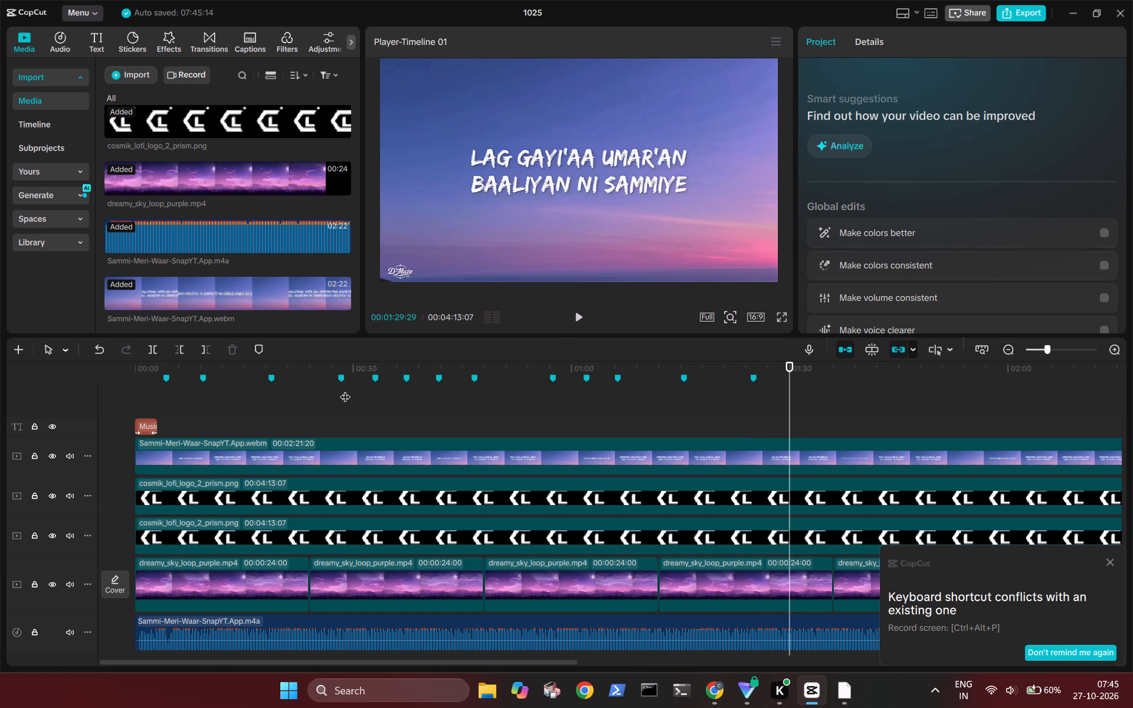
pyautogui.press('Left')
pyautogui.press('Left')
pyautogui.press('Left')
pyautogui.press('Left')
pyautogui.press('Left')
pyautogui.press('Left')
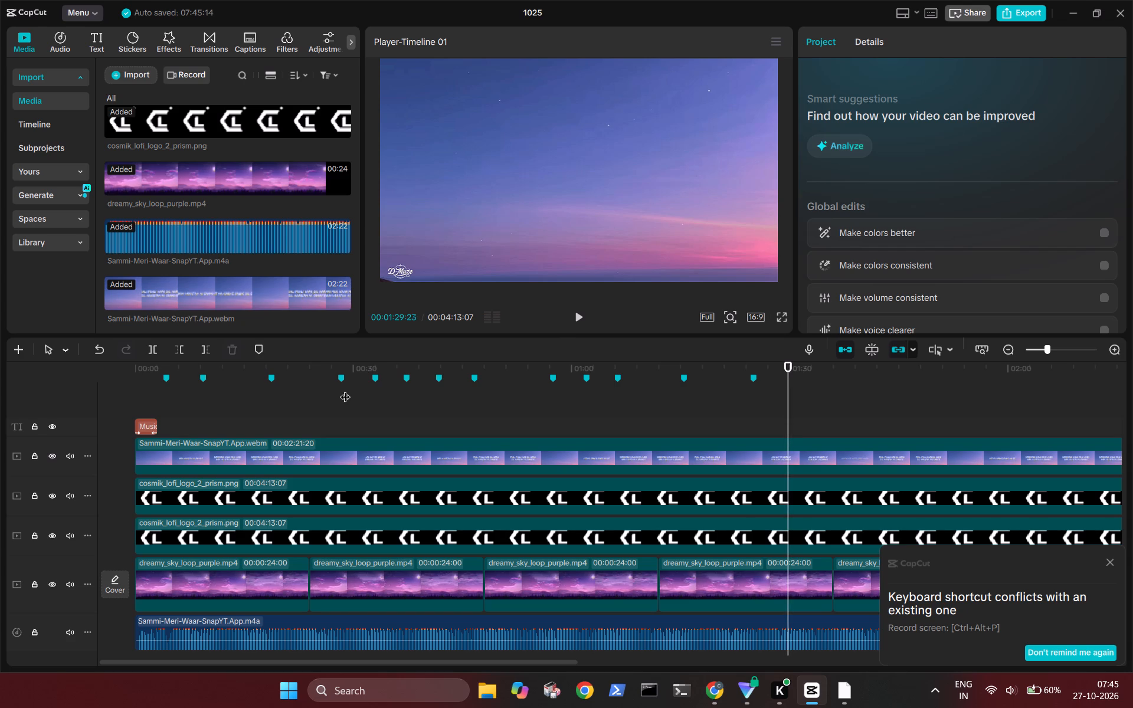
pyautogui.write('m')
# Play on and add a marker at about 00:01:34:01, just before the single-line "Sammi meri waar main vaari" appears.
pyautogui.press('space')
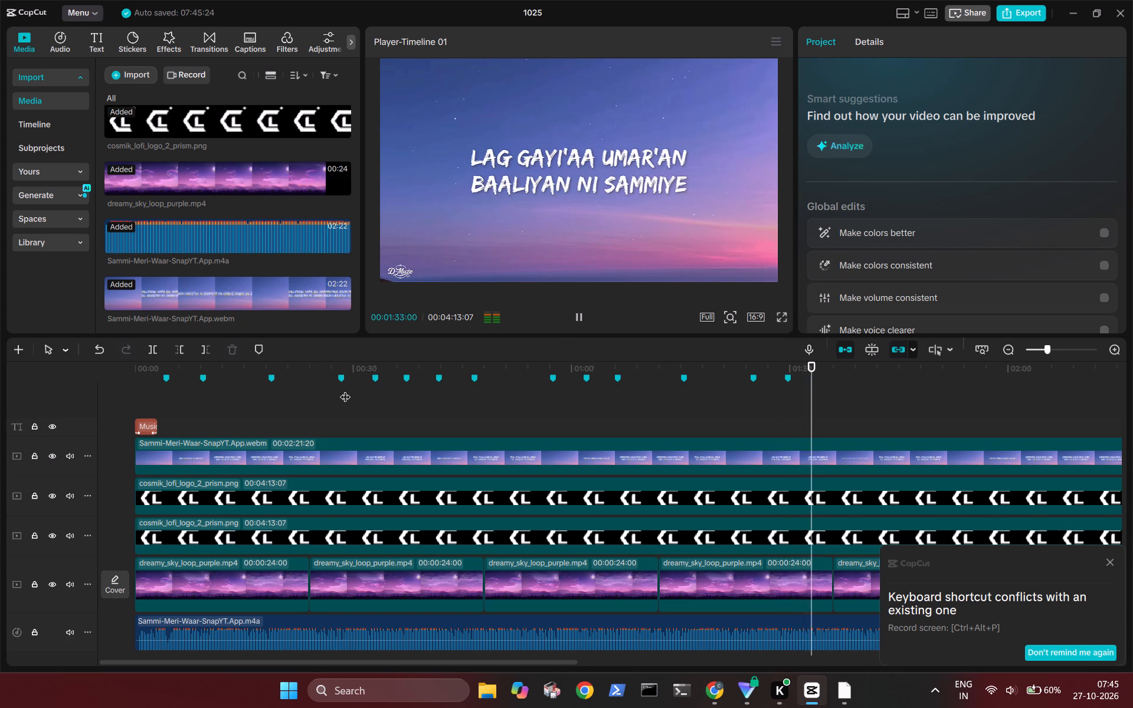
pyautogui.press('space')
pyautogui.press('Left')
pyautogui.press('Left')
pyautogui.press('Left')
pyautogui.press('Left')
pyautogui.press('Left')
pyautogui.press('Left')
pyautogui.press('Left')
pyautogui.press('Left')
pyautogui.press('Left')
pyautogui.press('Left')
pyautogui.press('Left')
pyautogui.press('Left')
pyautogui.press('Left')
pyautogui.press('Left')
pyautogui.press('Left')
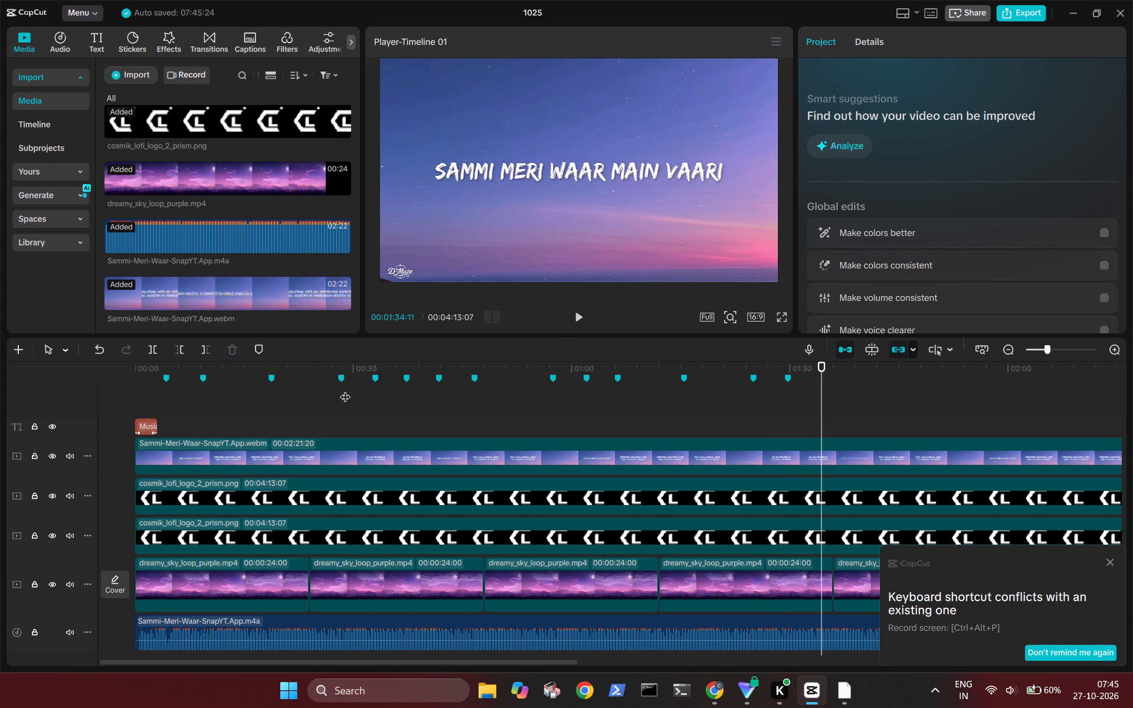
pyautogui.press('Left')
pyautogui.press('Right')
pyautogui.press('Right')
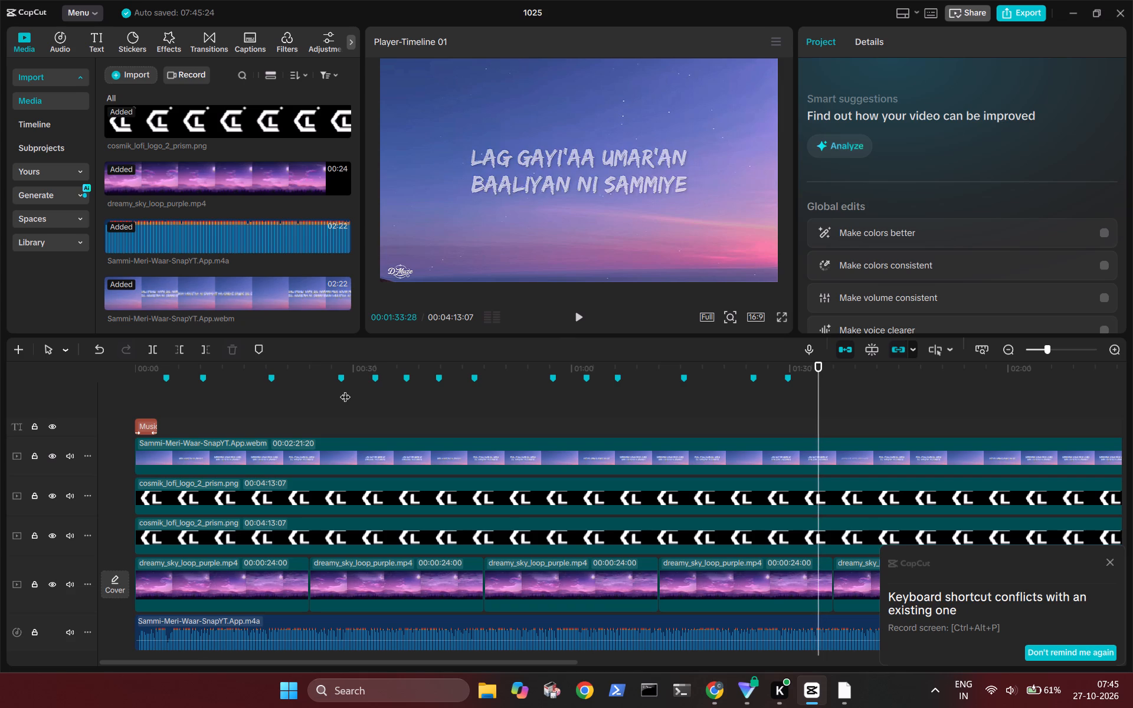
pyautogui.press('Right')
pyautogui.press('Right')
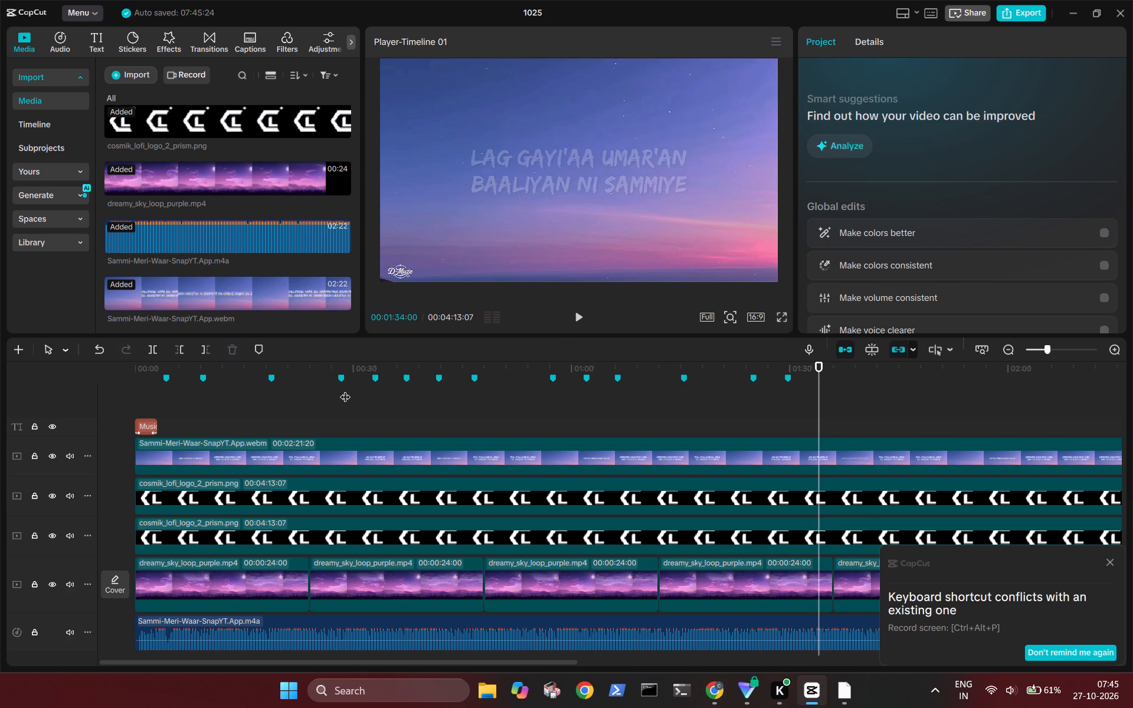
pyautogui.press('Right')
pyautogui.write('m')
# Play on and add a marker at 00:01:38:11, just before "Main vaari'an ni Sammiye" appears.
pyautogui.press('space')
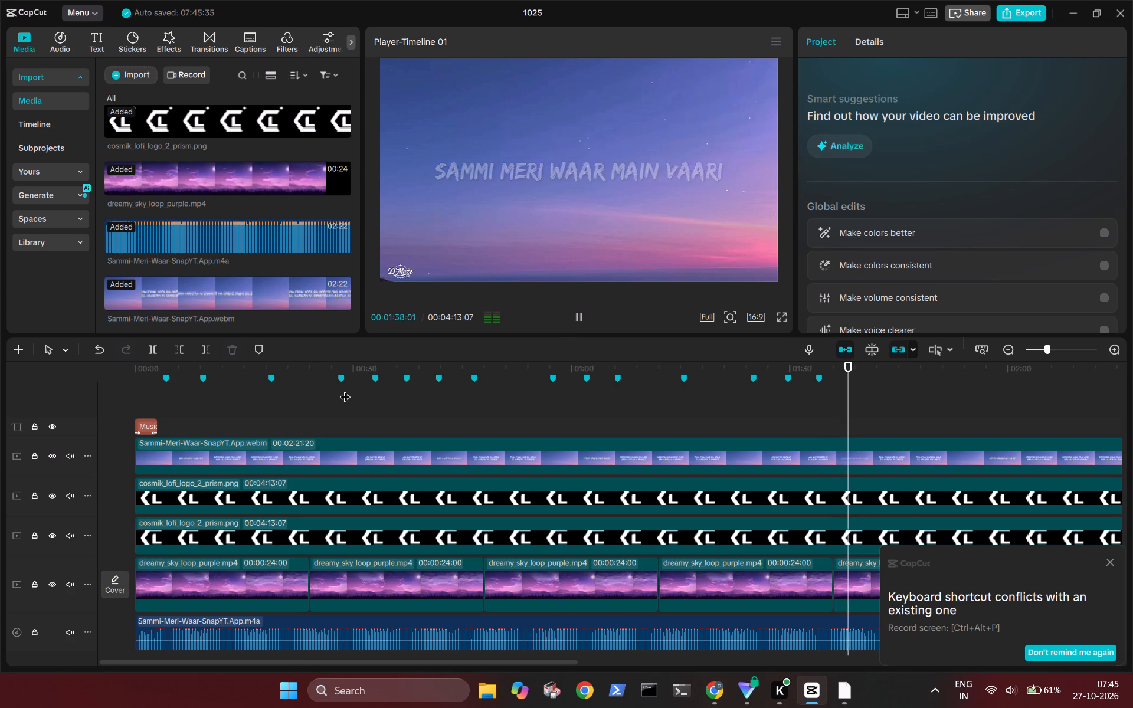
pyautogui.press('space')
pyautogui.press('Left')
pyautogui.press('Left')
pyautogui.press('Left')
pyautogui.press('Left')
pyautogui.press('Left')
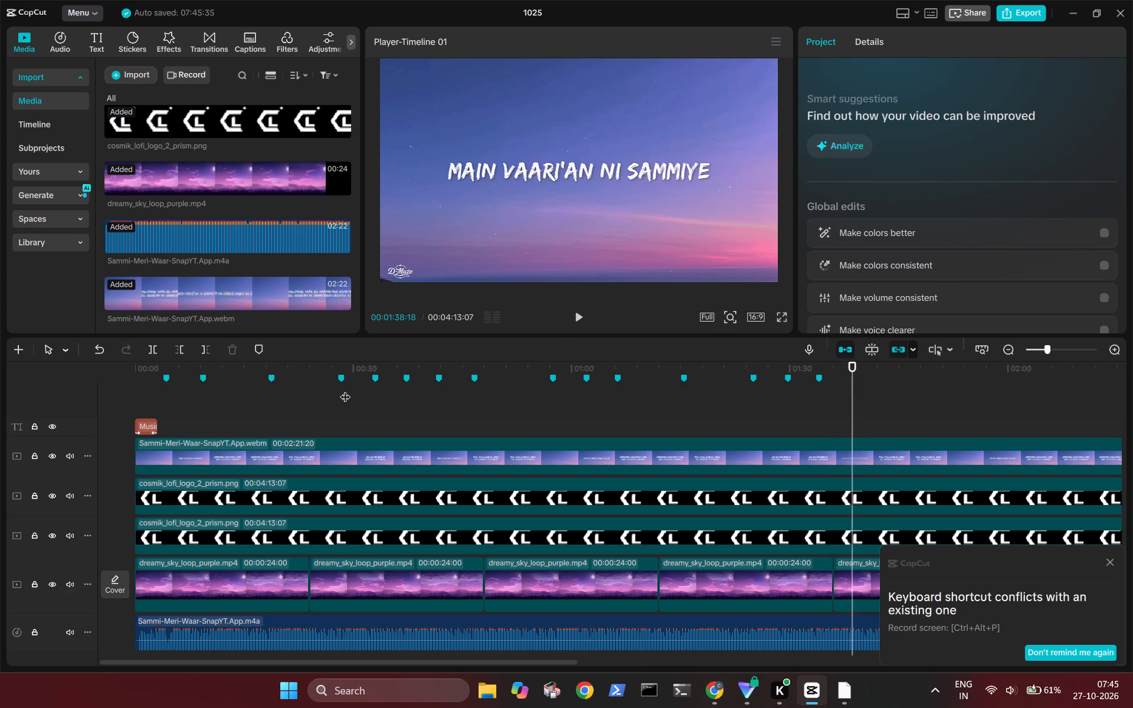
pyautogui.press('Left')
pyautogui.press('Left')
pyautogui.press('Left')
pyautogui.press('Left')
pyautogui.press('Left')
pyautogui.press('Left')
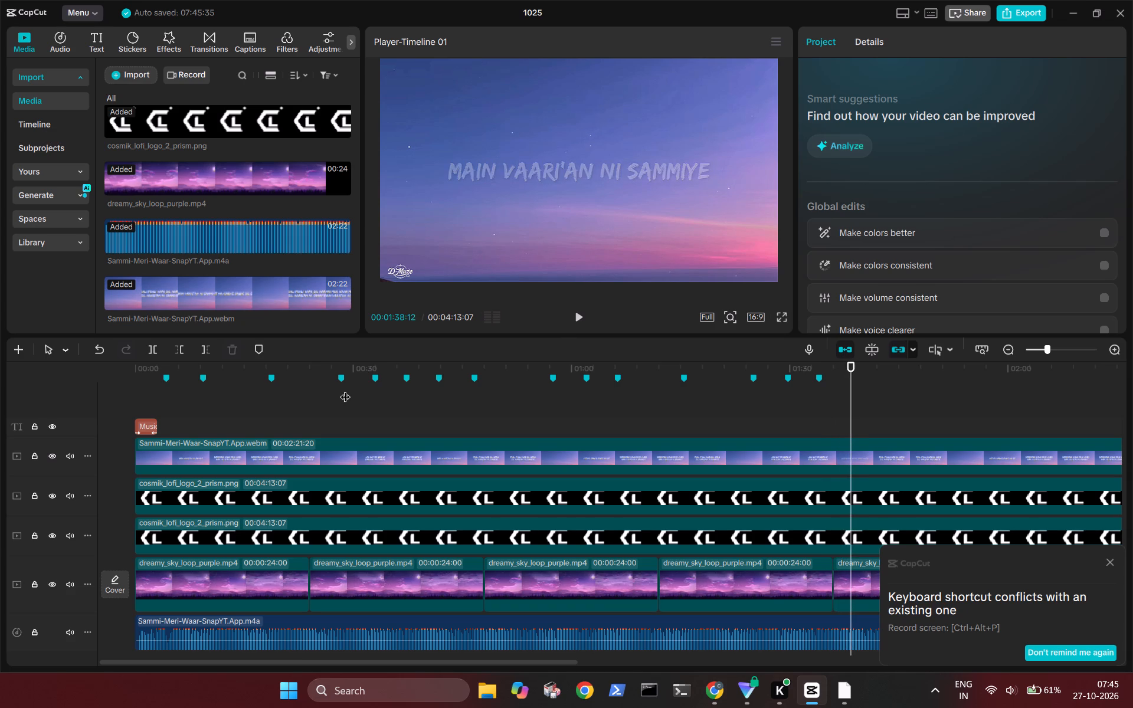
pyautogui.press('Left')
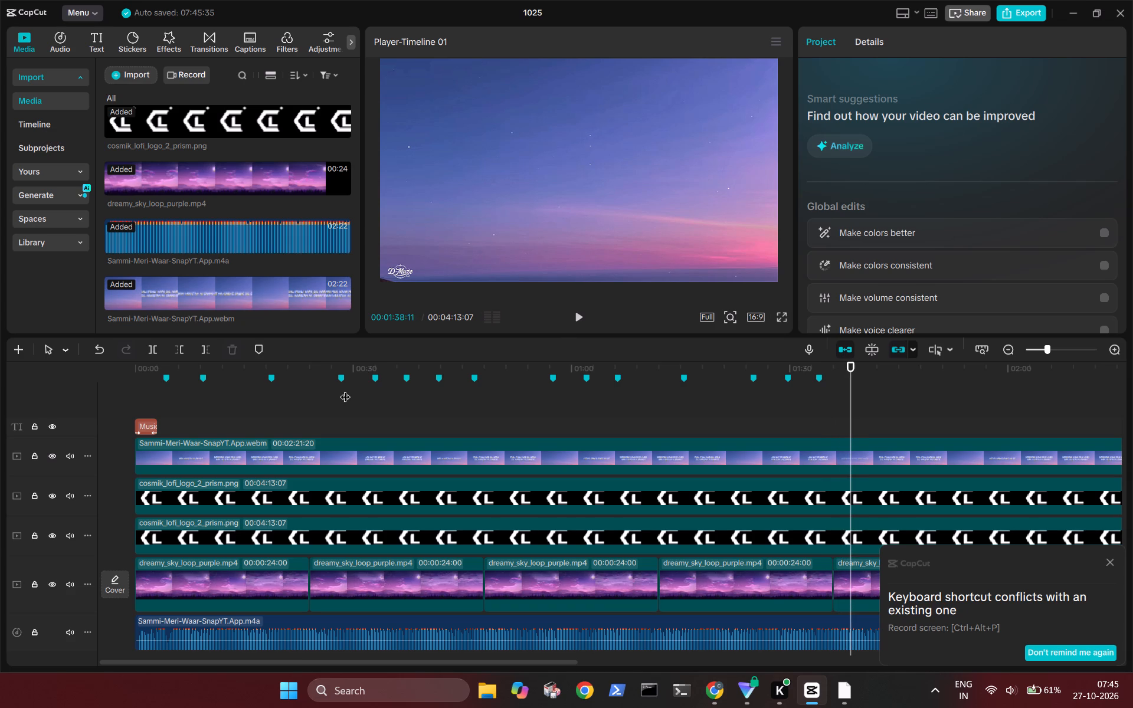
pyautogui.write('m')
# Play on and add a marker at 00:01:43:03, just before the two-line "Pehli pehli vaar dil haari" lyric appears.
pyautogui.press('space')
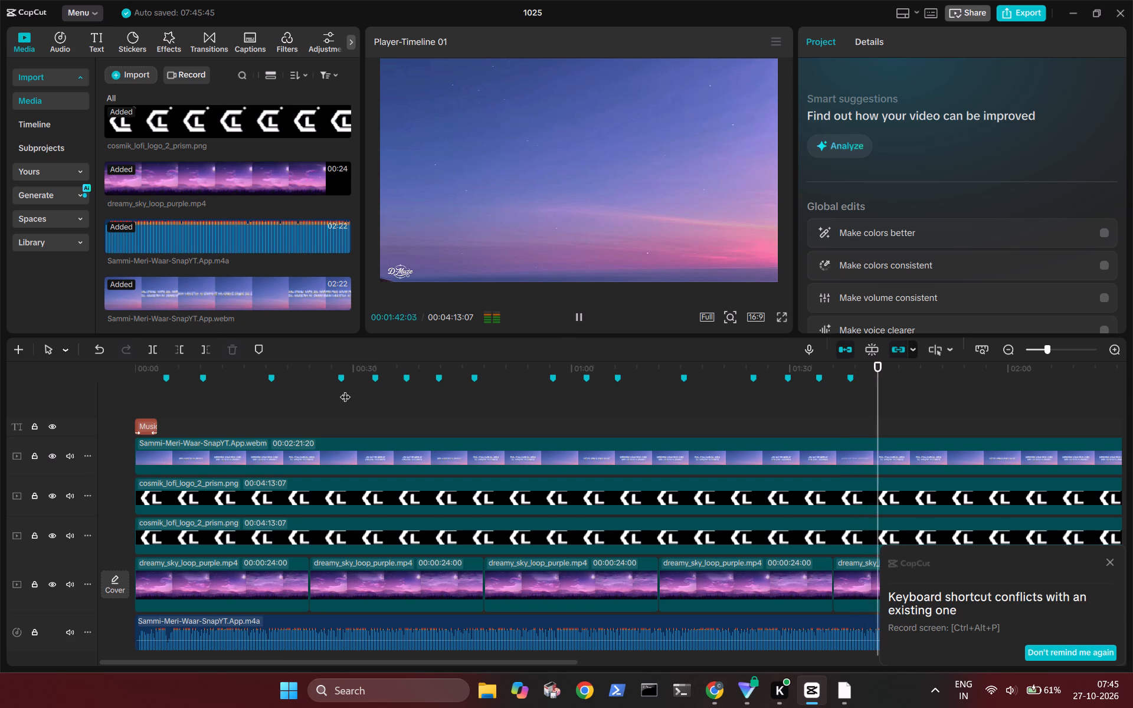
pyautogui.press('space')
pyautogui.press('Left')
pyautogui.press('Left')
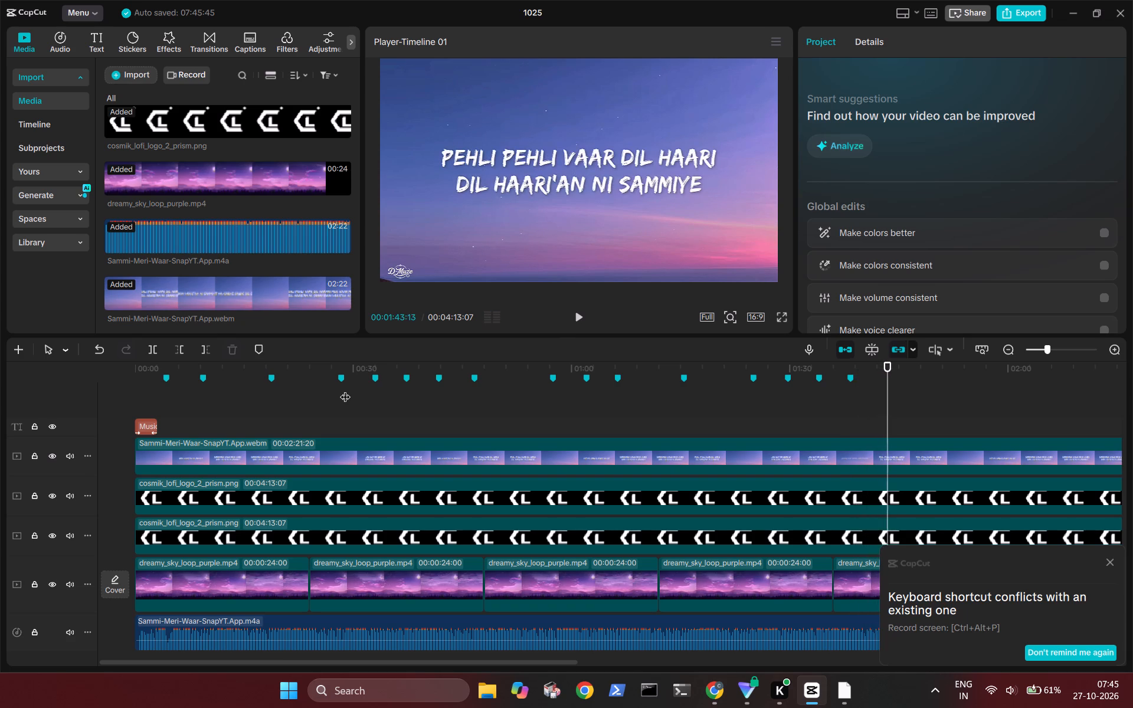
pyautogui.press('Left')
pyautogui.press('Left')
pyautogui.press('Left')
pyautogui.press('Left')
pyautogui.press('Left')
pyautogui.press('Left')
pyautogui.press('Left')
pyautogui.press('Left')
pyautogui.press('Left')
pyautogui.press('Left')
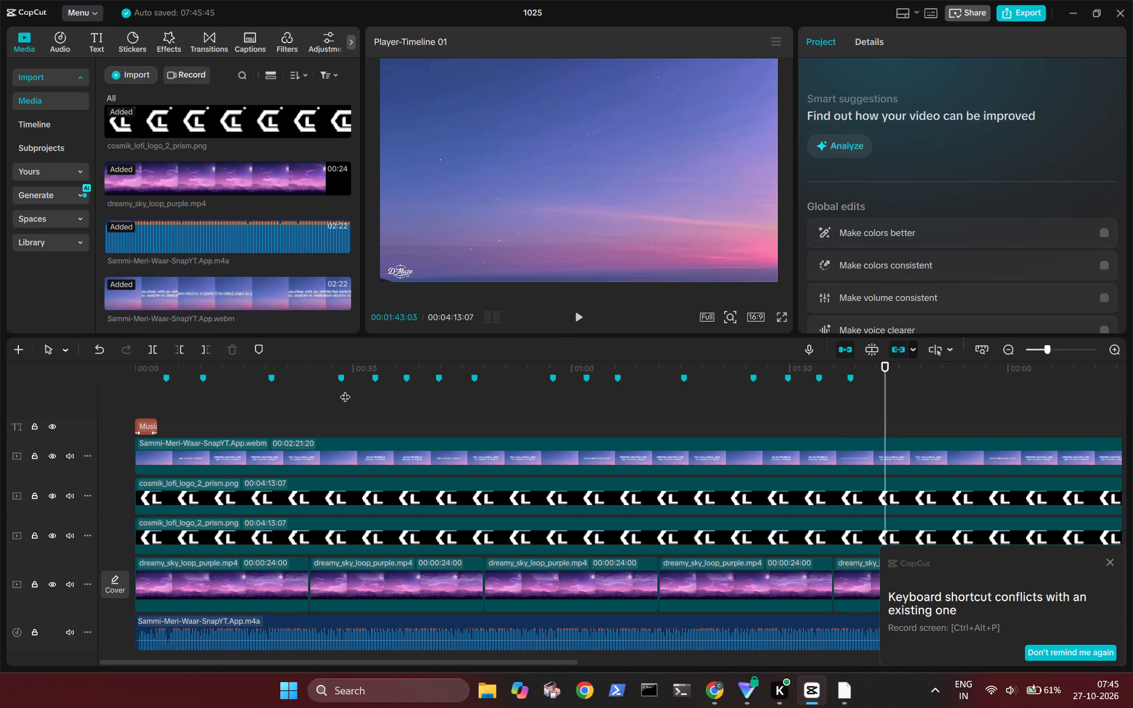
pyautogui.write('m')
# Play on and add a marker at 00:01:53:11, just before "Kuj chubaare phul pe khilde" appears again.
pyautogui.press('space')
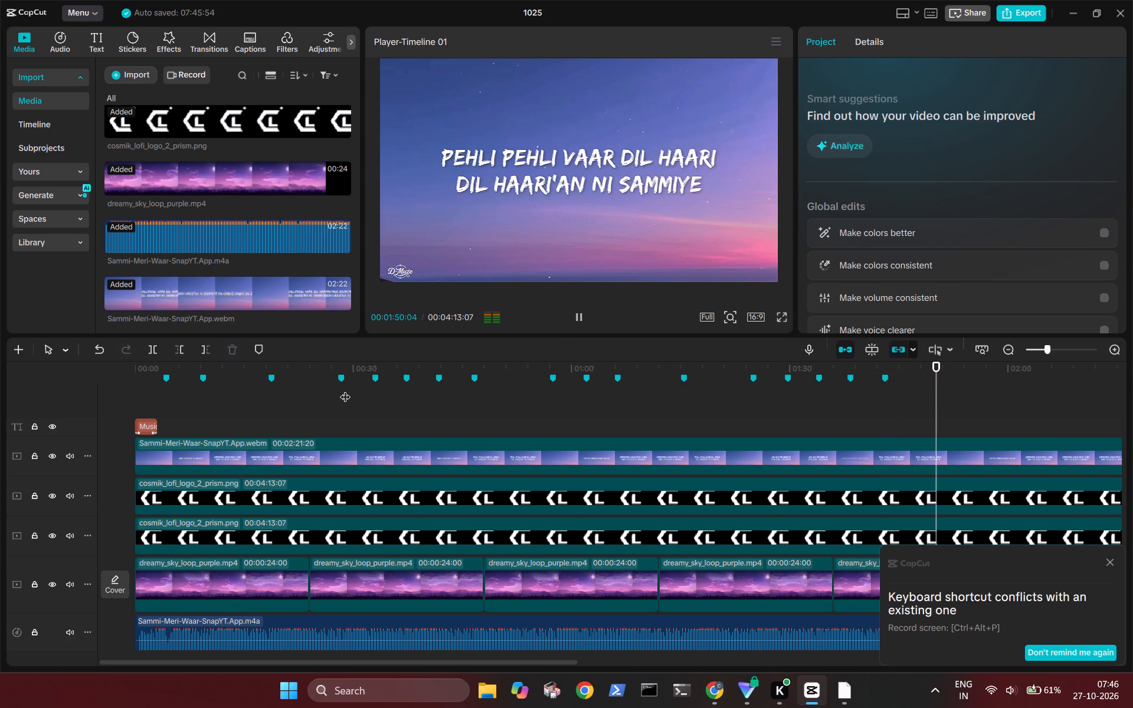
pyautogui.press('space')
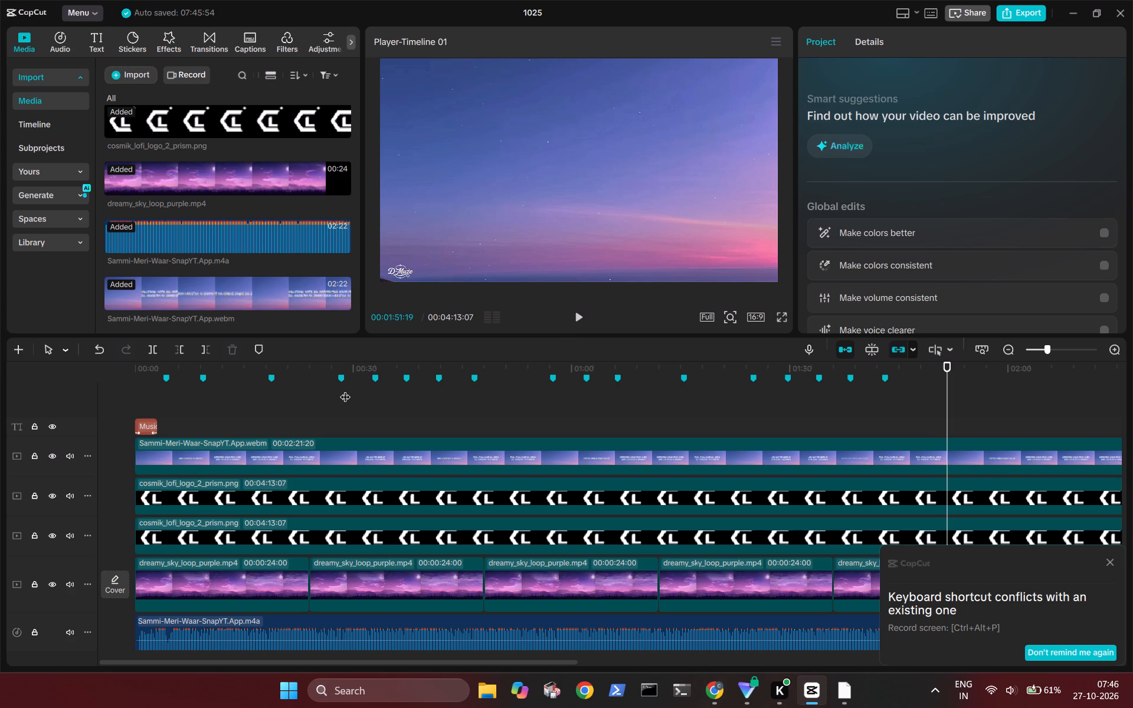
pyautogui.press('space')
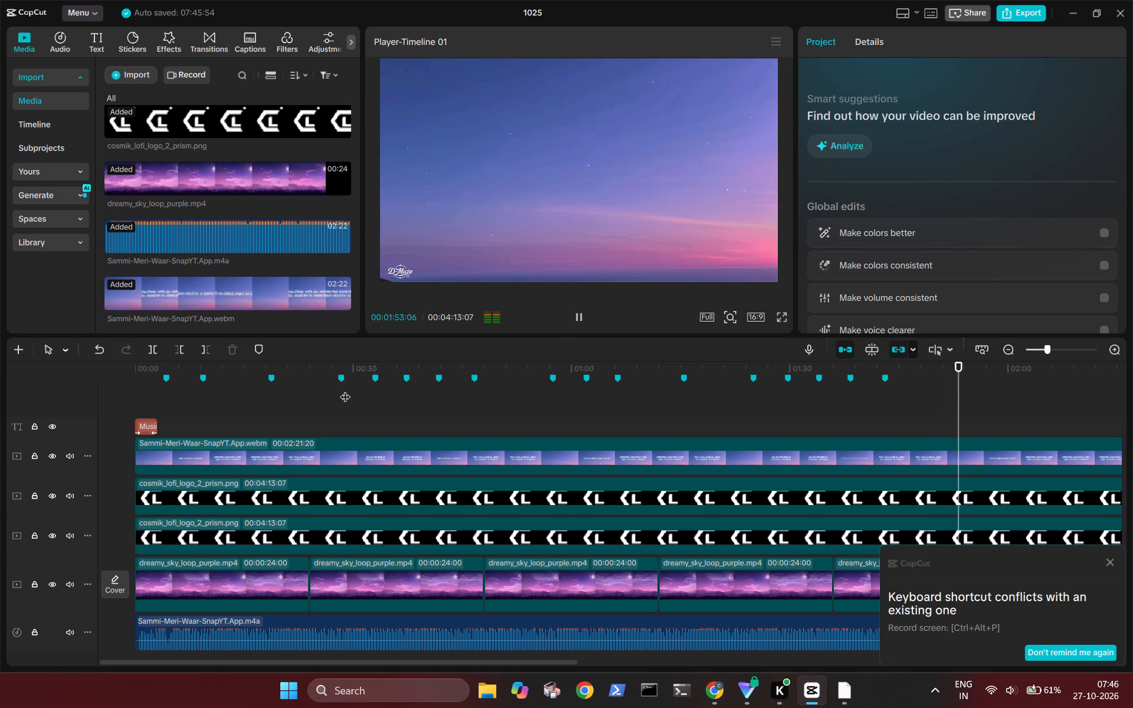
pyautogui.press('space')
pyautogui.press('Left')
pyautogui.press('Left')
pyautogui.press('Left')
pyautogui.press('Left')
pyautogui.press('Left')
pyautogui.press('Left')
pyautogui.press('Left')
pyautogui.press('Left')
pyautogui.press('Left')
pyautogui.press('Left')
pyautogui.press('Left')
pyautogui.press('Left')
pyautogui.press('Left')
pyautogui.press('Left')
pyautogui.press('Left')
pyautogui.press('Left')
pyautogui.press('Left')
pyautogui.press('Left')
pyautogui.press('Left')
pyautogui.press('Left')
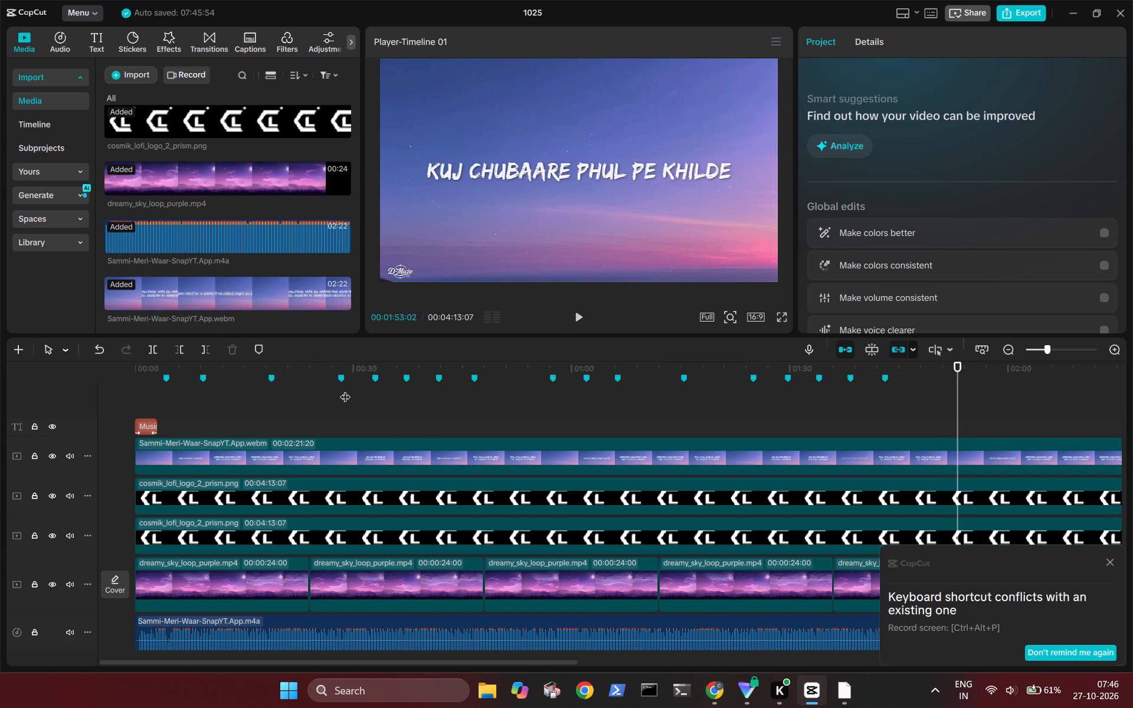
pyautogui.press('Right')
pyautogui.press('Right')
pyautogui.press('Right')
pyautogui.press('Right')
pyautogui.press('Right')
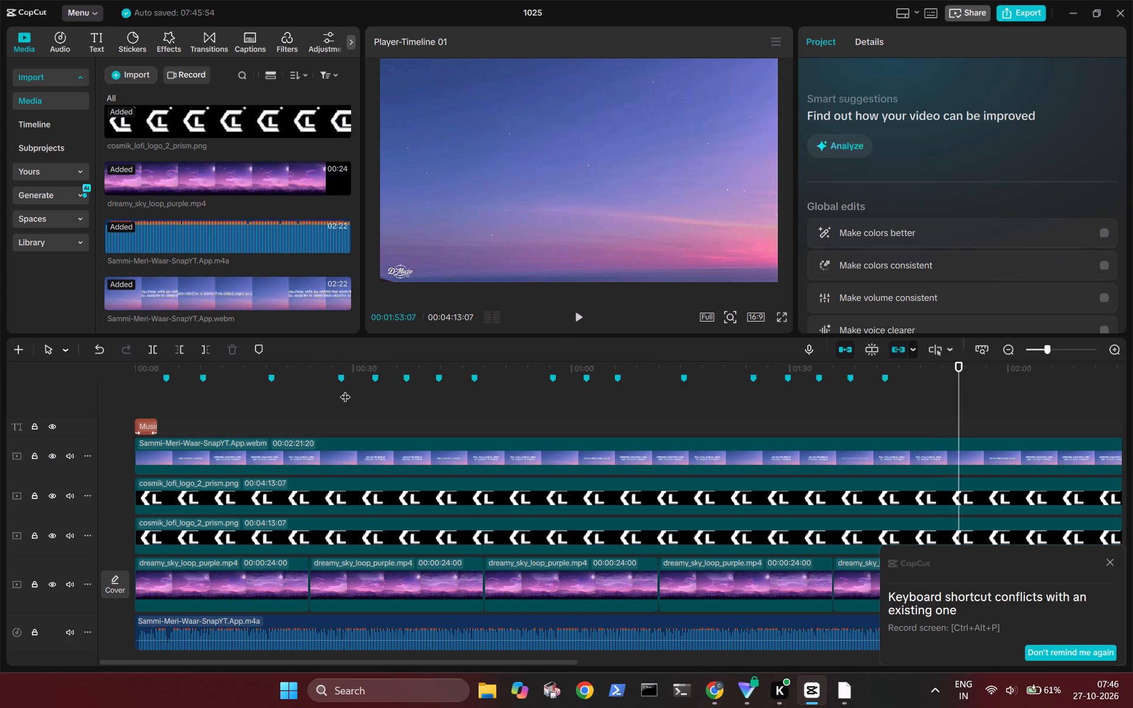
pyautogui.press('Right')
pyautogui.press('Right')
pyautogui.press('Right')
pyautogui.press('Right')
pyautogui.press('Right')
pyautogui.press('Right')
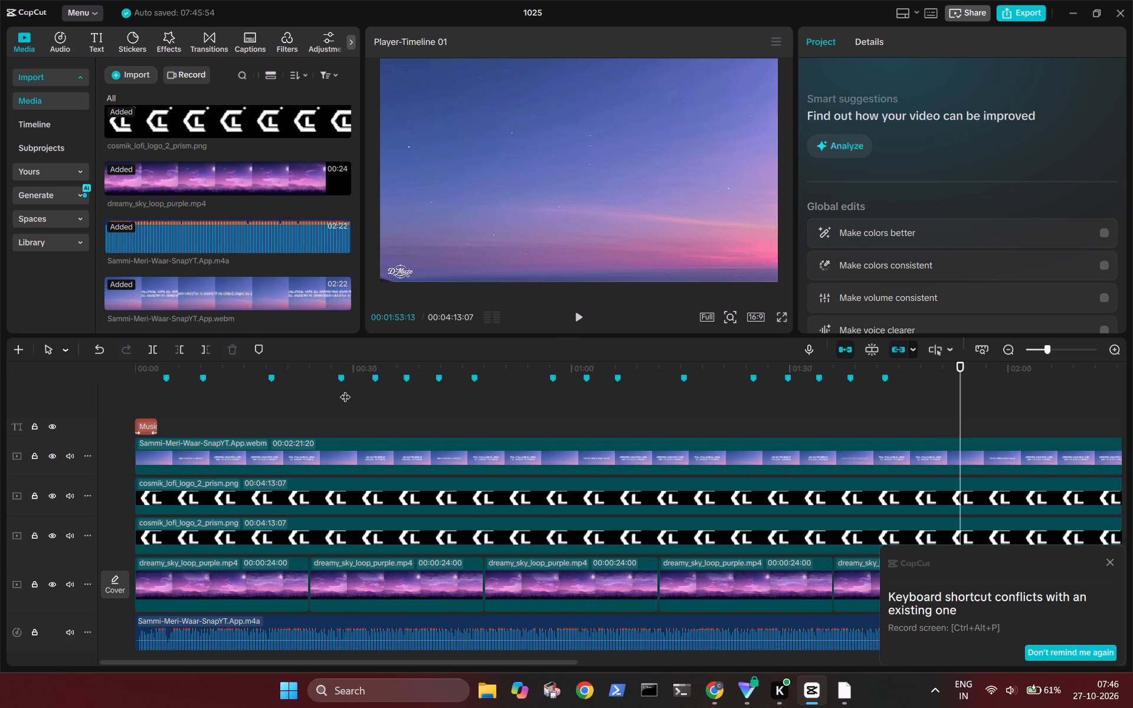
pyautogui.press('Left')
pyautogui.press('Left')
pyautogui.write('m')
# Play on and add a marker at 00:01:57:29, just before "Nit na kariye saude dil de" appears again.
pyautogui.press('space')
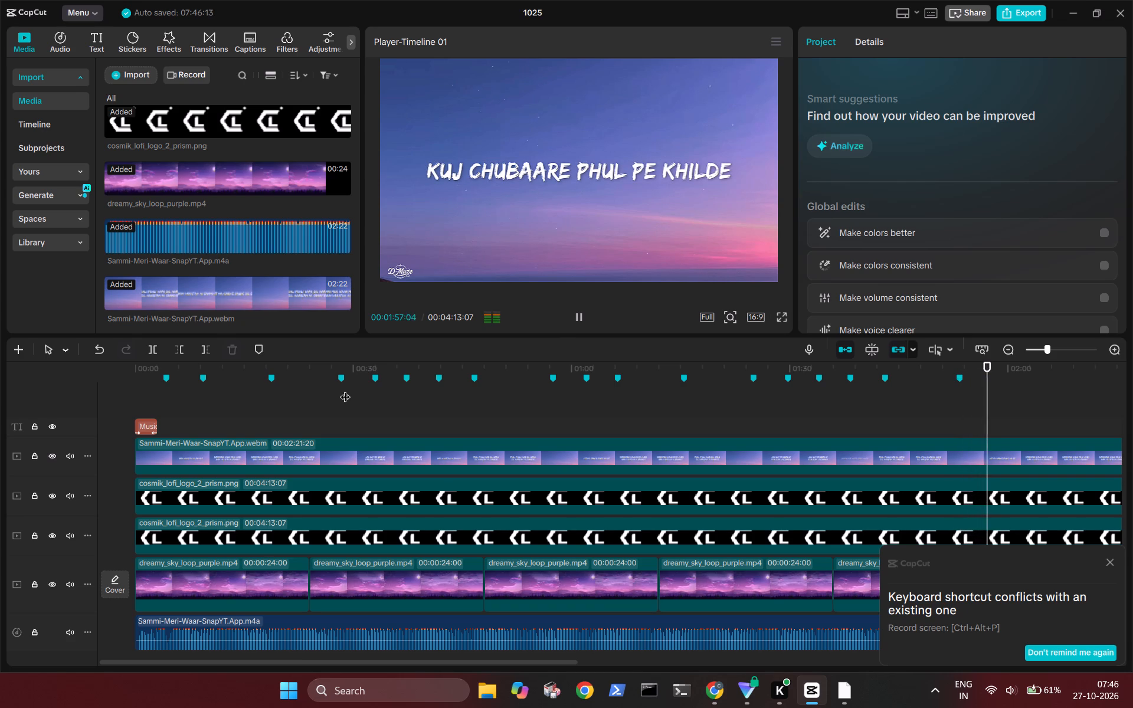
pyautogui.press('space')
pyautogui.press('Left')
pyautogui.press('Left')
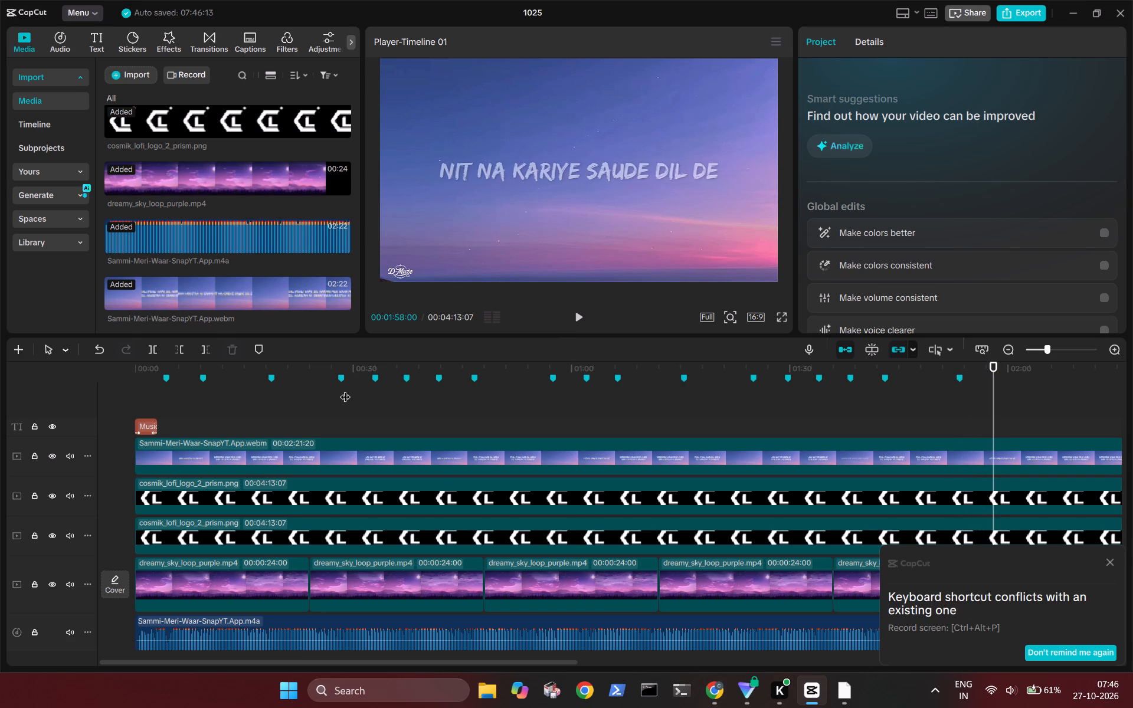
pyautogui.press('Left')
pyautogui.write('m')
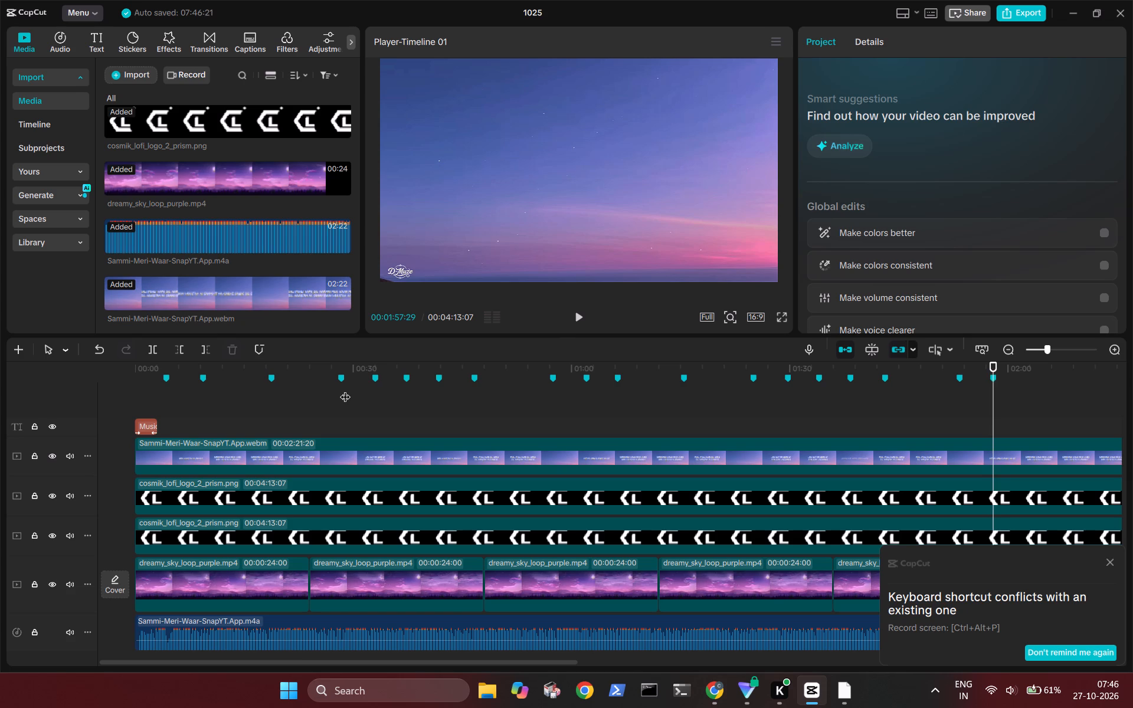
# Play on and add a marker at 00:02:02:07, just before the two-line "Sammi meri waar main vaari" lyric appears again.
pyautogui.press('space')
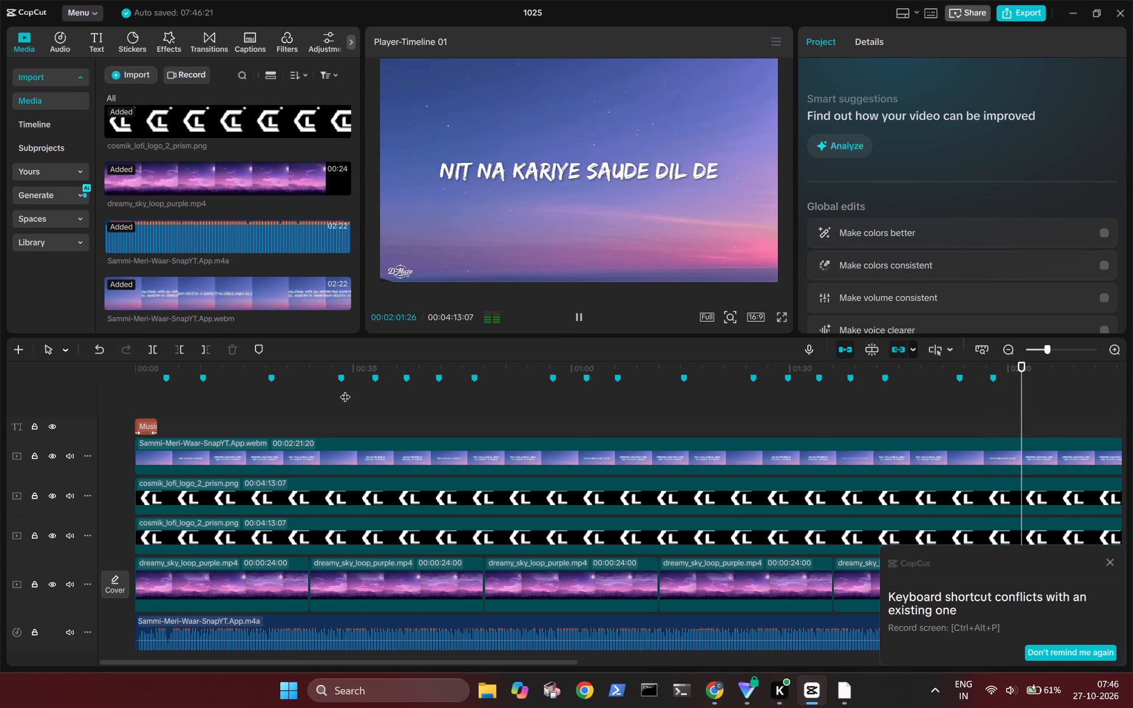
pyautogui.press('space')
pyautogui.press('Left')
pyautogui.press('Left')
pyautogui.press('Left')
pyautogui.press('Left')
pyautogui.press('Left')
pyautogui.press('Left')
pyautogui.press('Left')
pyautogui.press('Left')
pyautogui.press('Left')
pyautogui.press('Left')
pyautogui.press('Left')
pyautogui.press('Left')
pyautogui.press('Left')
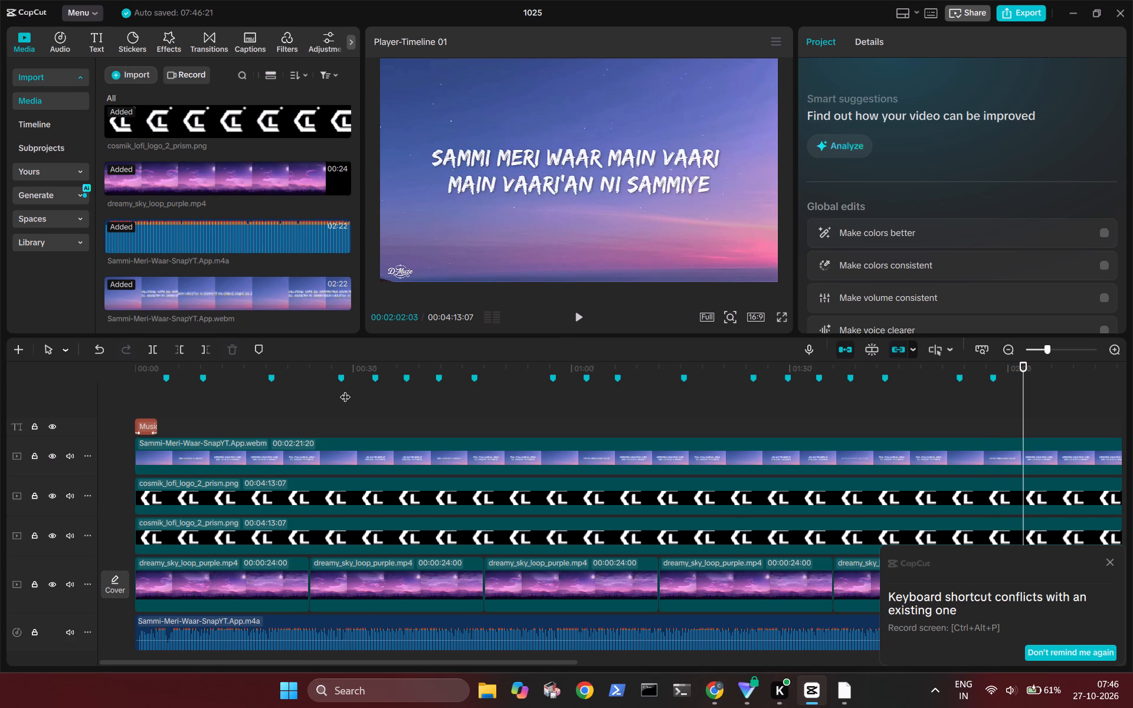
pyautogui.press('Right')
pyautogui.press('Right')
pyautogui.press('Right')
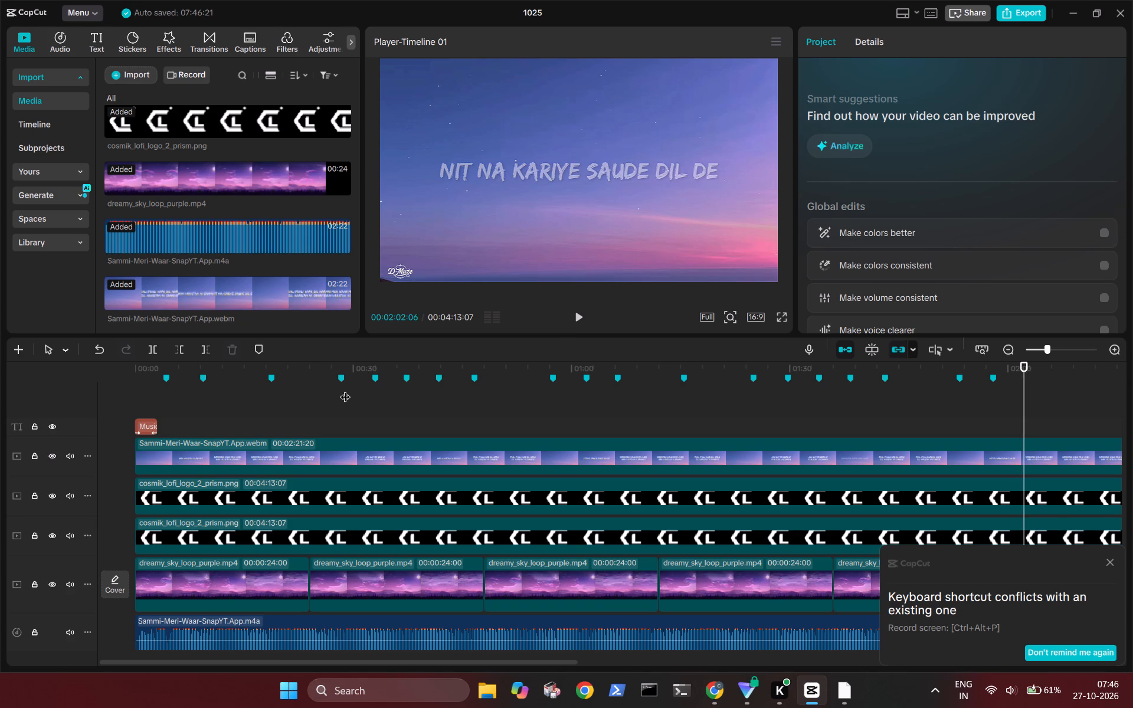
pyautogui.press('Right')
pyautogui.press('Right')
pyautogui.press('Right')
pyautogui.press('Left')
pyautogui.press('Left')
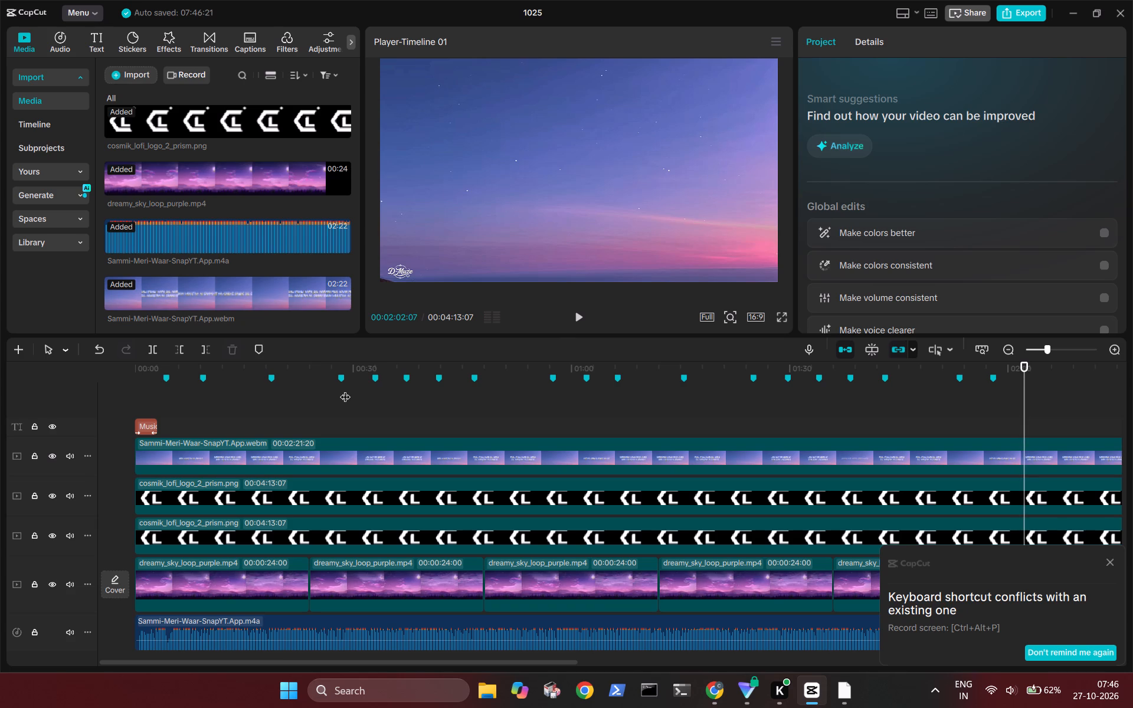
pyautogui.write('m')
# Play on and add a marker at 00:02:11:15, just before the two-line "Pehli pehli vaar dil haari" lyric appears again.
pyautogui.press('space')
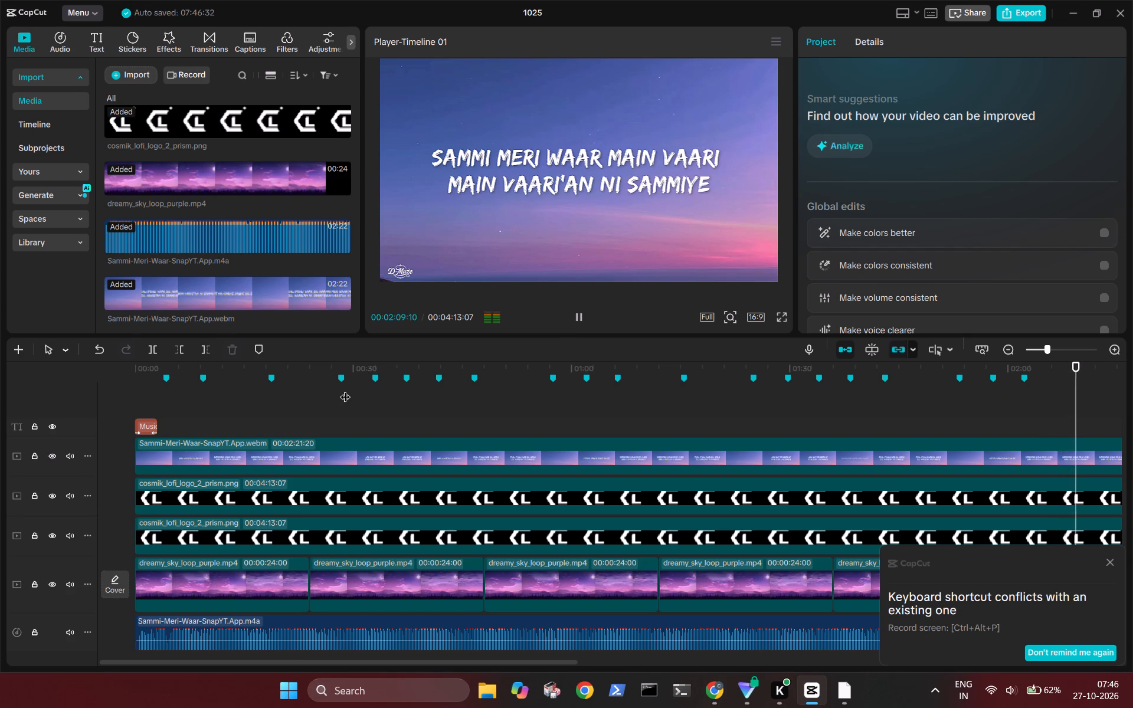
pyautogui.press('space')
pyautogui.press('space')
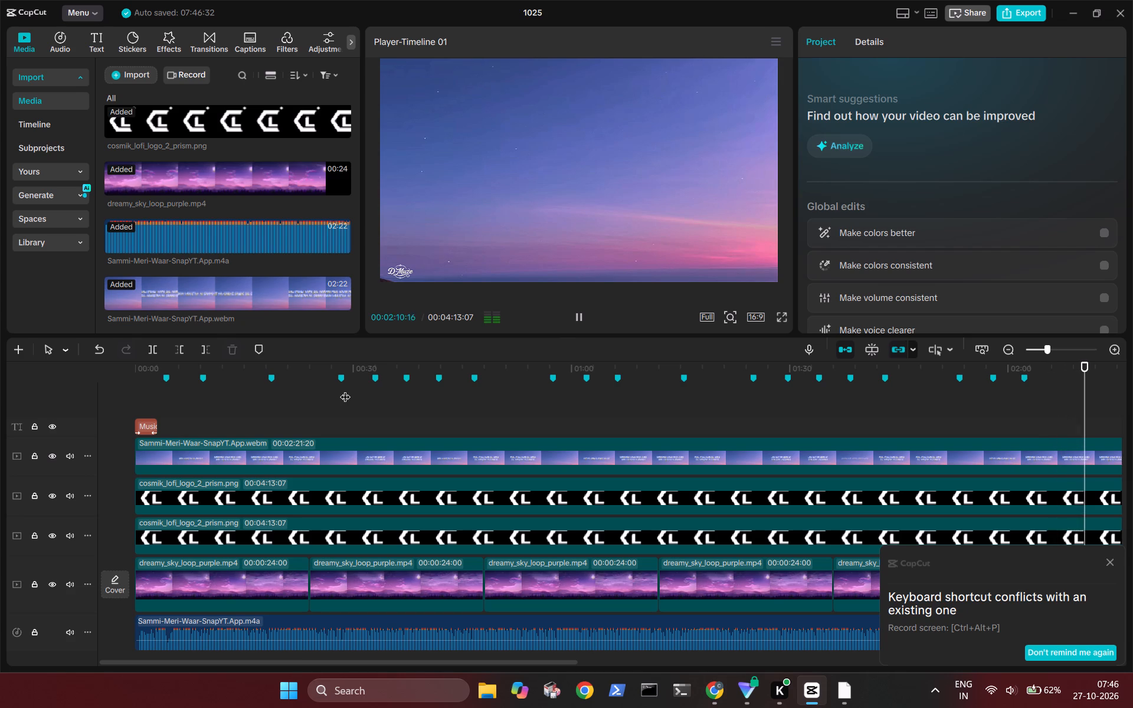
pyautogui.press('space')
pyautogui.press('Left')
pyautogui.press('Left')
pyautogui.press('Left')
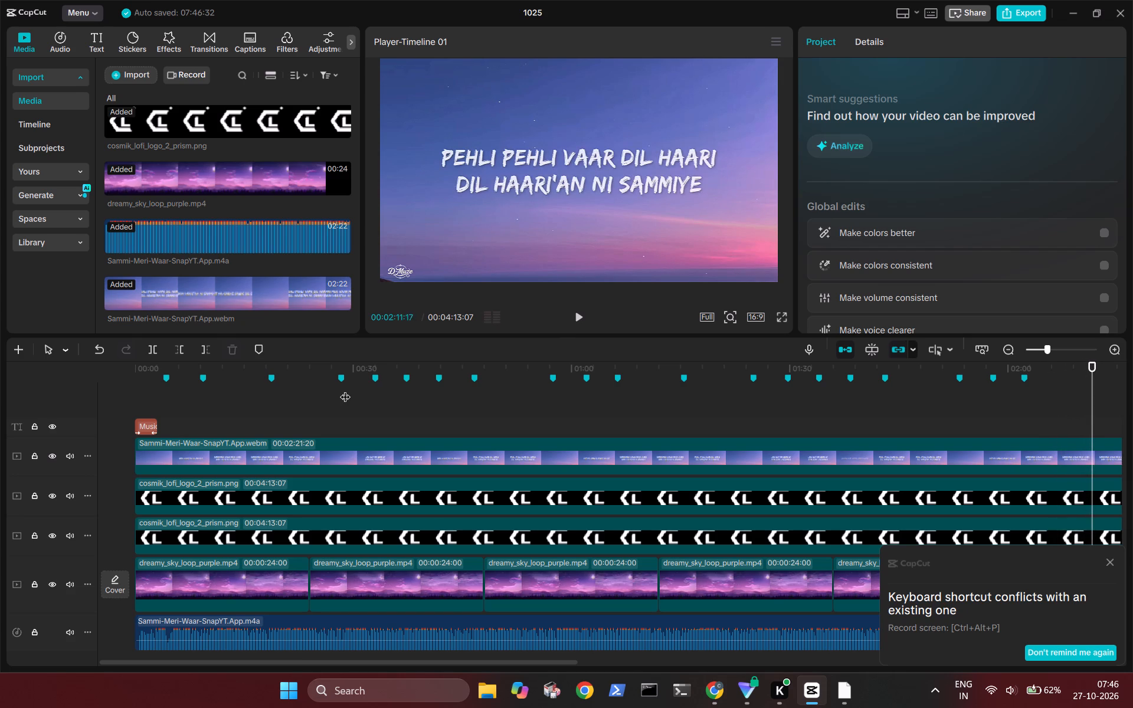
pyautogui.press('Left')
pyautogui.press('Left')
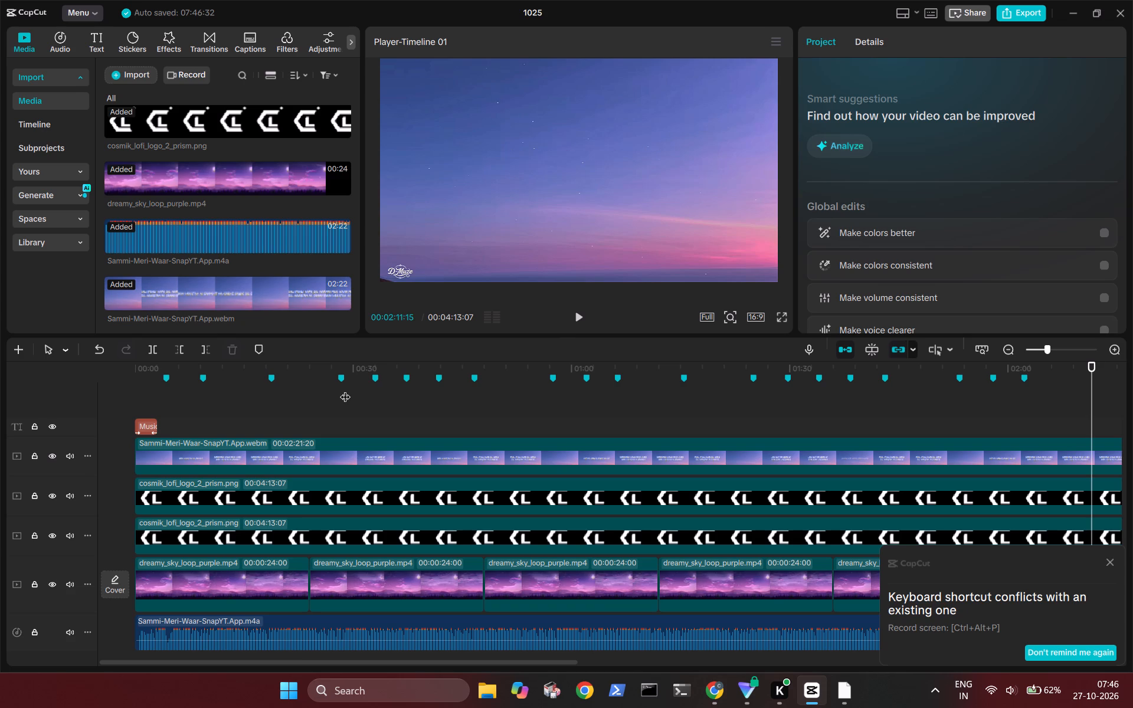
pyautogui.write('m')
# Trim both logo overlays and the purple sky background clip to the lyric video's end at 00:02:21:20.
pyautogui.press('space')
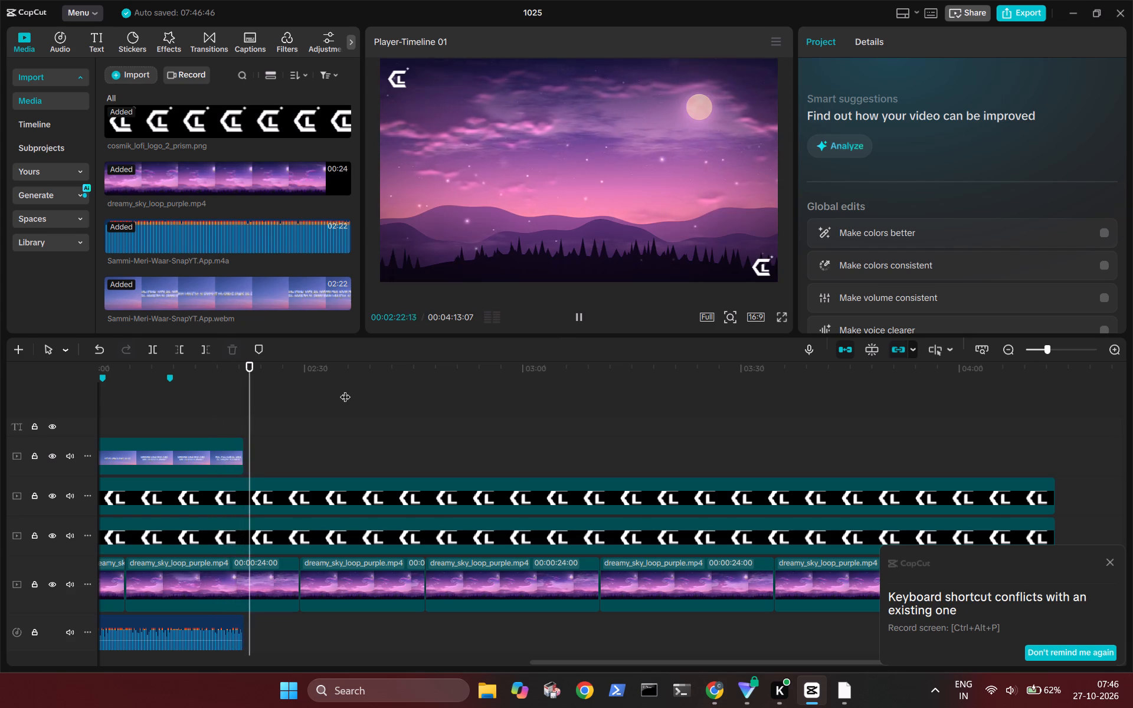
pyautogui.press('space')
pyautogui.press('Left')
pyautogui.press('Left')
pyautogui.press('Left')
pyautogui.press('Left')
pyautogui.press('Left')
pyautogui.press('Left')
pyautogui.press('Left')
pyautogui.press('Left')
pyautogui.press('Left')
pyautogui.press('Left')
pyautogui.press('Left')
pyautogui.press('Left')
pyautogui.press('Left')
pyautogui.press('Left')
pyautogui.press('Left')
pyautogui.press('Left')
pyautogui.press('Left')
pyautogui.press('Left')
pyautogui.press('Left')
pyautogui.press('Left')
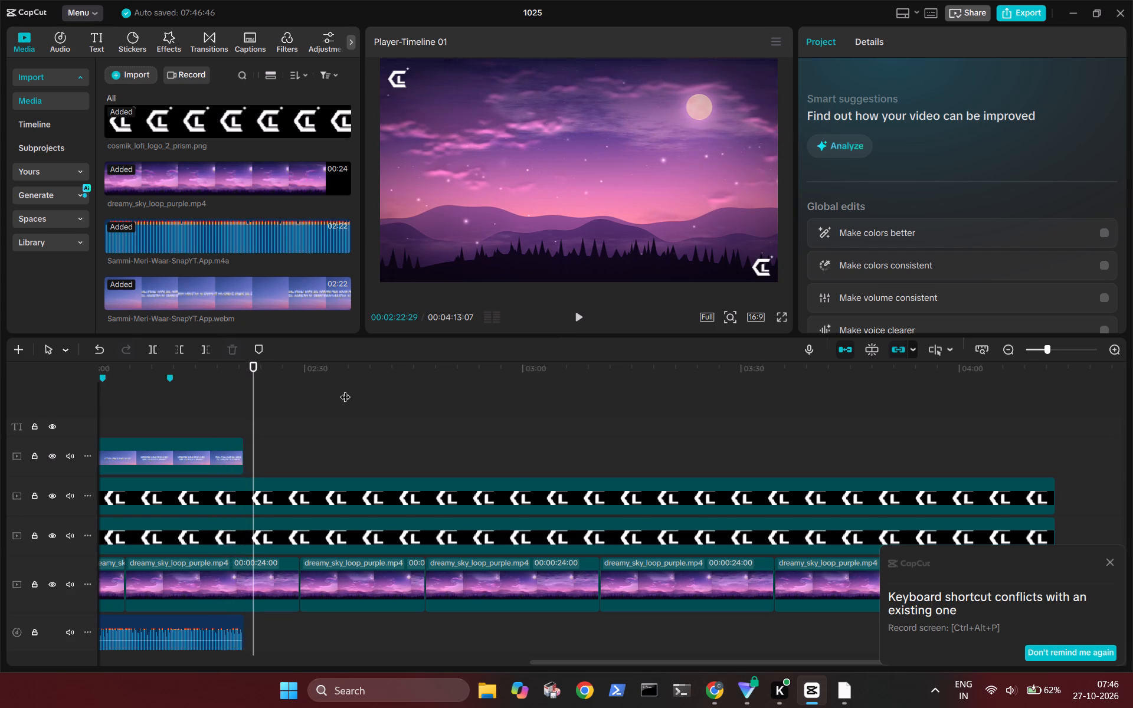
pyautogui.press('Left')
pyautogui.press('Left')
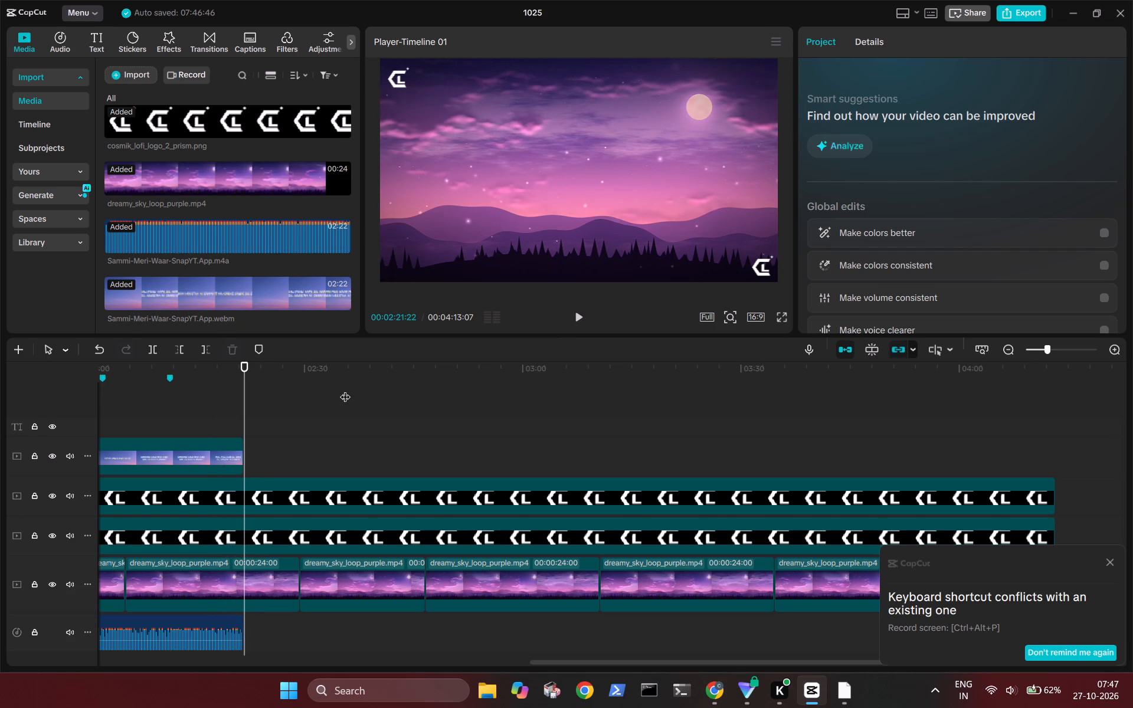
pyautogui.press('Left')
pyautogui.press('Left')
pyautogui.press('Left')
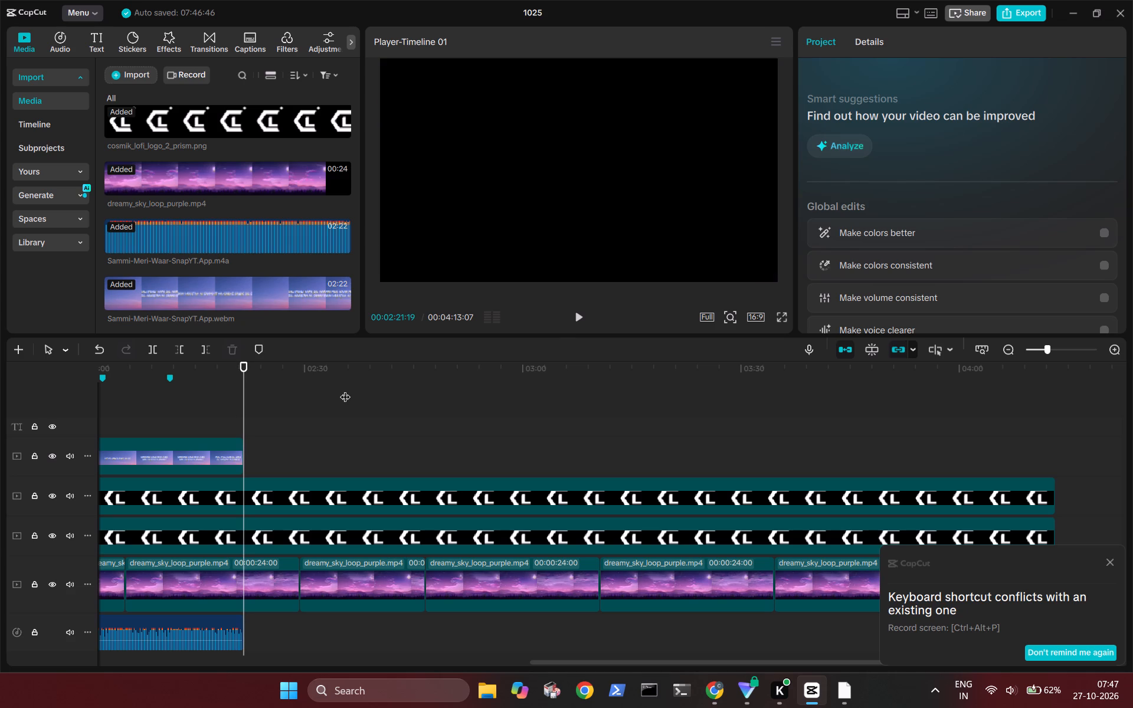
pyautogui.click(221, 457)
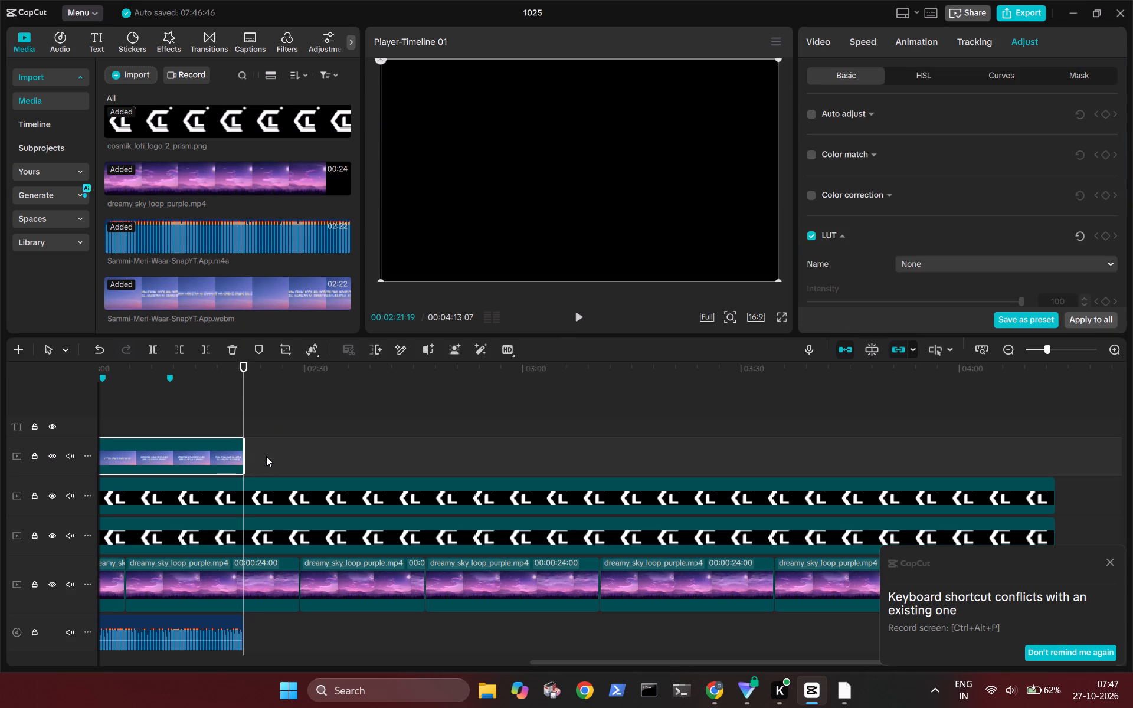
pyautogui.press('Left')
pyautogui.press('Left')
pyautogui.press('Left')
pyautogui.press('Left')
pyautogui.press('Left')
pyautogui.press('Left')
pyautogui.press('Left')
pyautogui.press('Left')
pyautogui.press('Left')
pyautogui.press('Left')
pyautogui.press('Left')
pyautogui.press('Left')
pyautogui.press('Left')
pyautogui.press('Left')
pyautogui.press('Left')
pyautogui.press('Left')
pyautogui.press('Left')
pyautogui.press('Left')
pyautogui.press('Left')
pyautogui.press('Left')
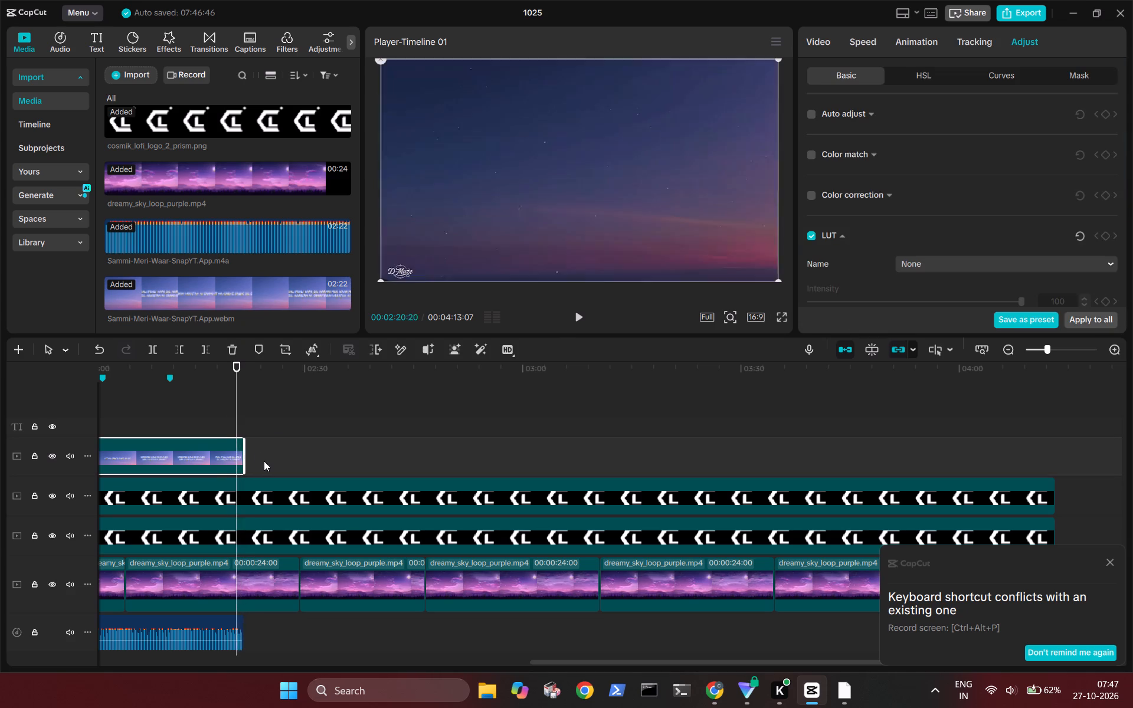
pyautogui.hotkey('ctrl', 'Right')
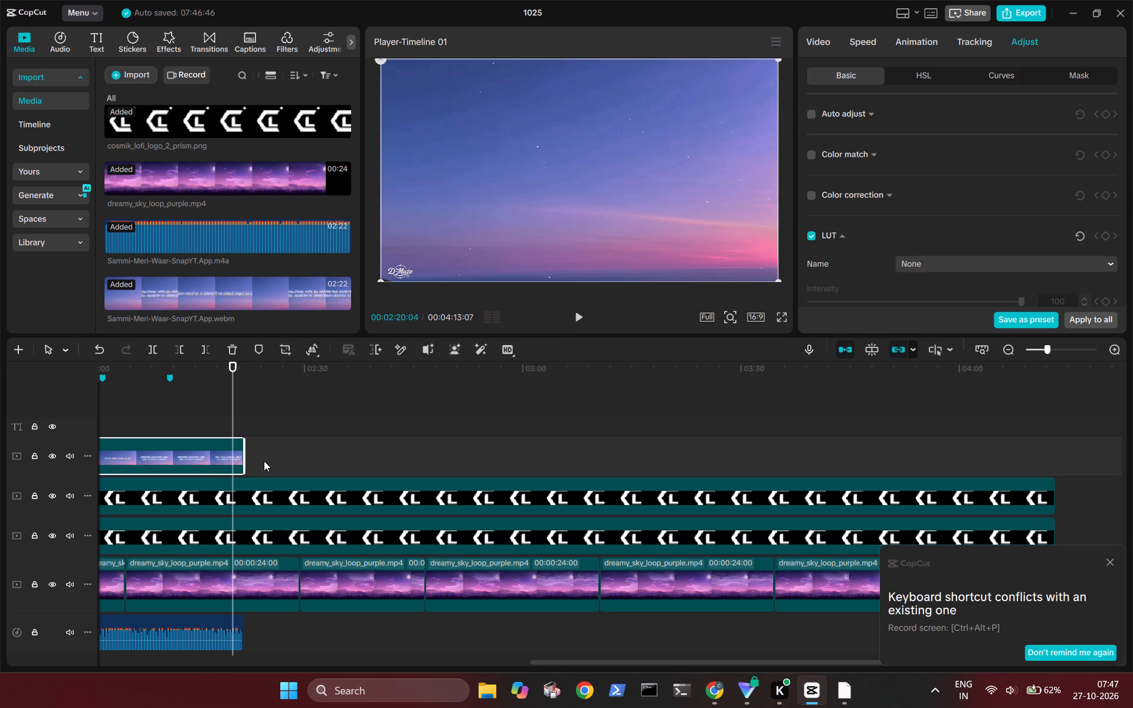
pyautogui.hotkey('ctrl', 'Right')
pyautogui.hotkey('ctrl', 'Down')
pyautogui.press('Down')
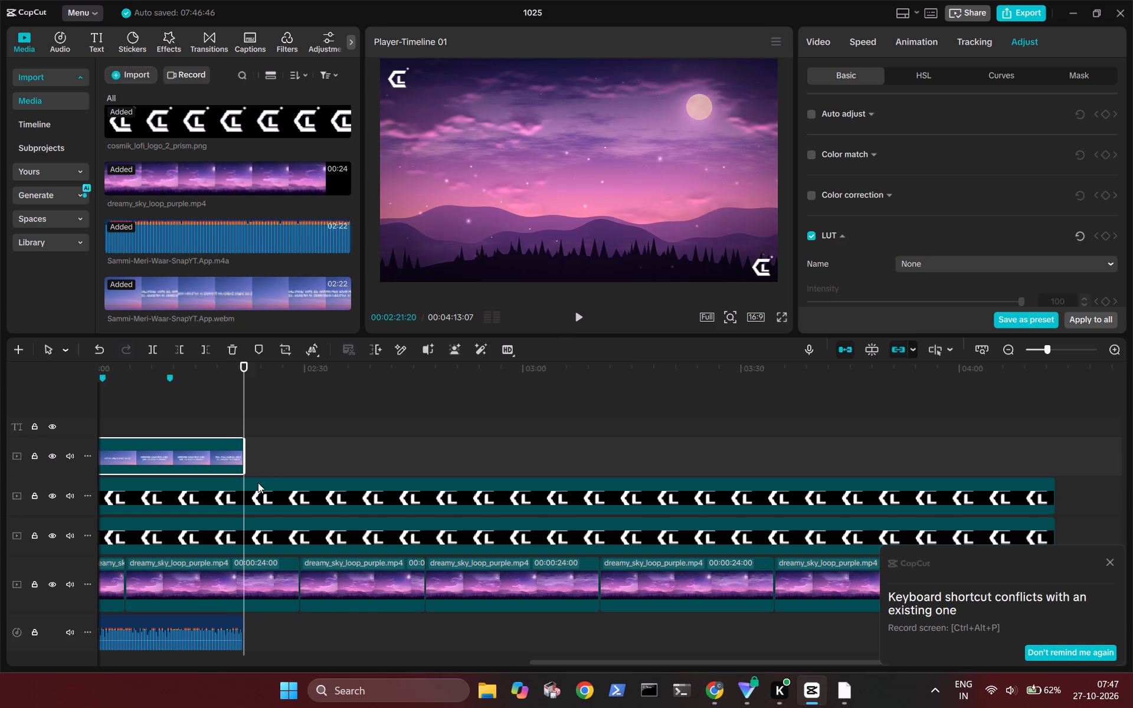
pyautogui.click(258, 486)
pyautogui.press('w')
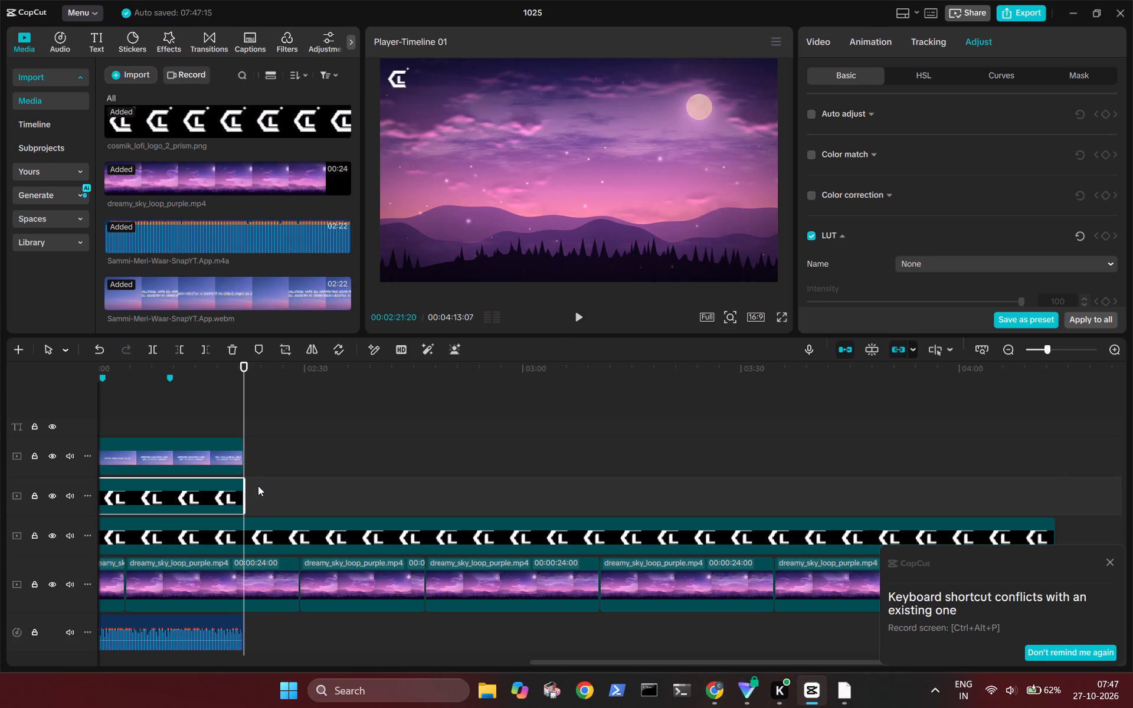
pyautogui.click(258, 594)
pyautogui.press('w')
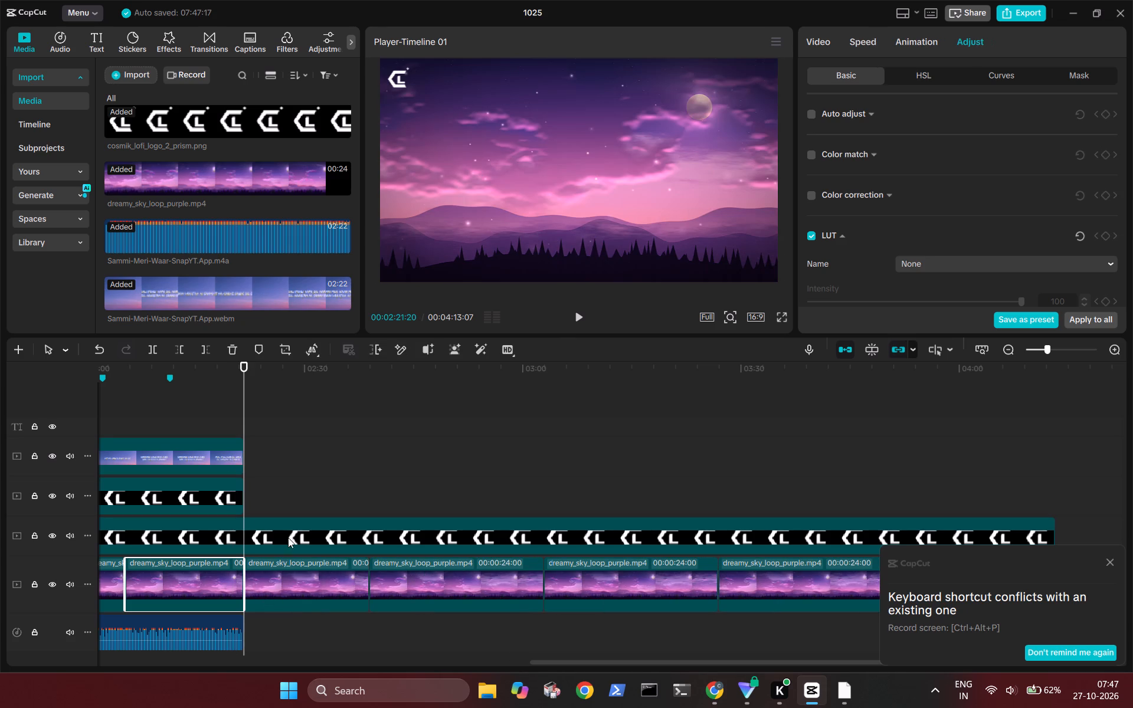
pyautogui.click(290, 533)
pyautogui.press('w')
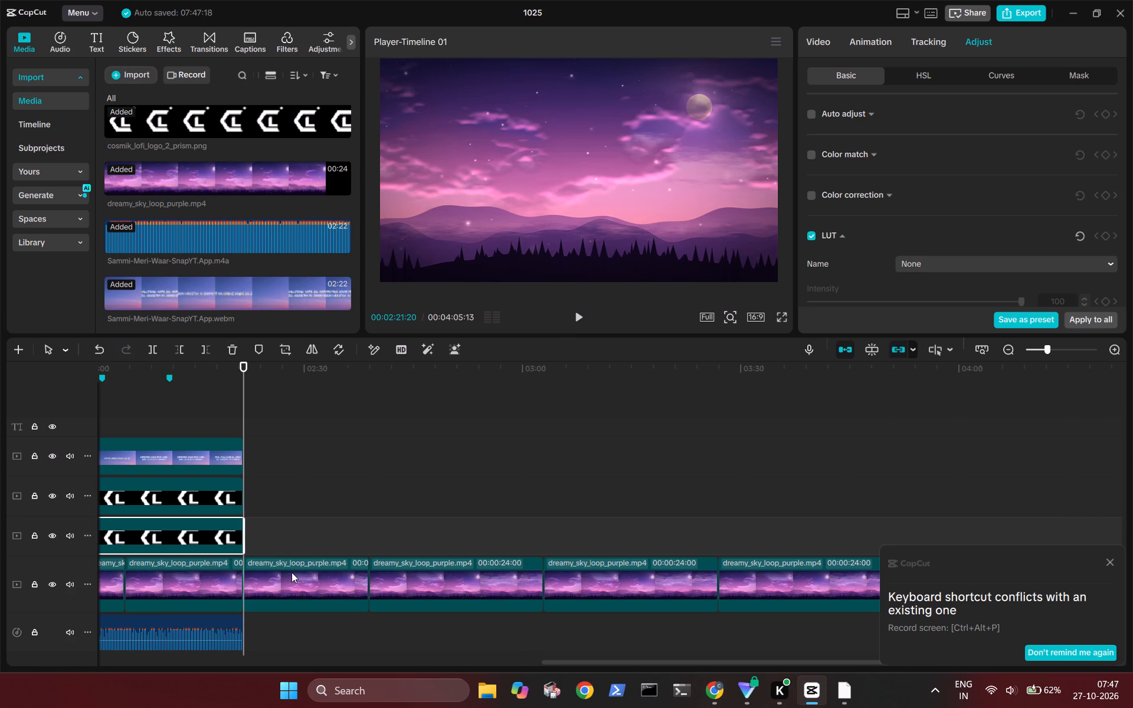
# Delete all the dreamy_sky_loop_purple.mp4 background clips remaining after 00:02:21:20.
pyautogui.click(292, 572)
pyautogui.click(292, 572)
pyautogui.press('BackSpace')
pyautogui.click(292, 572)
pyautogui.press('BackSpace')
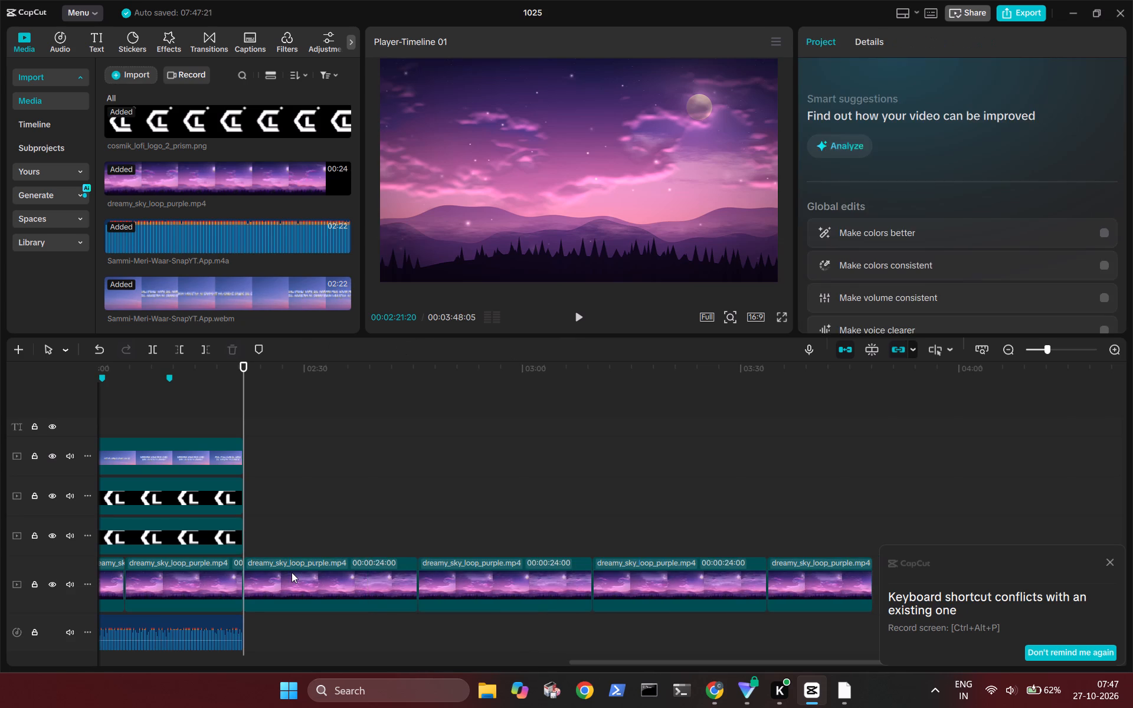
pyautogui.click(292, 572)
pyautogui.press('BackSpace')
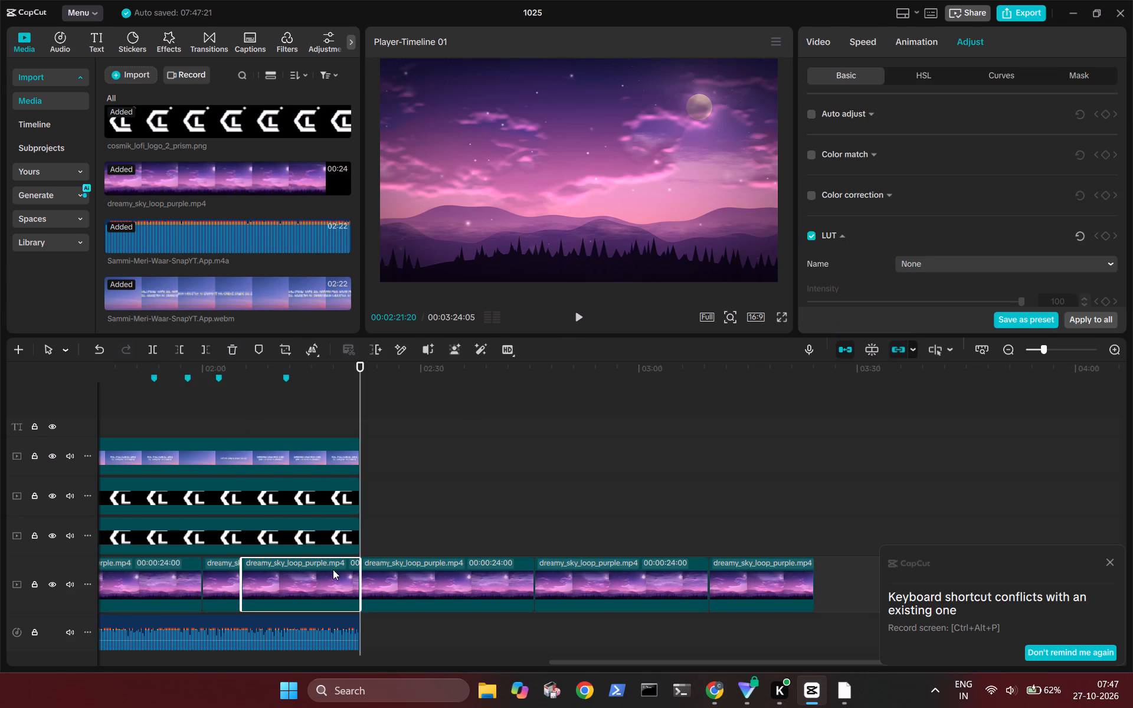
pyautogui.click(430, 587)
pyautogui.press('BackSpace')
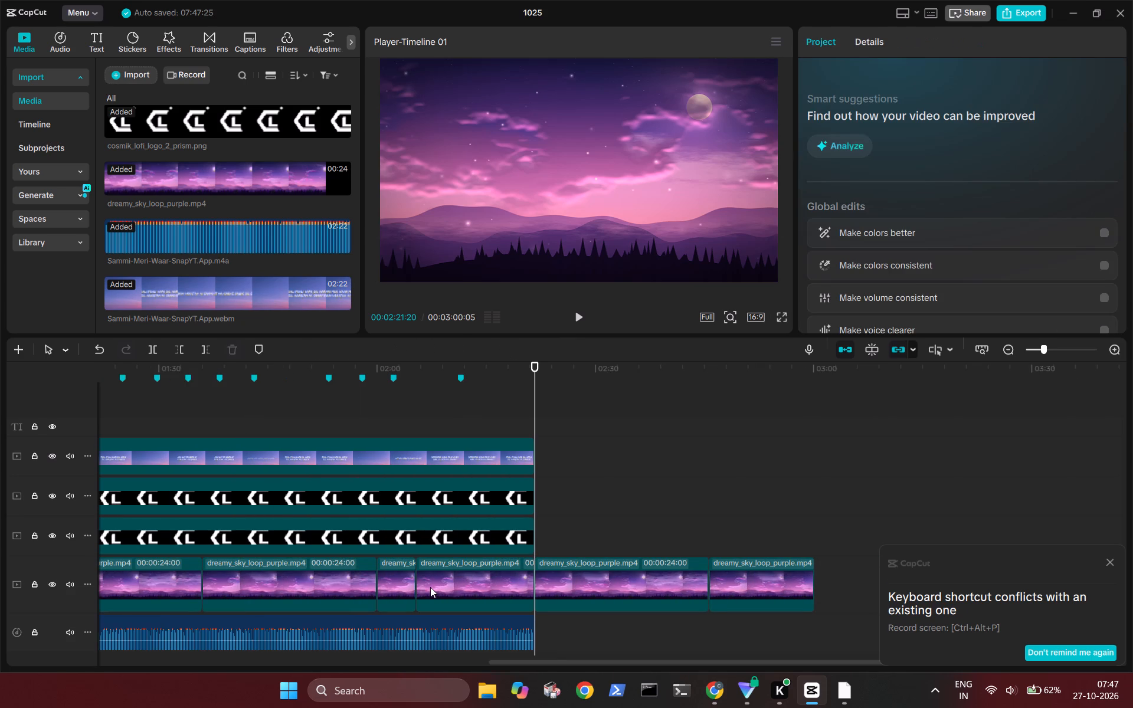
pyautogui.click(609, 577)
pyautogui.press('BackSpace')
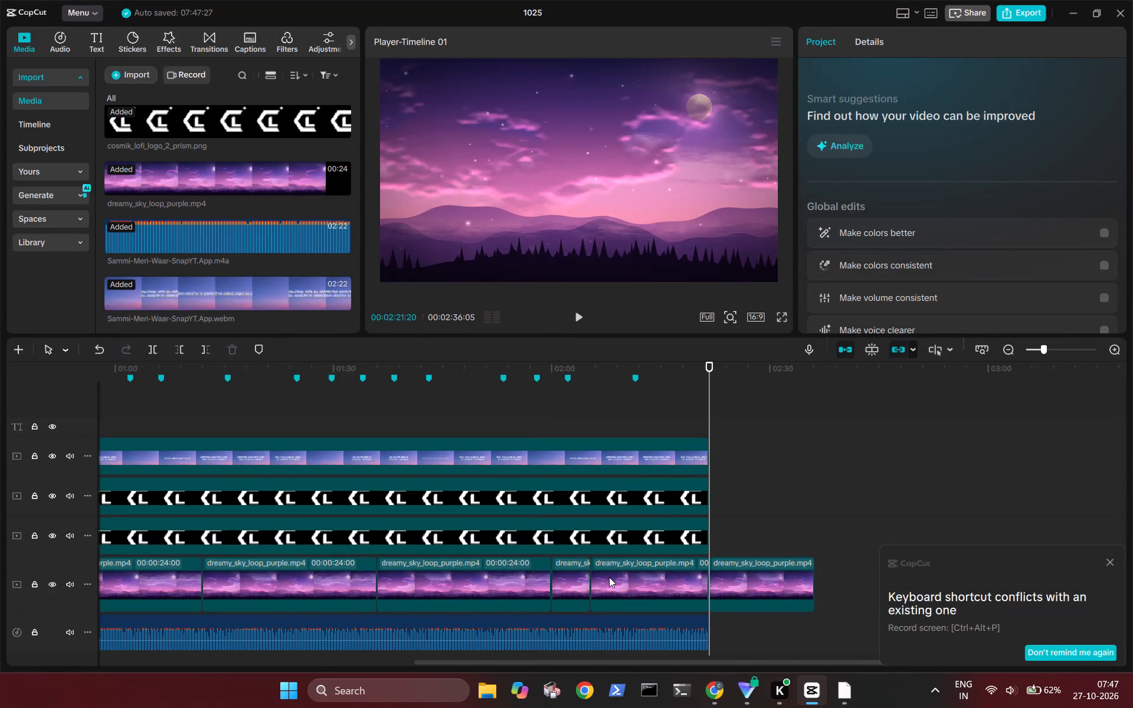
pyautogui.click(769, 571)
pyautogui.press('BackSpace')
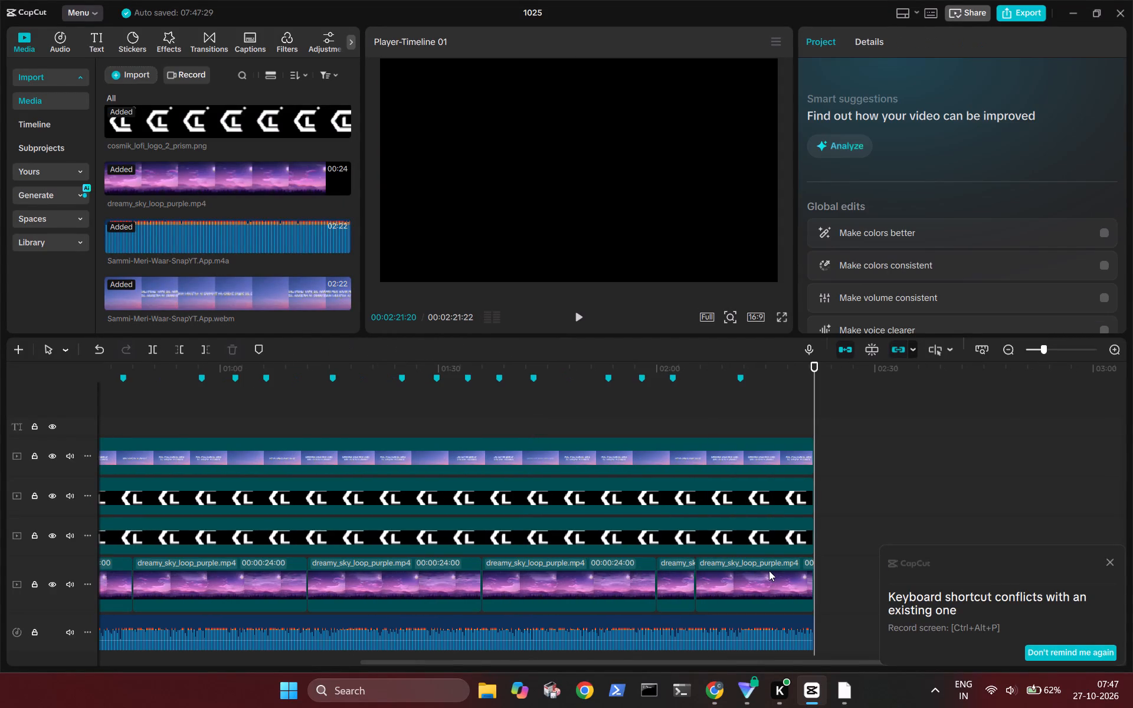
# Replace the wording of the "Music" text clip at the timeline's start with the placeholder "m".
pyautogui.scroll(1, 769, 571)
pyautogui.hscroll(3, 769, 571)
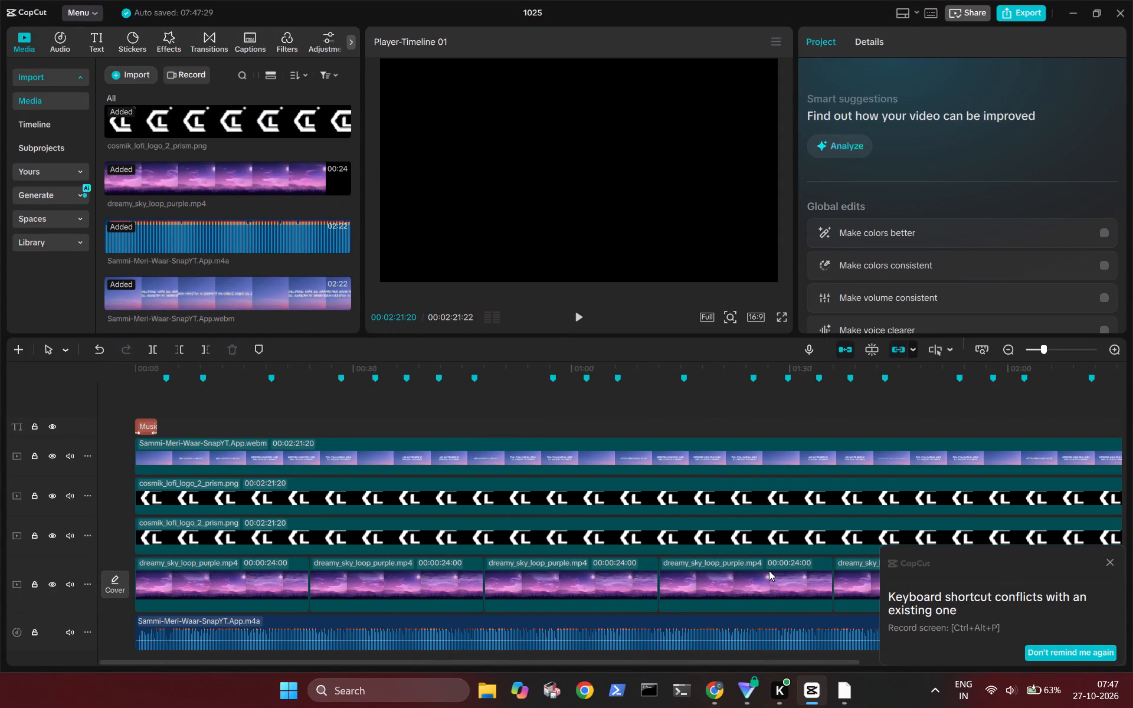
pyautogui.click(152, 422)
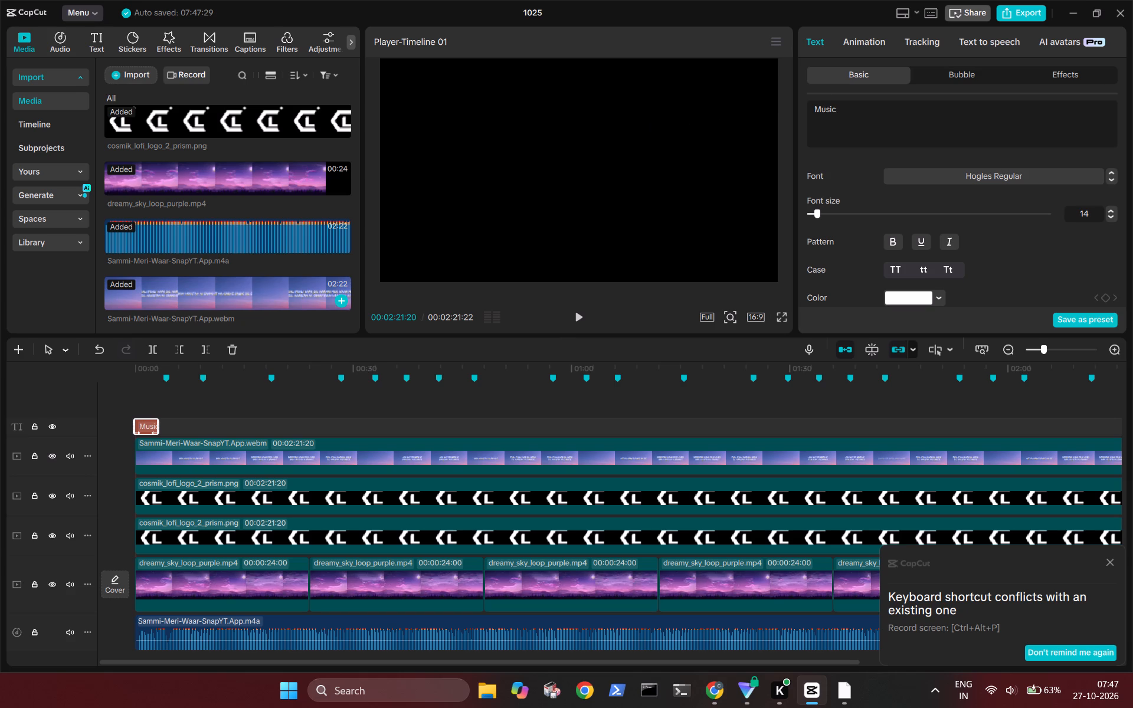
pyautogui.click(856, 113)
pyautogui.press('BackSpace')
pyautogui.press('BackSpace')
pyautogui.press('BackSpace')
pyautogui.press('BackSpace')
pyautogui.press('BackSpace')
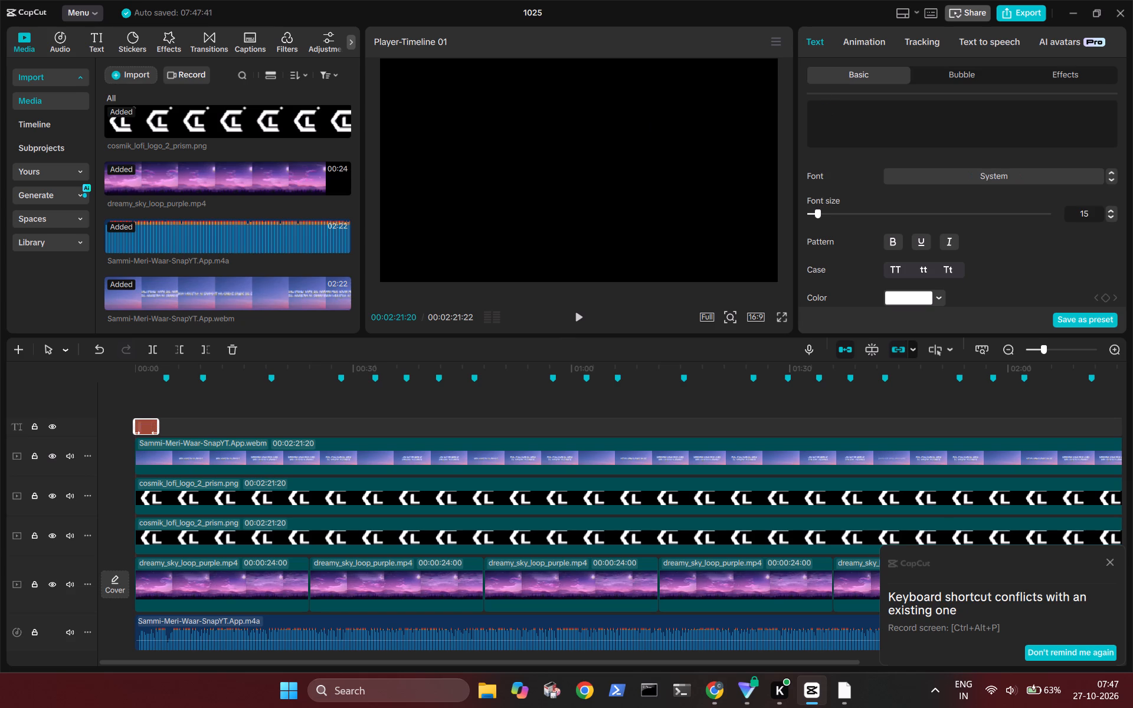
pyautogui.press('m')
# Extend the "m" text clip's end to the fourth marker and copy the lengthened clip.
pyautogui.click(148, 431)
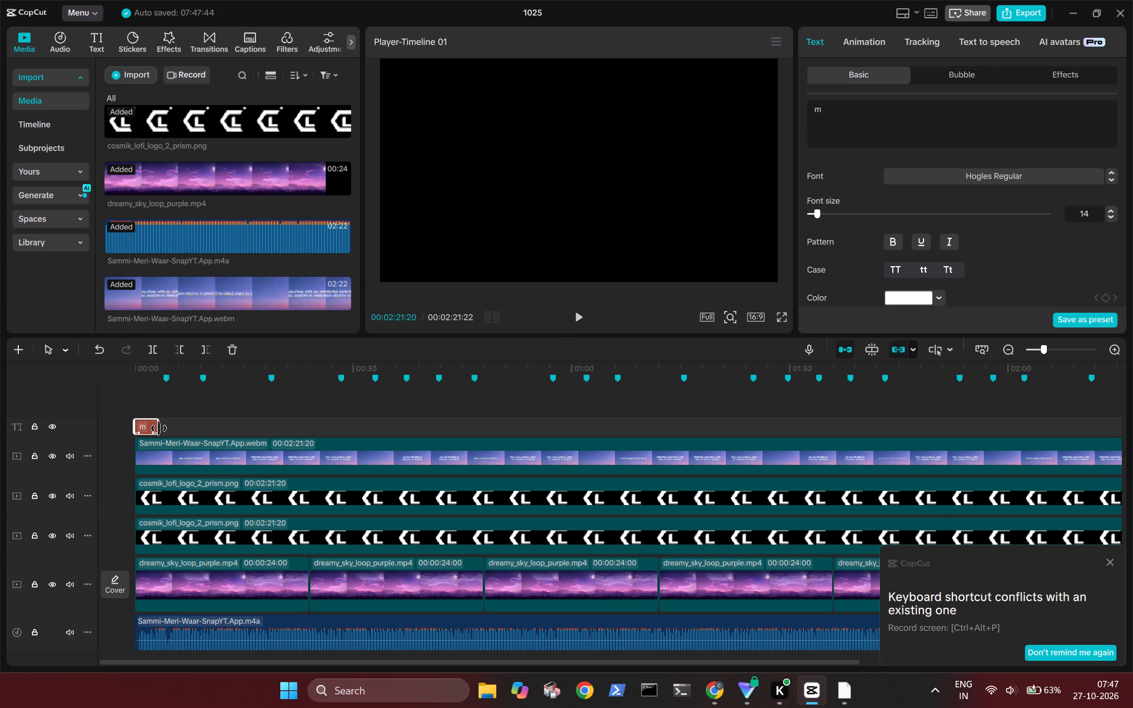
pyautogui.moveTo(159, 428); pyautogui.dragTo(339, 417)
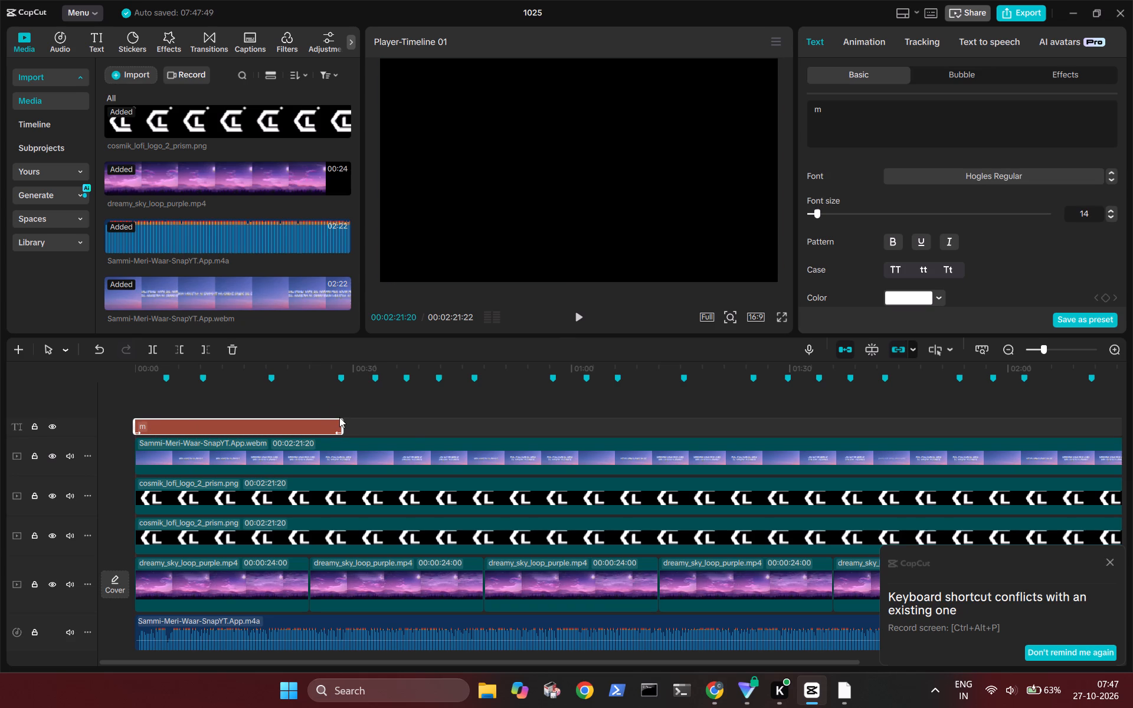
pyautogui.hotkey('ctrl', 'c')
# Trim the "m" text clip to end at the first marker, 00:00:04:09, and paste the copied text clip there.
pyautogui.click(168, 400)
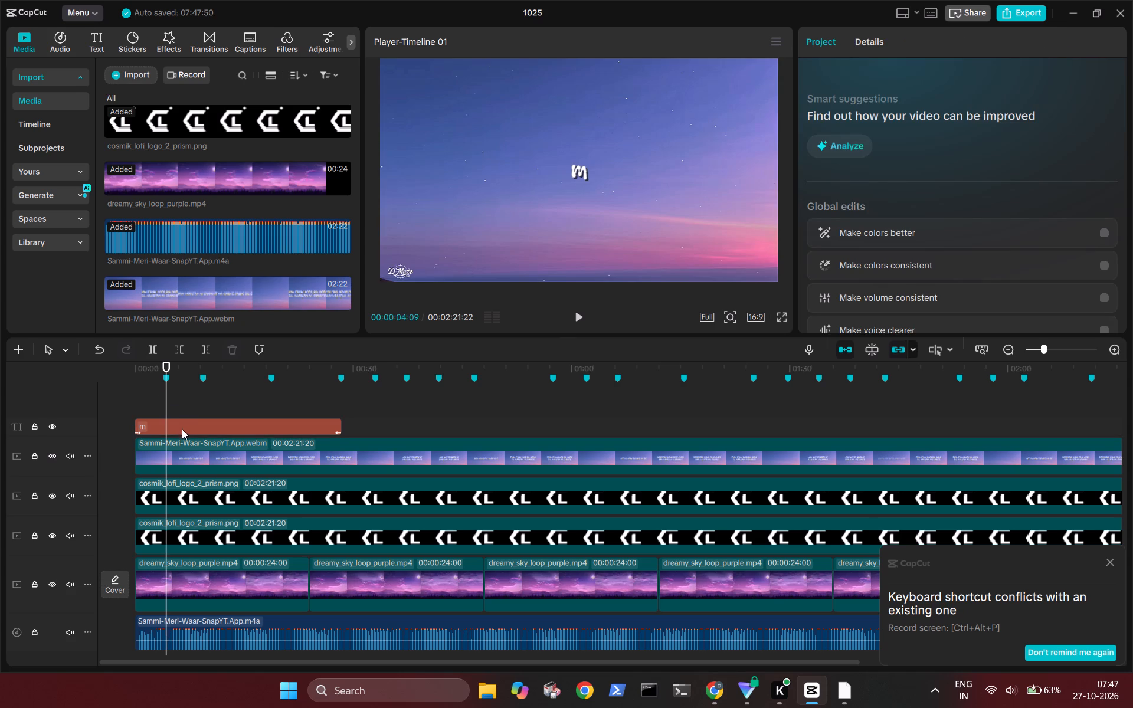
pyautogui.click(182, 424)
pyautogui.press('w')
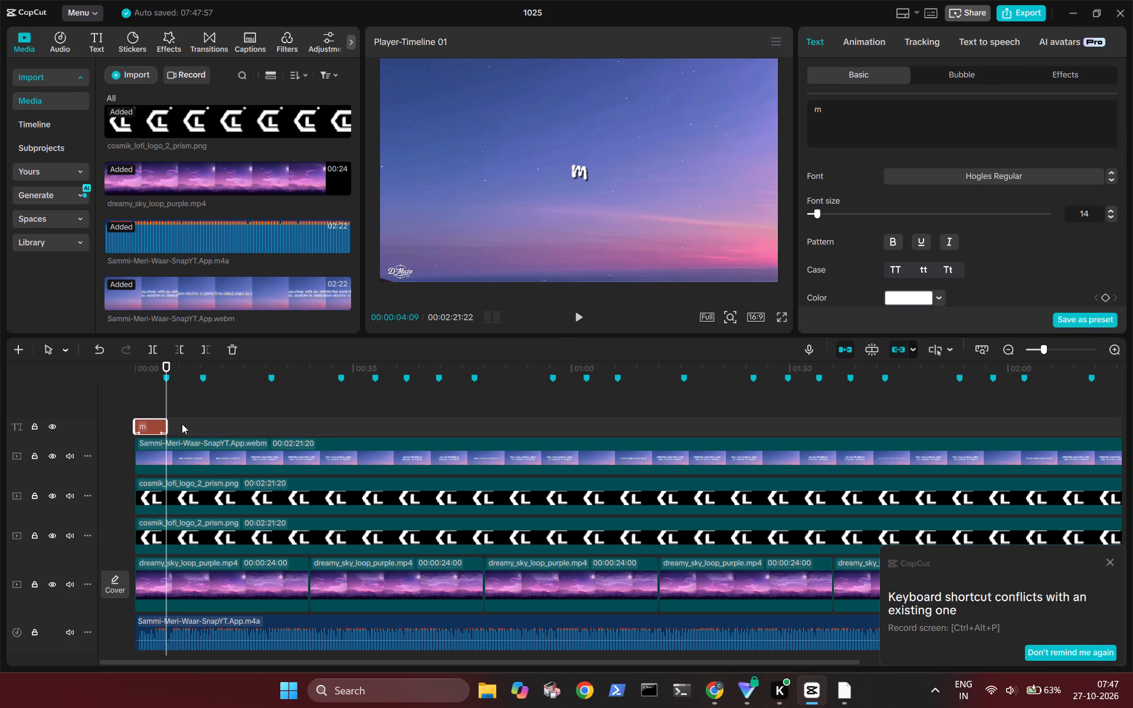
pyautogui.hotkey('ctrl', 'v')
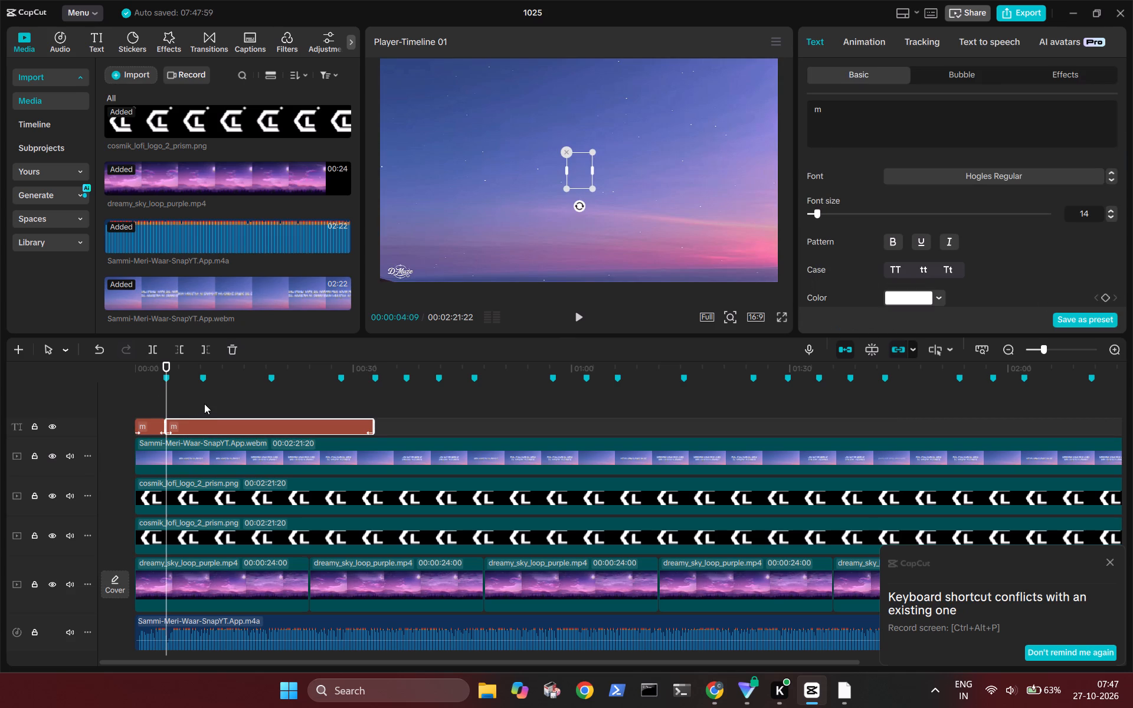
# Trim the second "m" text clip to end at the second marker, 00:00:09:11, and paste another copy there.
pyautogui.click(204, 404)
pyautogui.click(217, 422)
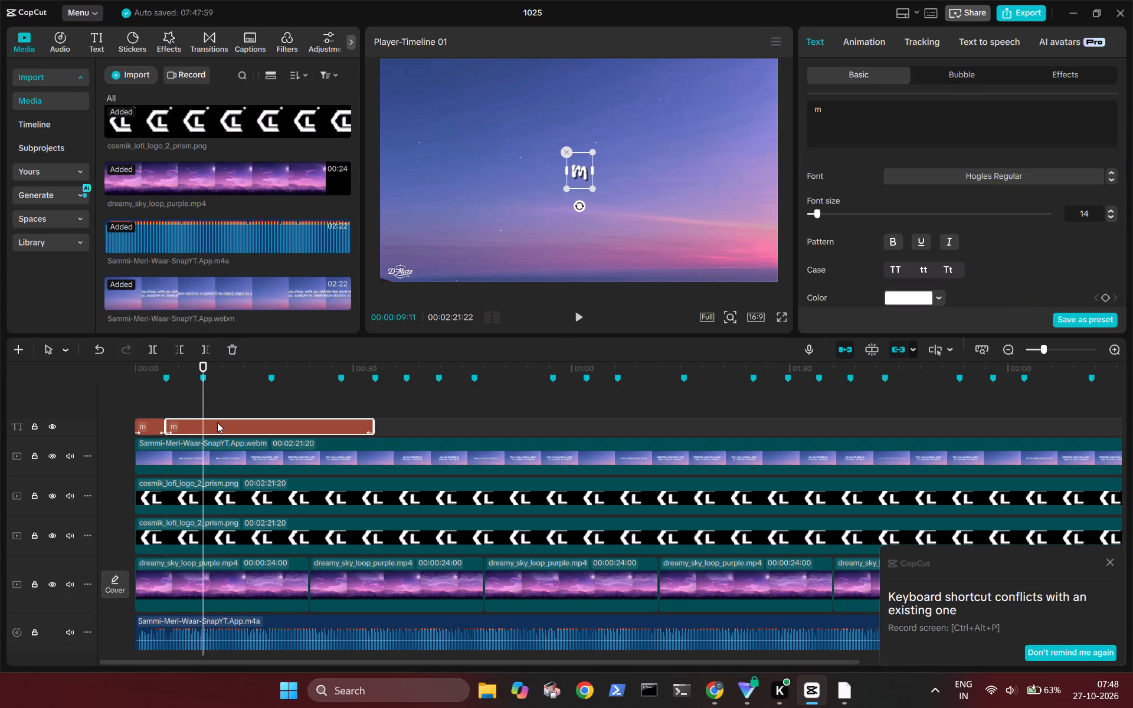
pyautogui.press('w')
pyautogui.hotkey('ctrl', 'v')
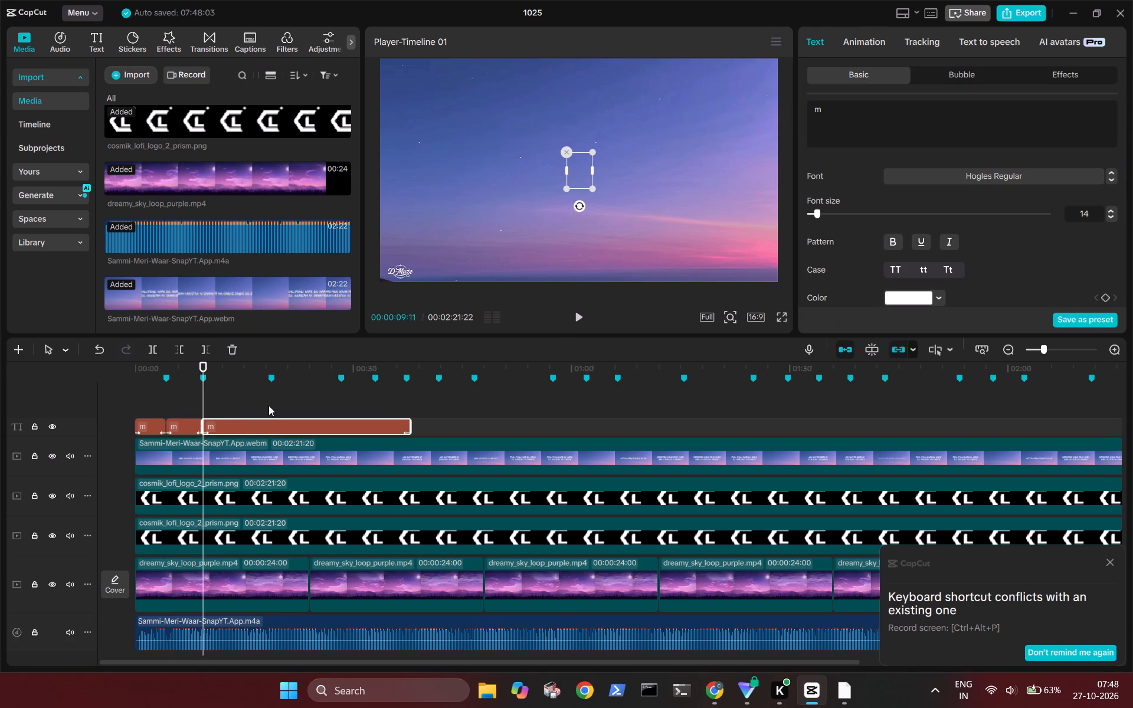
# Trim the third and fourth "m" text clips to end at markers 00:00:18:23 and 00:00:28:11, pasting a full-length copy after each.
pyautogui.click(270, 405)
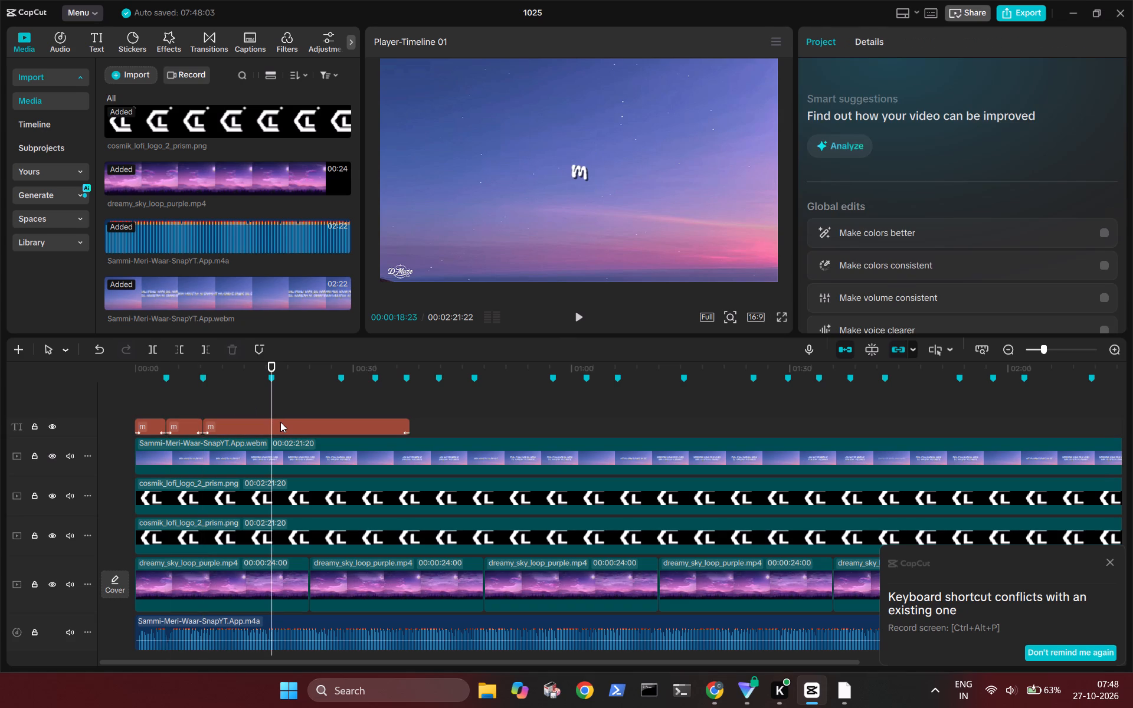
pyautogui.click(280, 422)
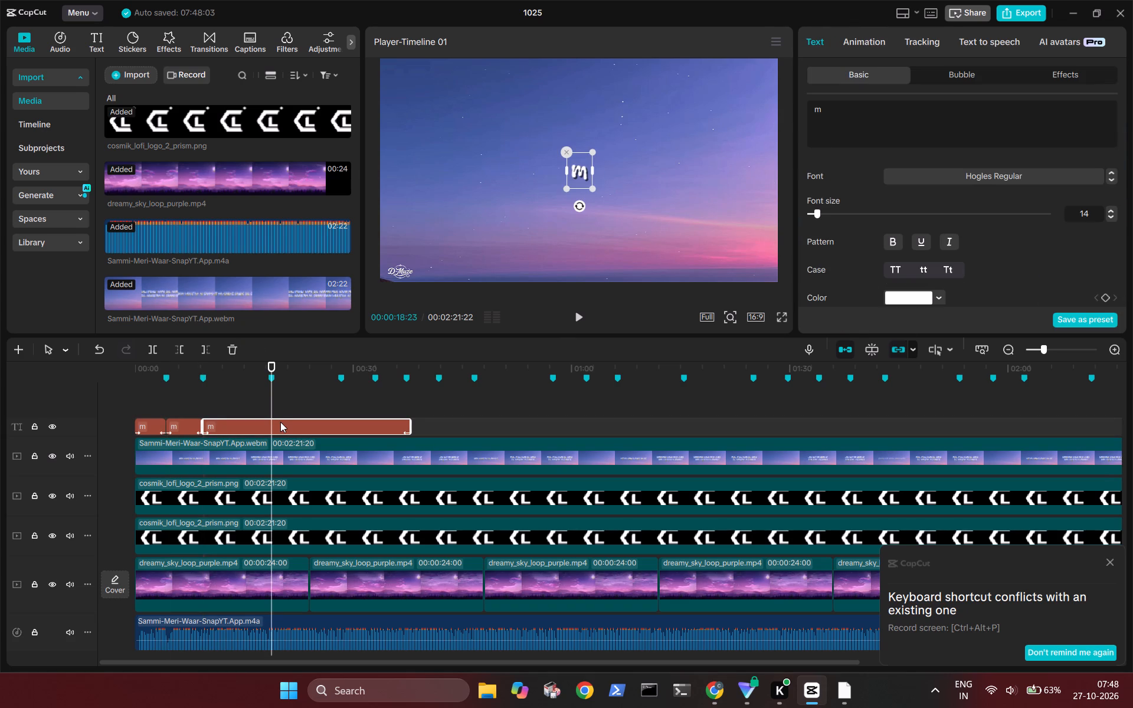
pyautogui.press('w')
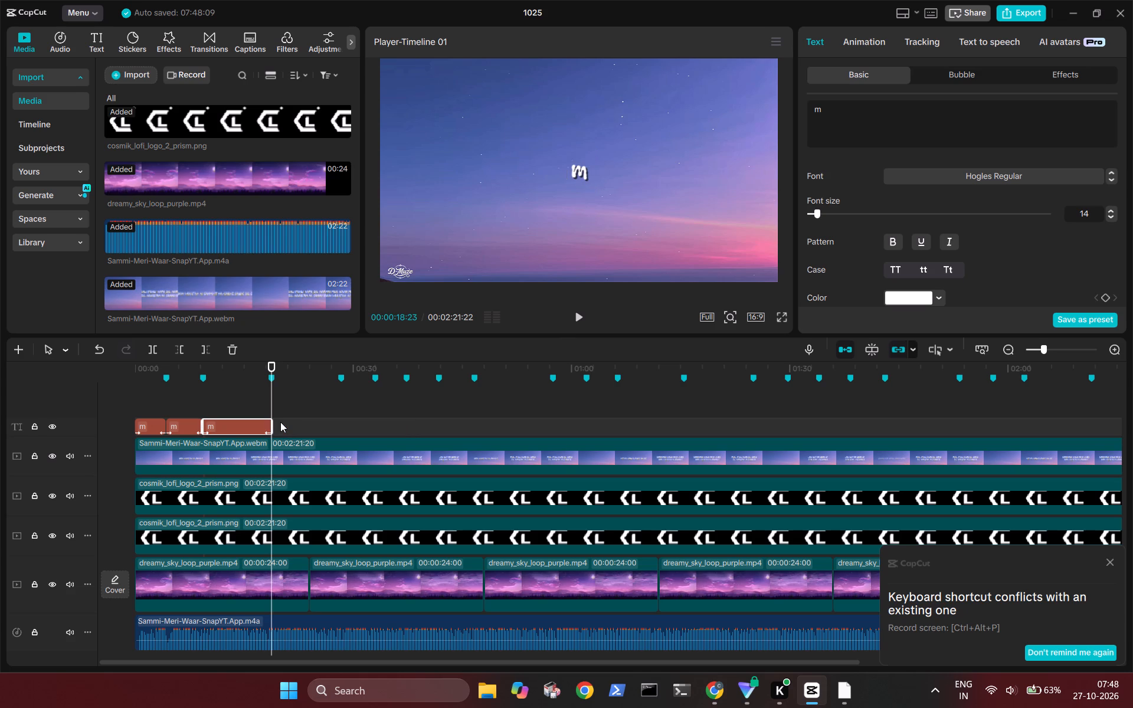
pyautogui.hotkey('ctrl', 'v')
pyautogui.click(340, 402)
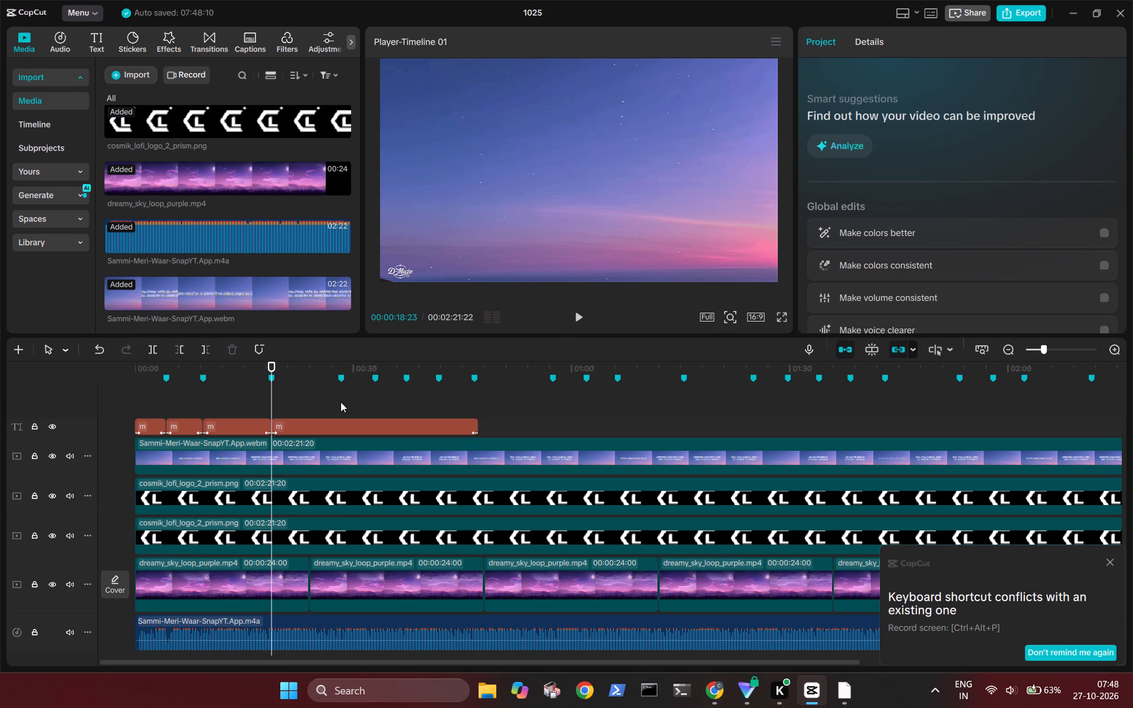
pyautogui.click(343, 418)
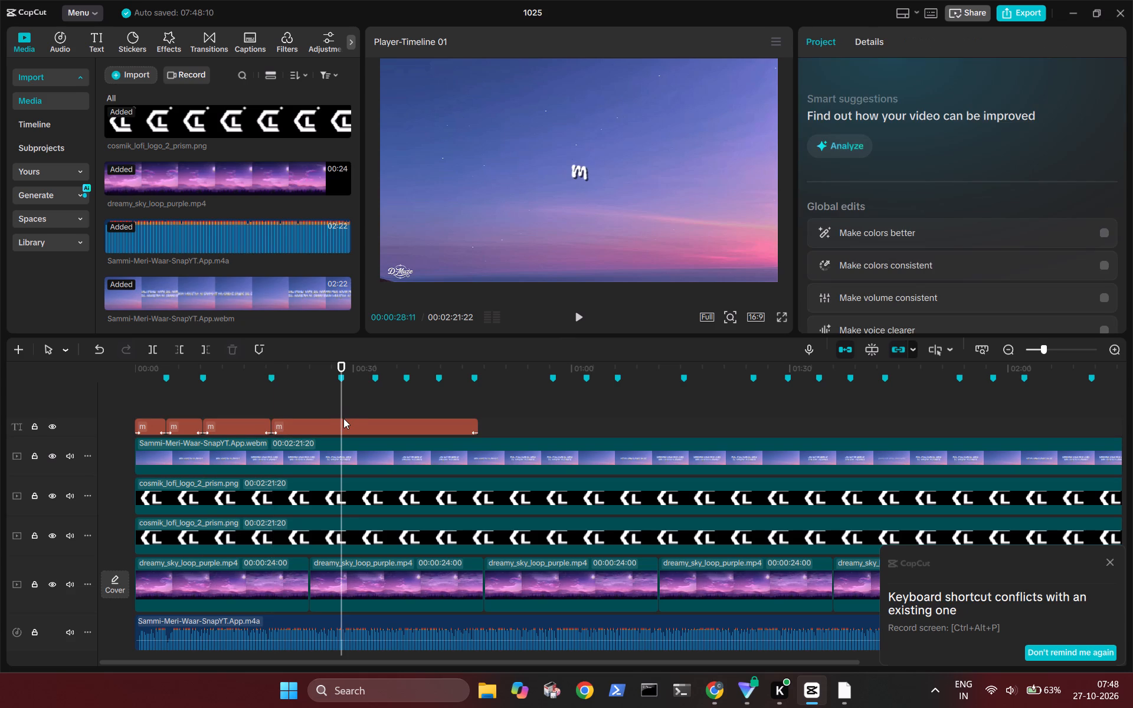
pyautogui.click(352, 422)
pyautogui.press('w')
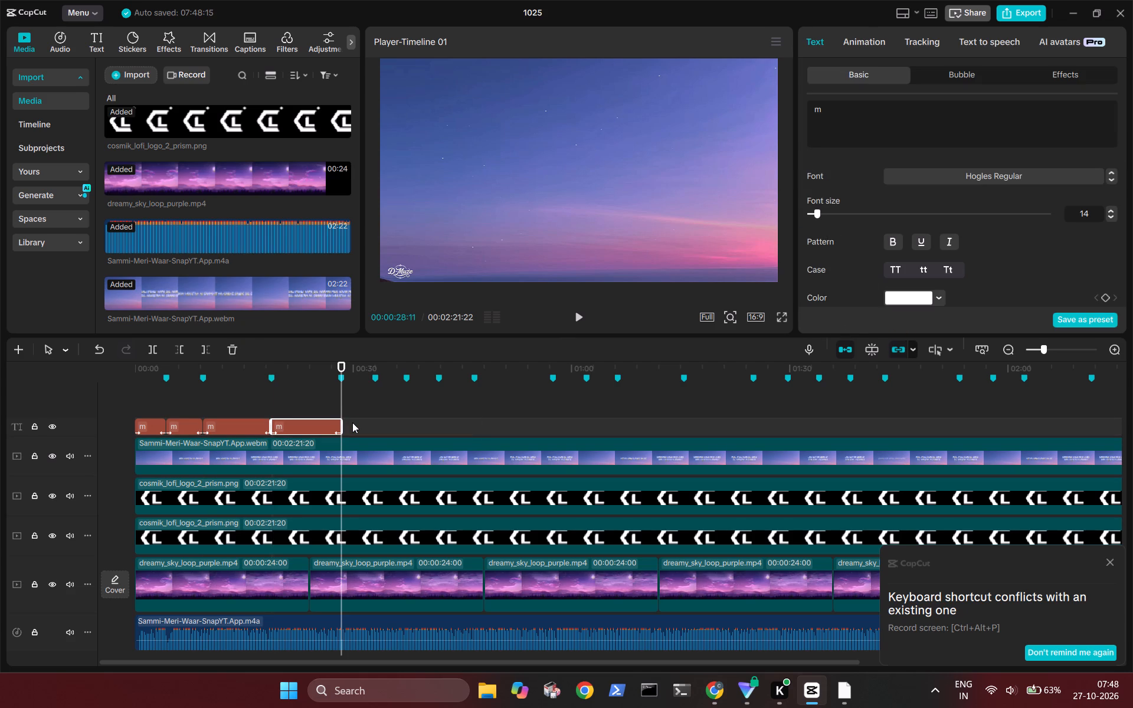
pyautogui.hotkey('ctrl', 'v')
# Trim the fifth and sixth "m" text clips to end at markers 00:00:33:01 and 00:00:37:10, pasting a full-length copy after each.
pyautogui.click(376, 400)
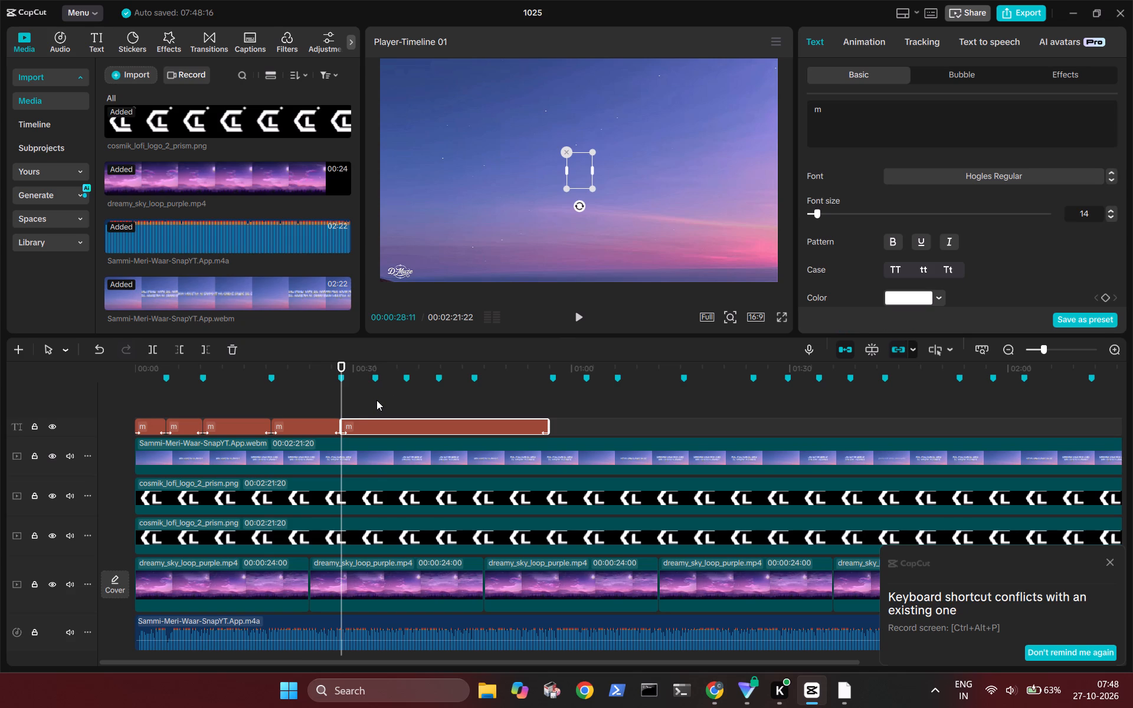
pyautogui.click(394, 423)
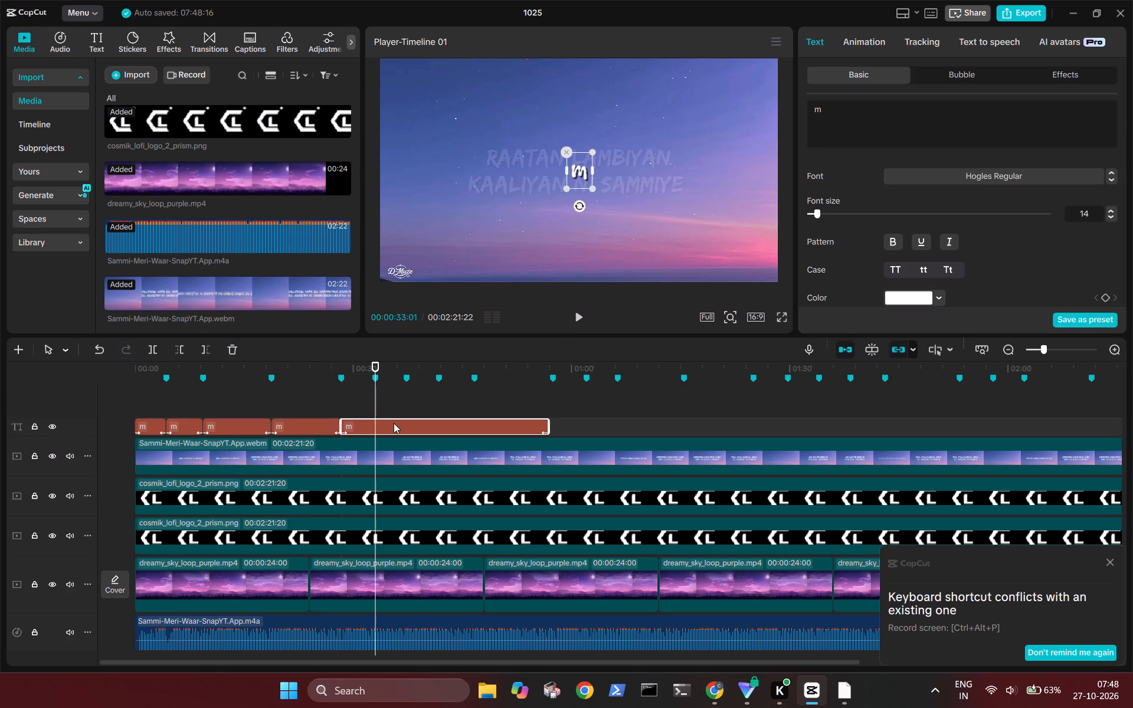
pyautogui.press('w')
pyautogui.hotkey('ctrl', 'v')
pyautogui.click(405, 398)
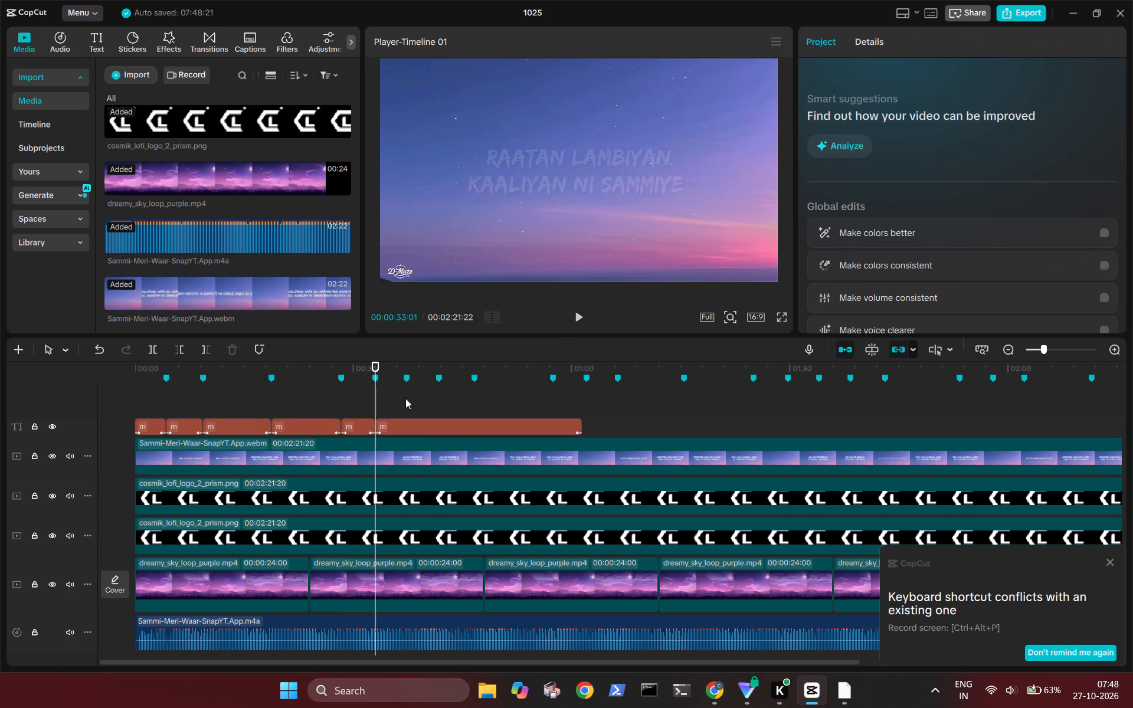
pyautogui.click(421, 426)
pyautogui.press('w')
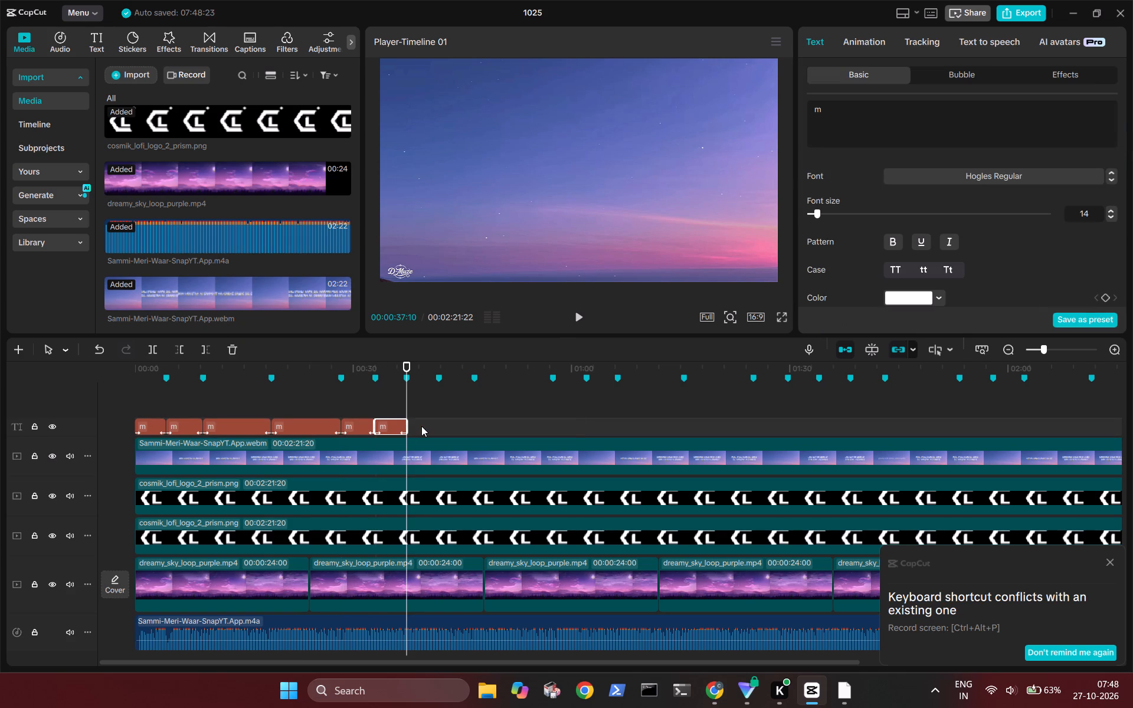
pyautogui.hotkey('ctrl', 'v')
# Trim the seventh and eighth "m" text clips to end at markers 00:00:41:23 and 00:00:46:20, pasting a full-length copy after each.
pyautogui.click(441, 402)
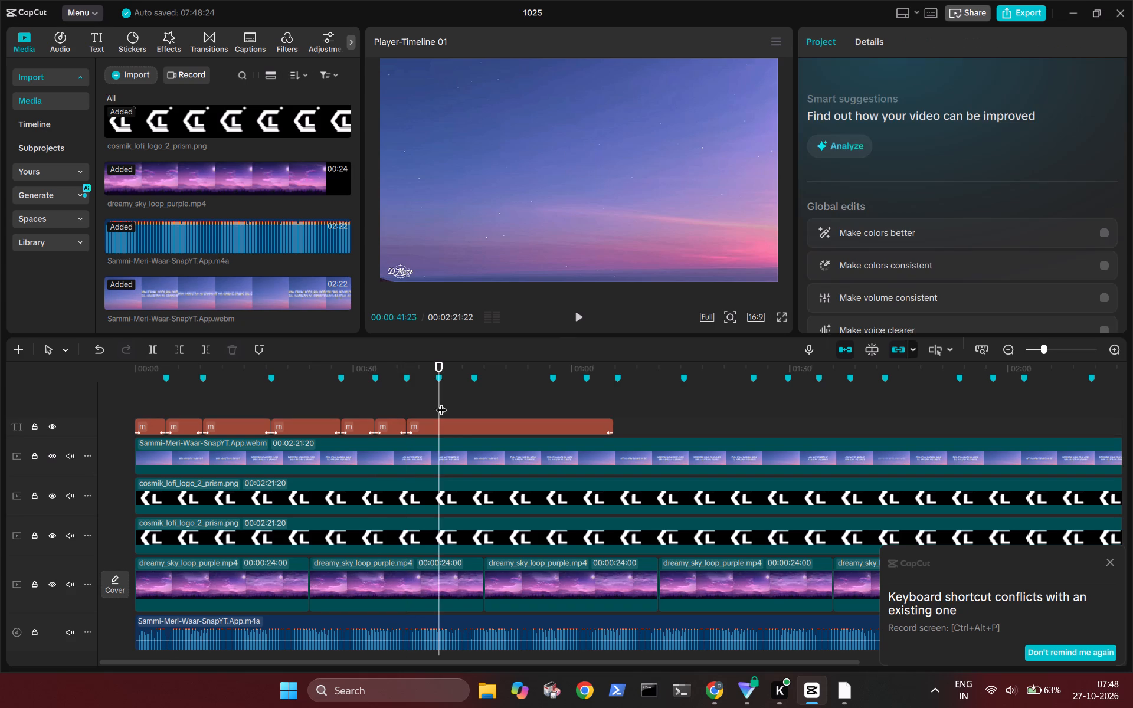
pyautogui.click(457, 427)
pyautogui.press('w')
pyautogui.hotkey('ctrl', 'v')
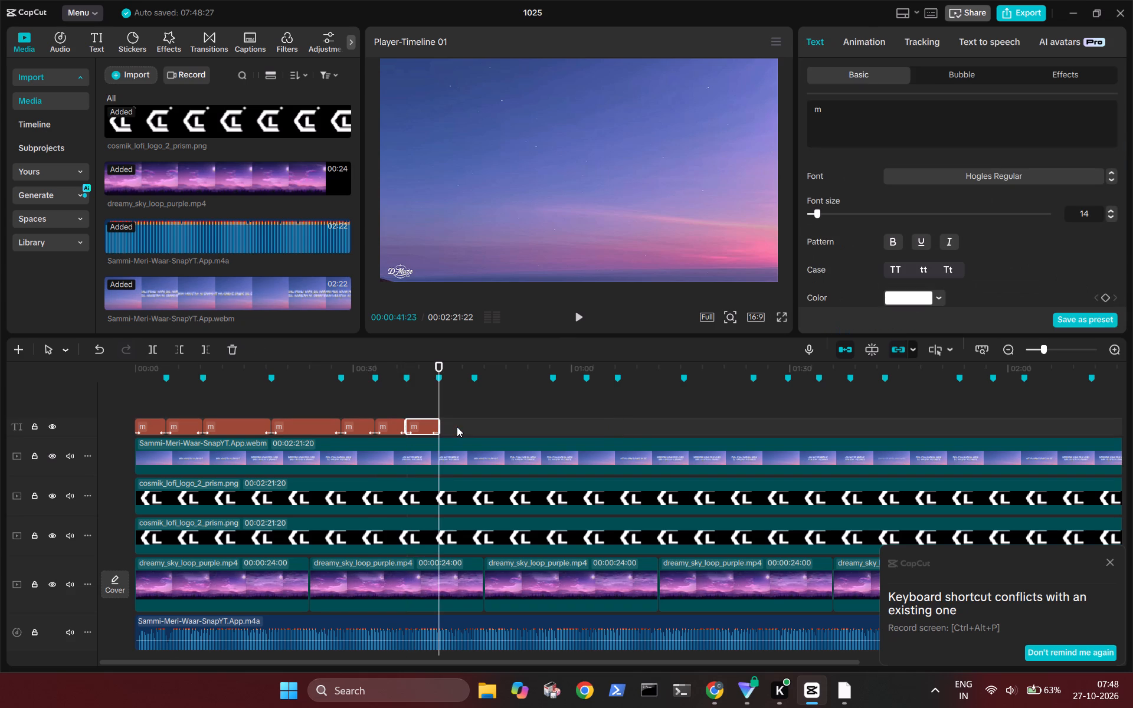
pyautogui.click(477, 404)
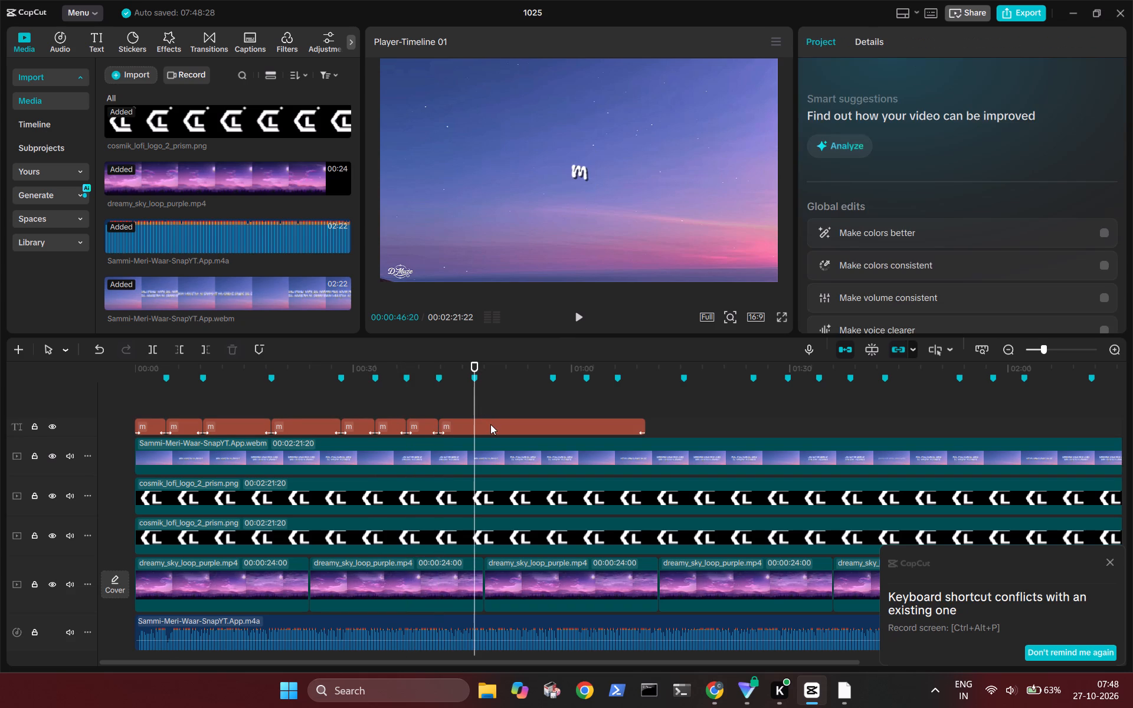
pyautogui.click(490, 424)
pyautogui.press('w')
pyautogui.hotkey('ctrl', 'v')
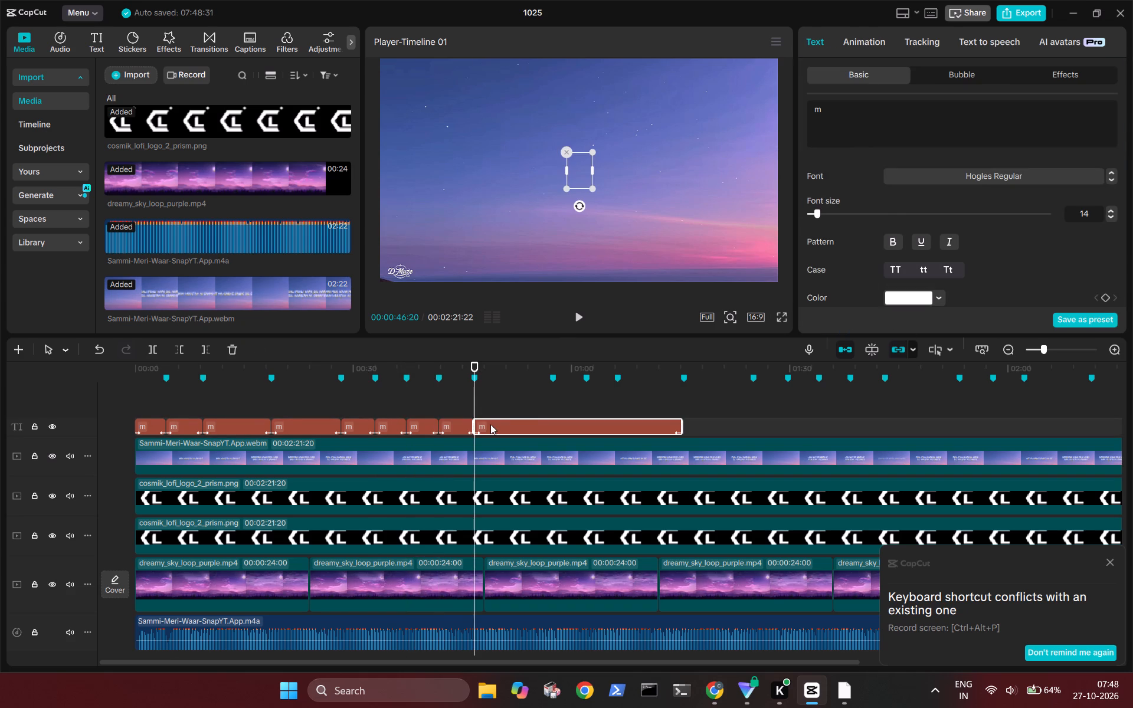
# Trim the ninth and tenth "m" text clips to end at markers 00:00:57:14 and 00:01:02:02, pasting a full-length copy after each.
pyautogui.click(555, 402)
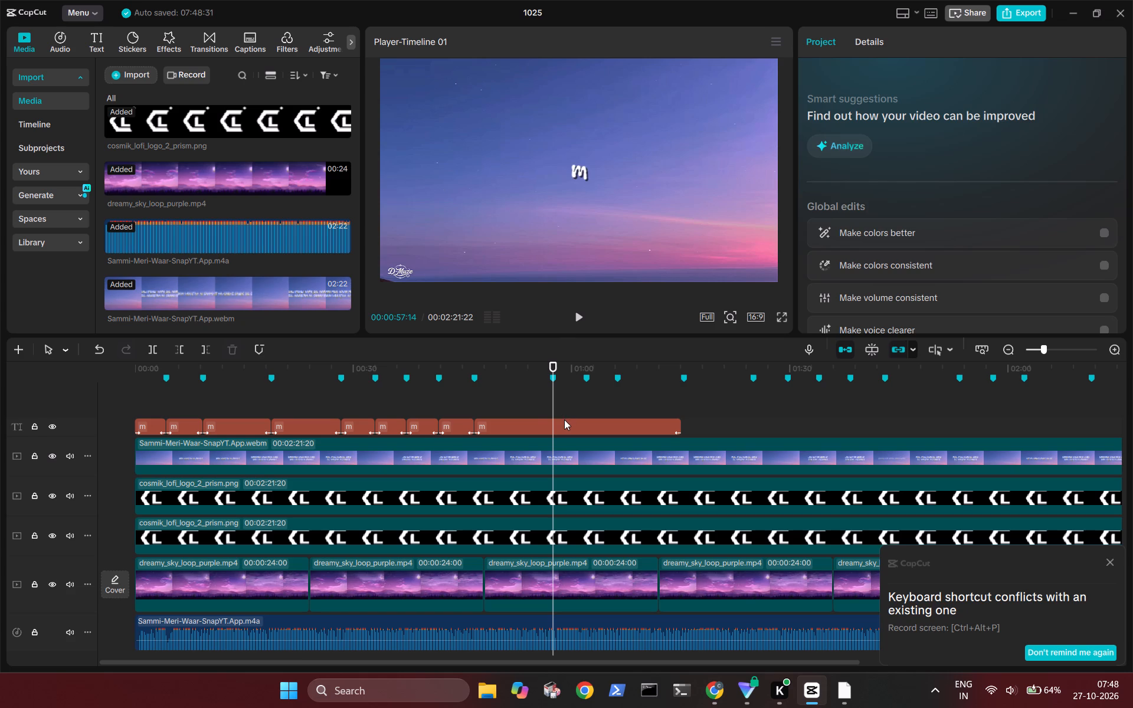
pyautogui.click(564, 419)
pyautogui.press('w')
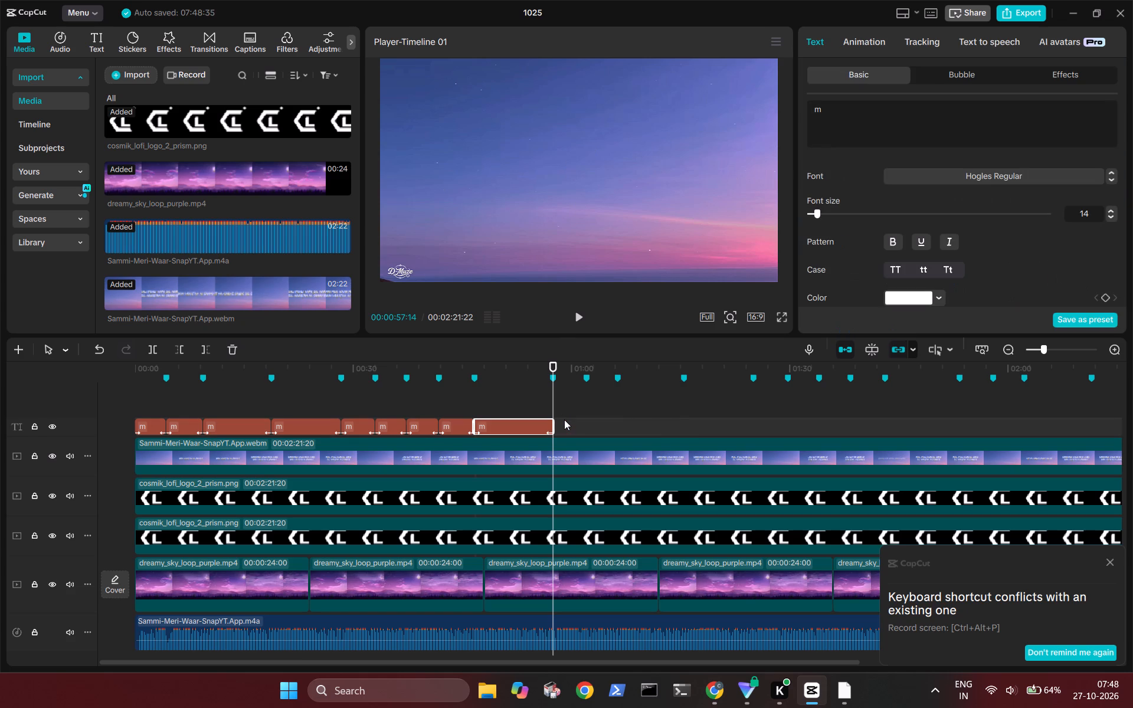
pyautogui.hotkey('ctrl', 'v')
pyautogui.click(590, 400)
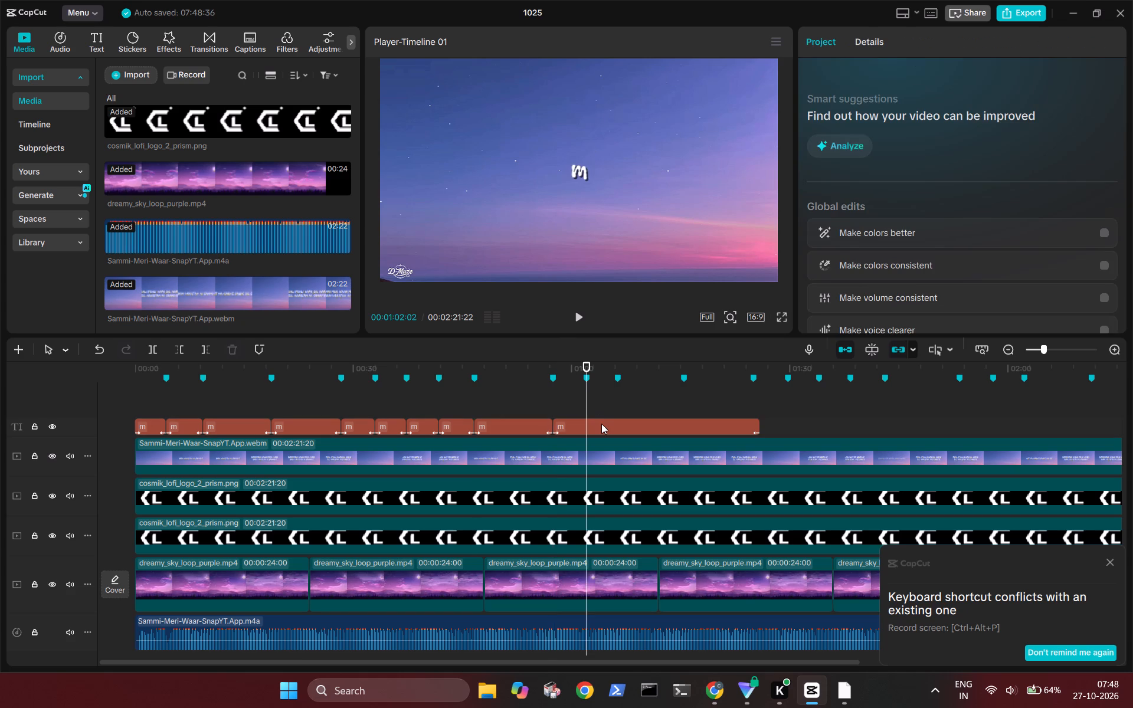
pyautogui.click(601, 424)
pyautogui.press('w')
pyautogui.hotkey('ctrl', 'v')
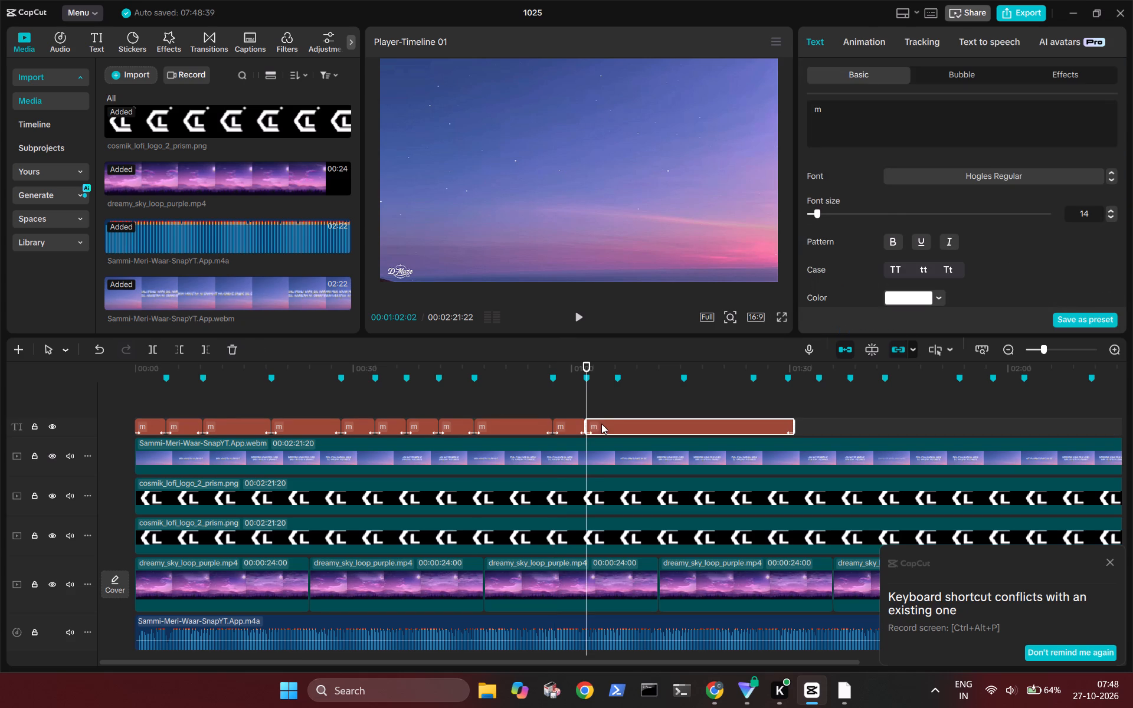
# Trim the eleventh and twelfth "m" text clips to end at markers 00:01:06:10 and 00:01:15:14, pasting a full-length copy after each.
pyautogui.click(618, 400)
pyautogui.click(632, 421)
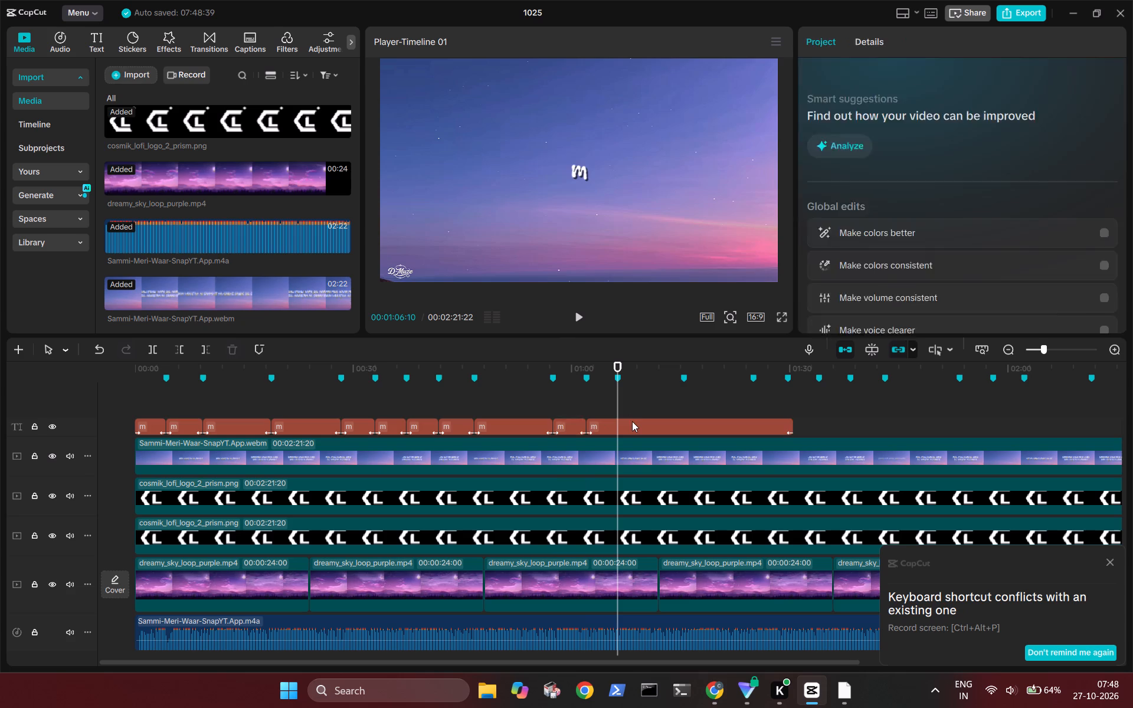
pyautogui.press('w')
pyautogui.hotkey('ctrl', 'v')
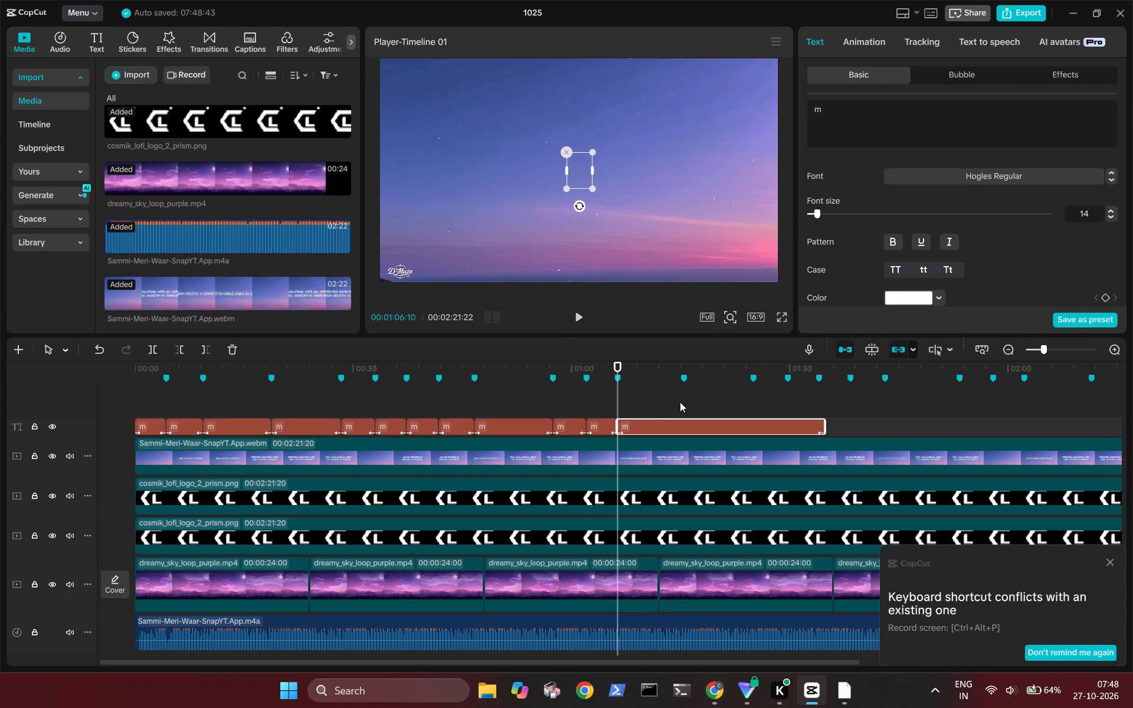
pyautogui.click(685, 402)
pyautogui.click(696, 430)
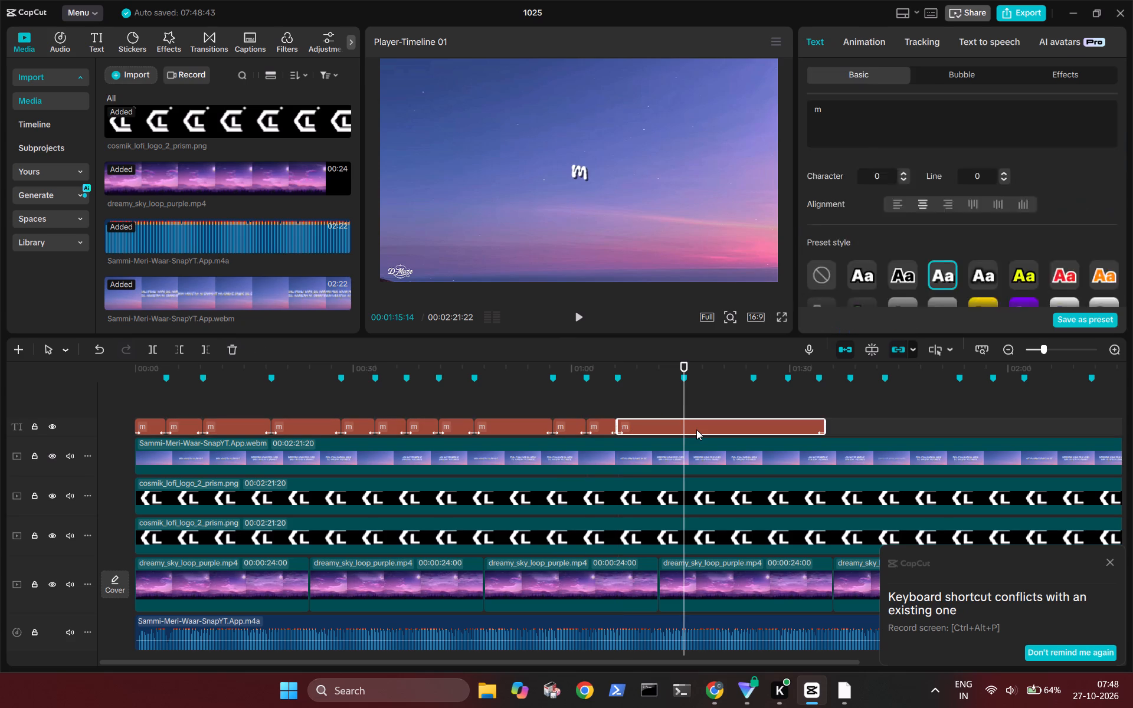
pyautogui.press('w')
pyautogui.hotkey('ctrl', 'v')
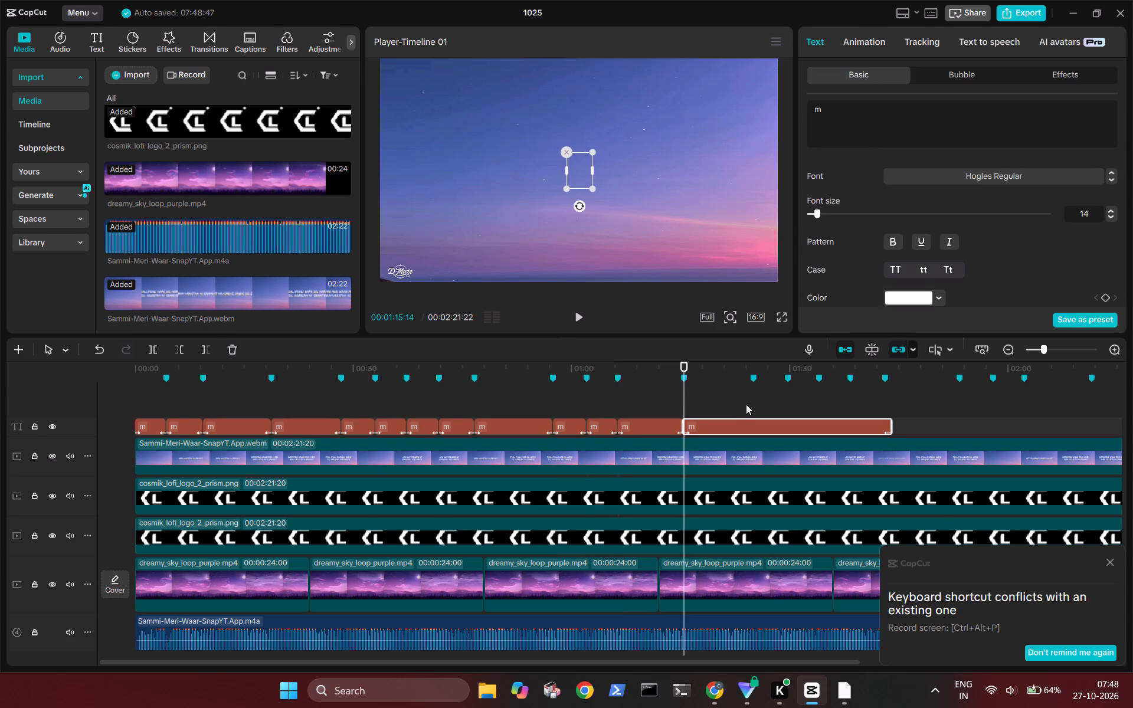
# Trim the thirteenth "m" text clip to end at marker 00:01:25:00 and paste another copy there.
pyautogui.click(751, 404)
pyautogui.click(764, 424)
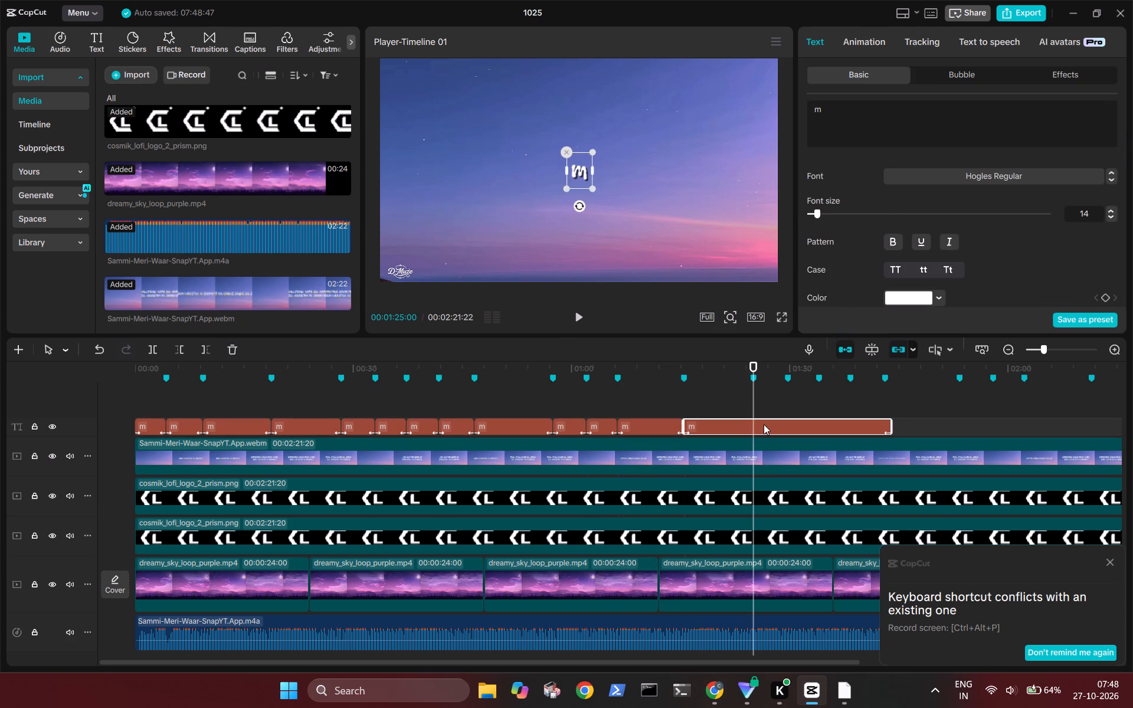
pyautogui.press('w')
pyautogui.hotkey('ctrl', 'v')
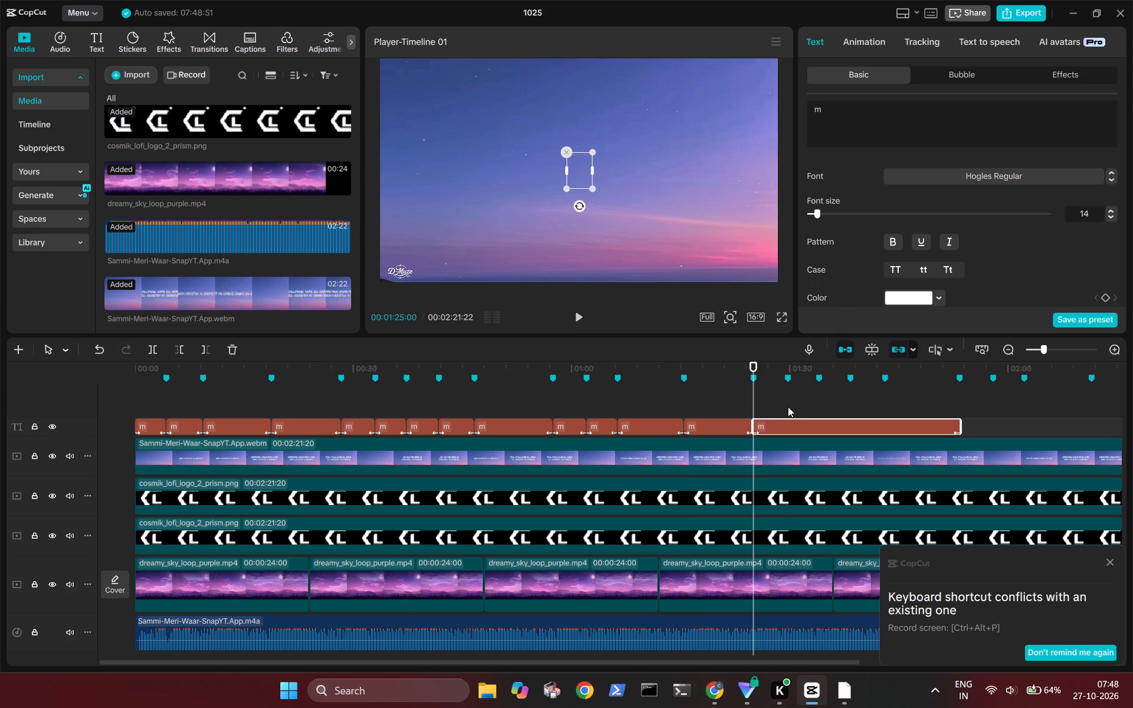
# Paste another "m" text clip at 00:01:31:01, just past the 00:01:29:23 marker, and trim the fourteenth "m" clip to end there.
pyautogui.click(788, 406)
pyautogui.click(797, 418)
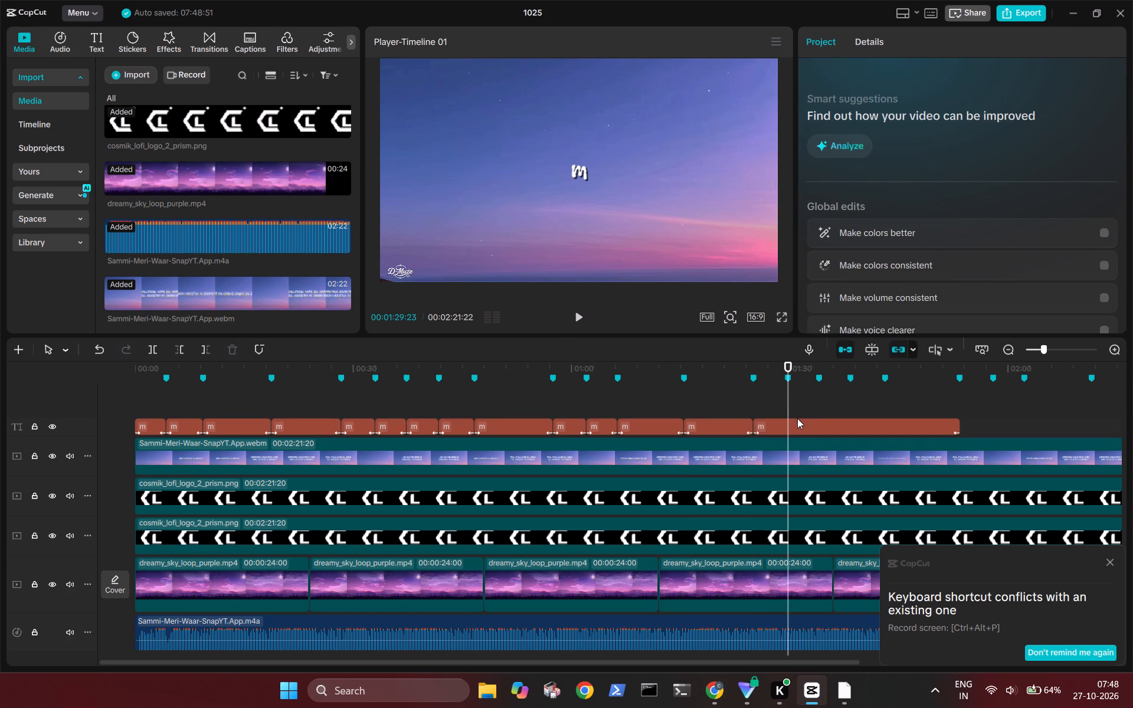
pyautogui.press('w')
pyautogui.hotkey('ctrl', 'v')
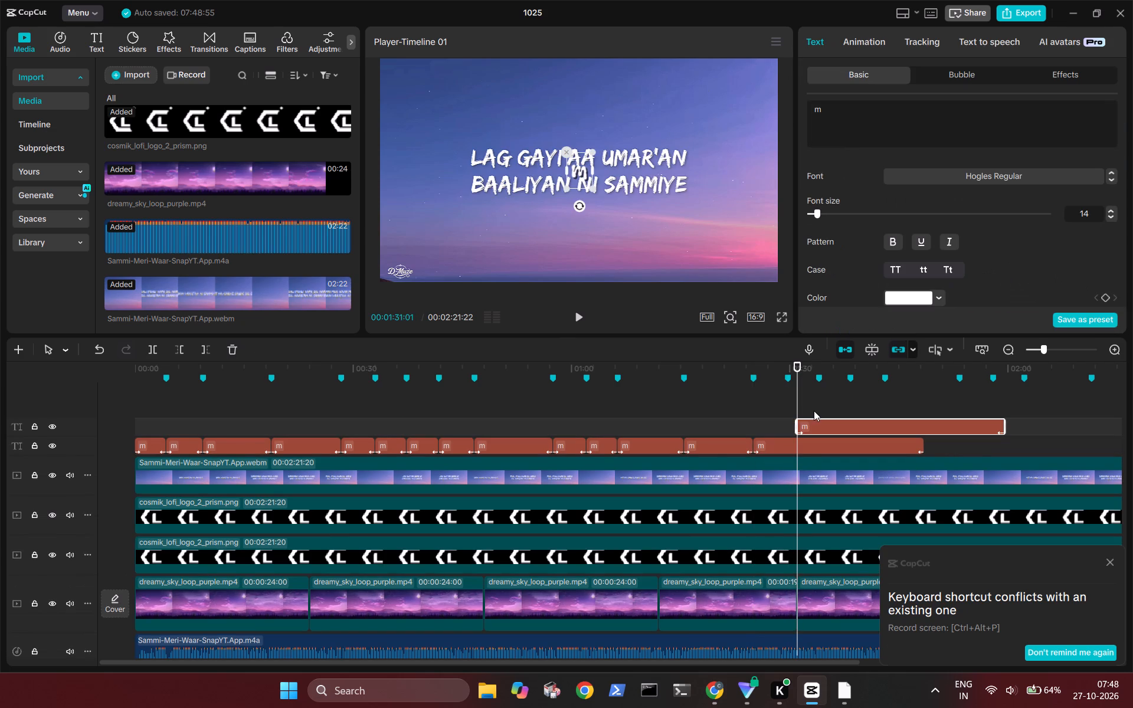
pyautogui.click(808, 444)
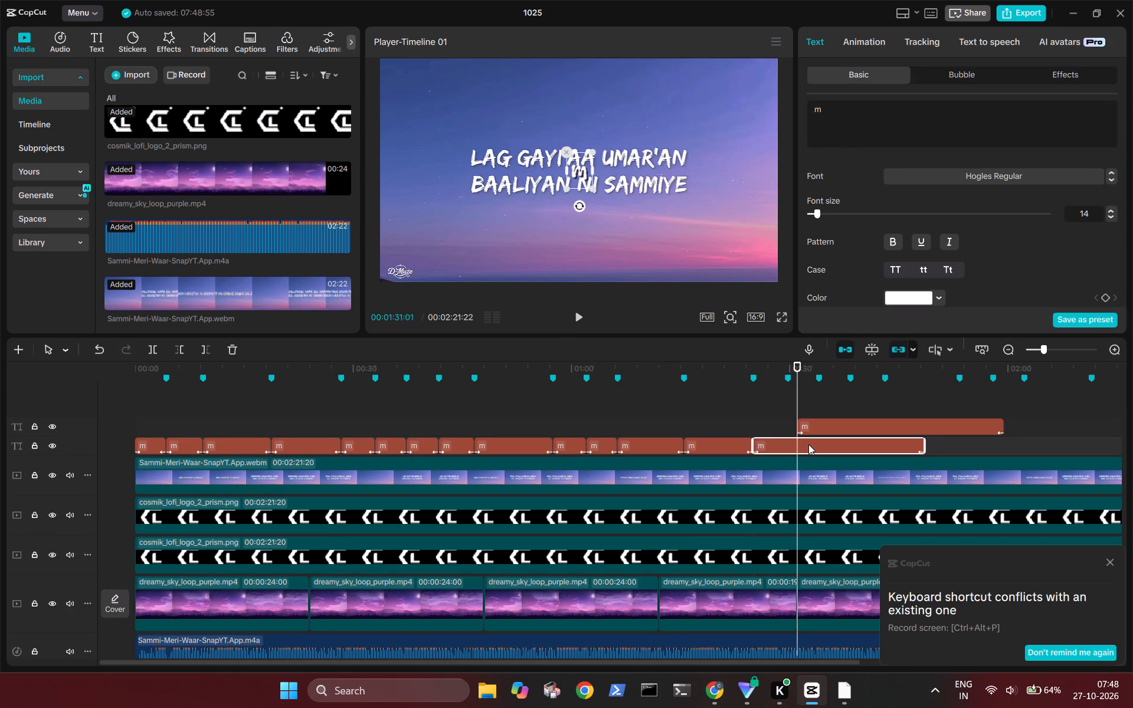
pyautogui.press('w')
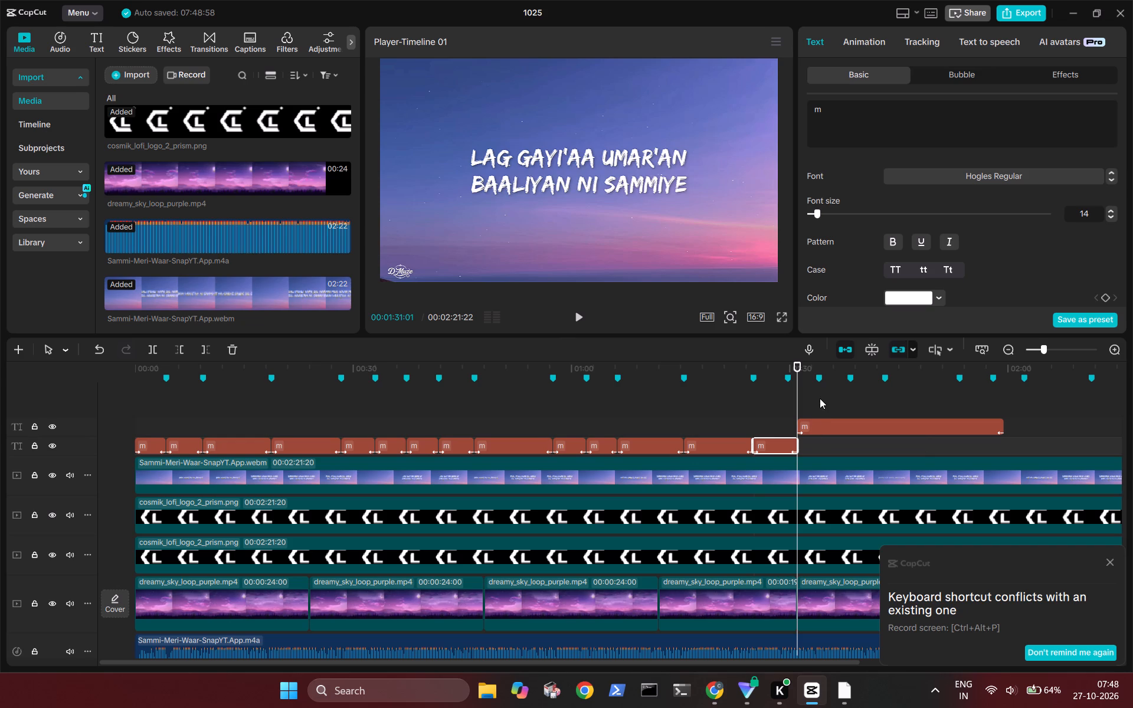
# Trim the "m" text clip on the upper text track to end at marker 00:01:34:01 and paste another copy there.
pyautogui.click(820, 398)
pyautogui.click(834, 421)
pyautogui.press('w')
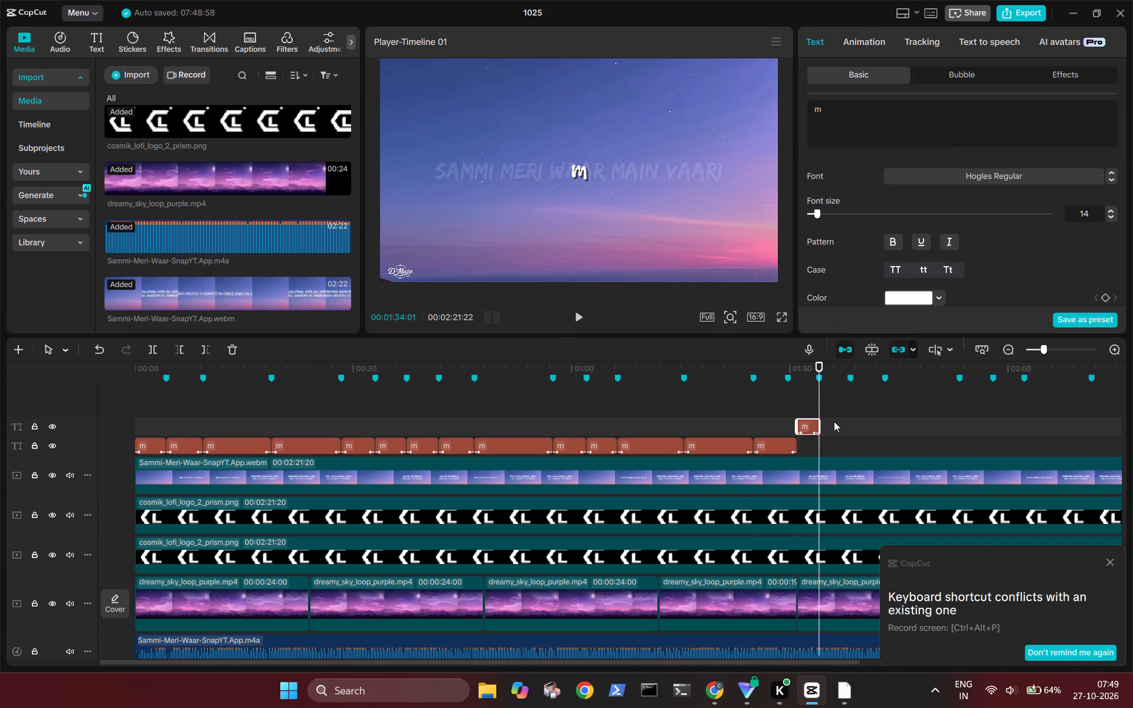
pyautogui.hotkey('ctrl', 'v')
# Trim the next two "m" text clips to end at markers 00:01:38:11 and 00:01:43:03, pasting a full-length copy after each.
pyautogui.click(849, 404)
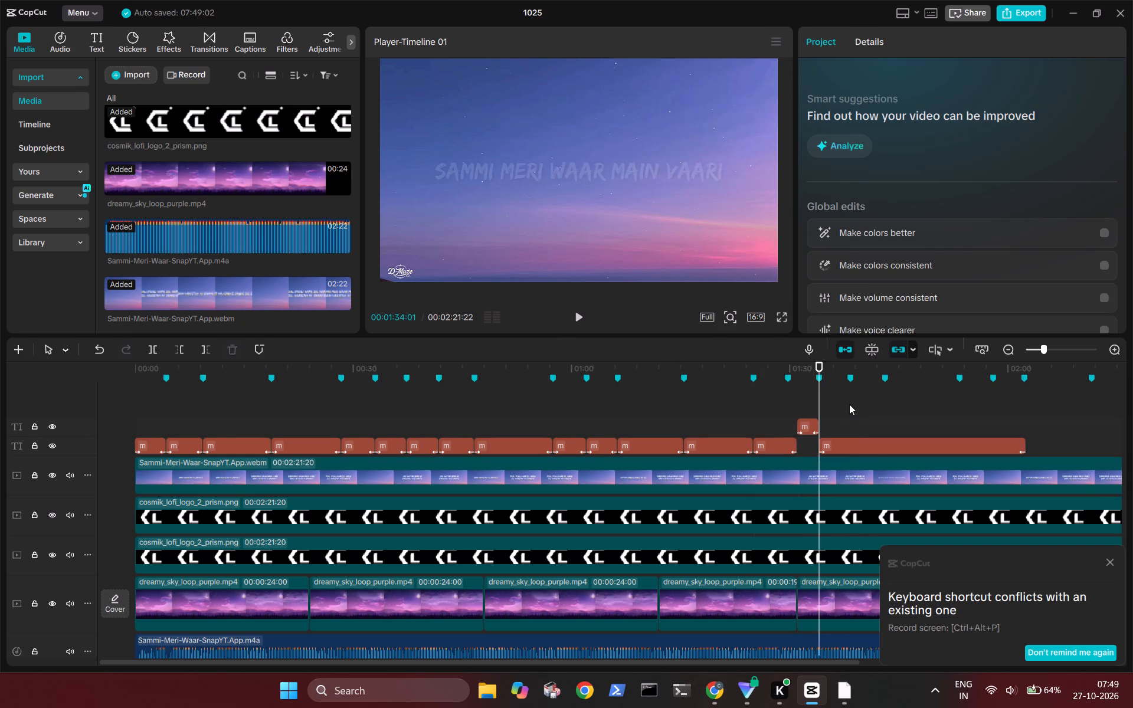
pyautogui.click(874, 449)
pyautogui.press('w')
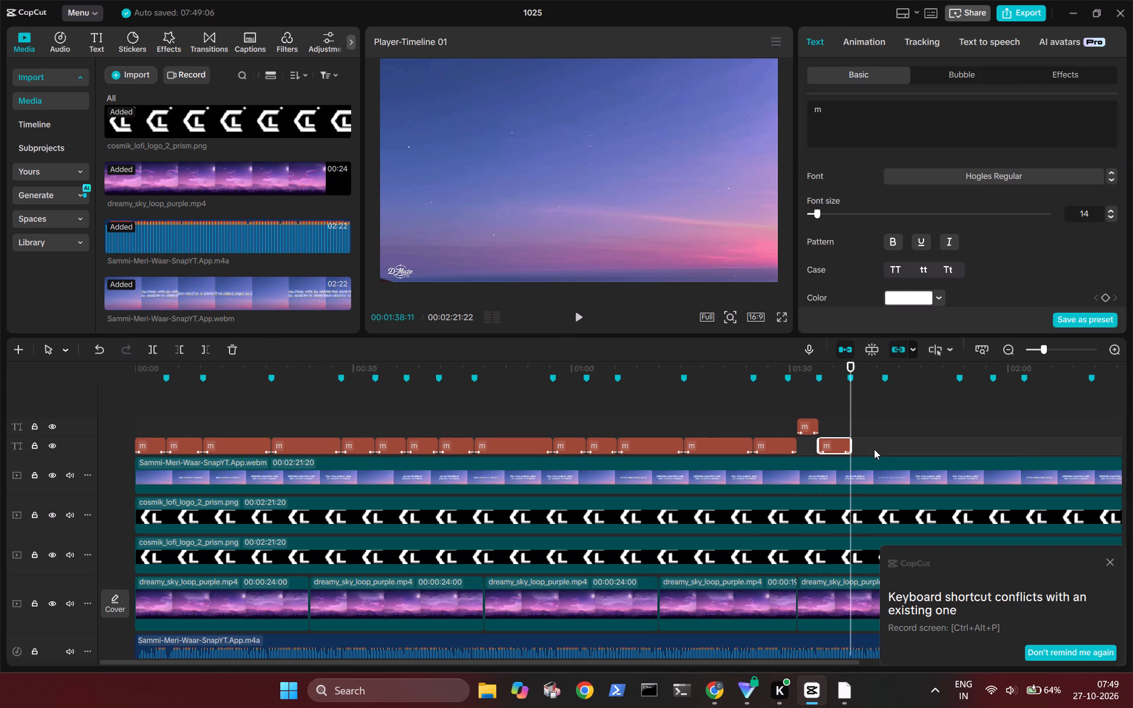
pyautogui.hotkey('ctrl', 'v')
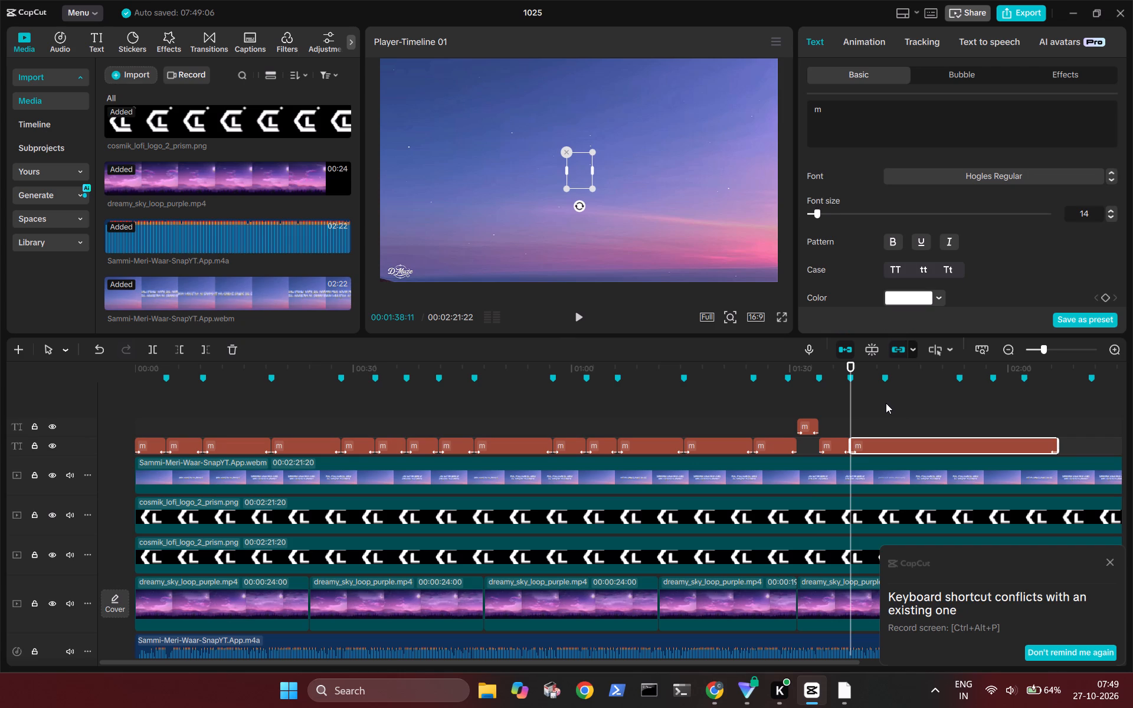
pyautogui.click(886, 403)
pyautogui.click(907, 442)
pyautogui.press('w')
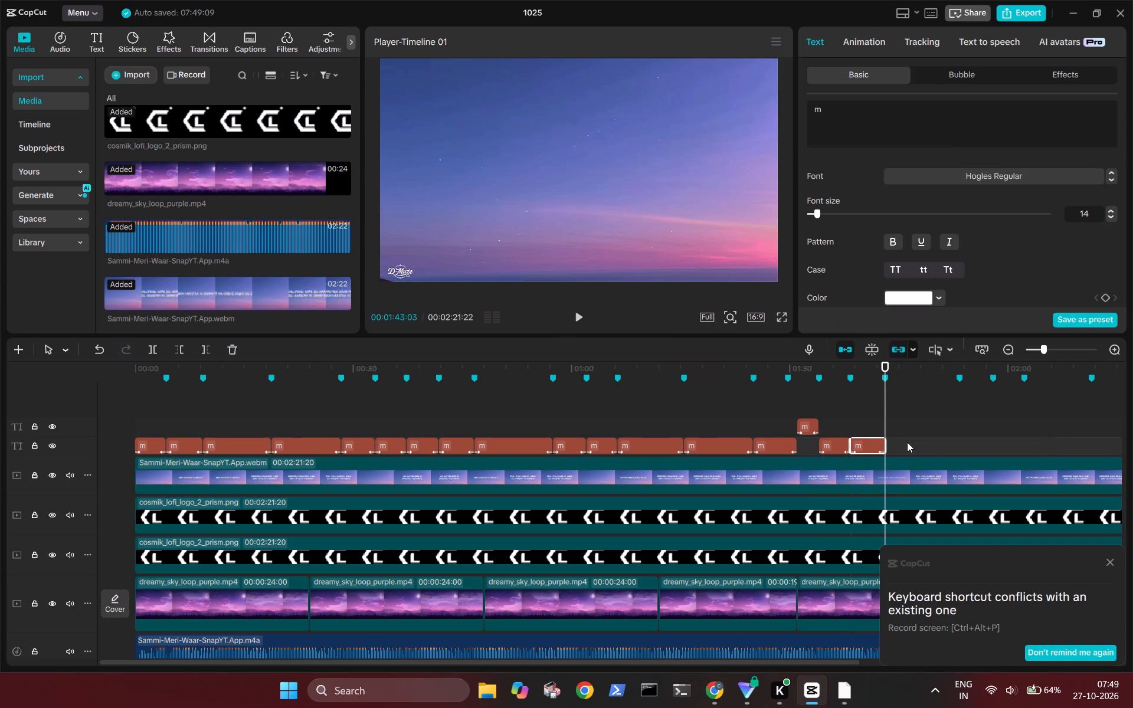
pyautogui.hotkey('ctrl', 'v')
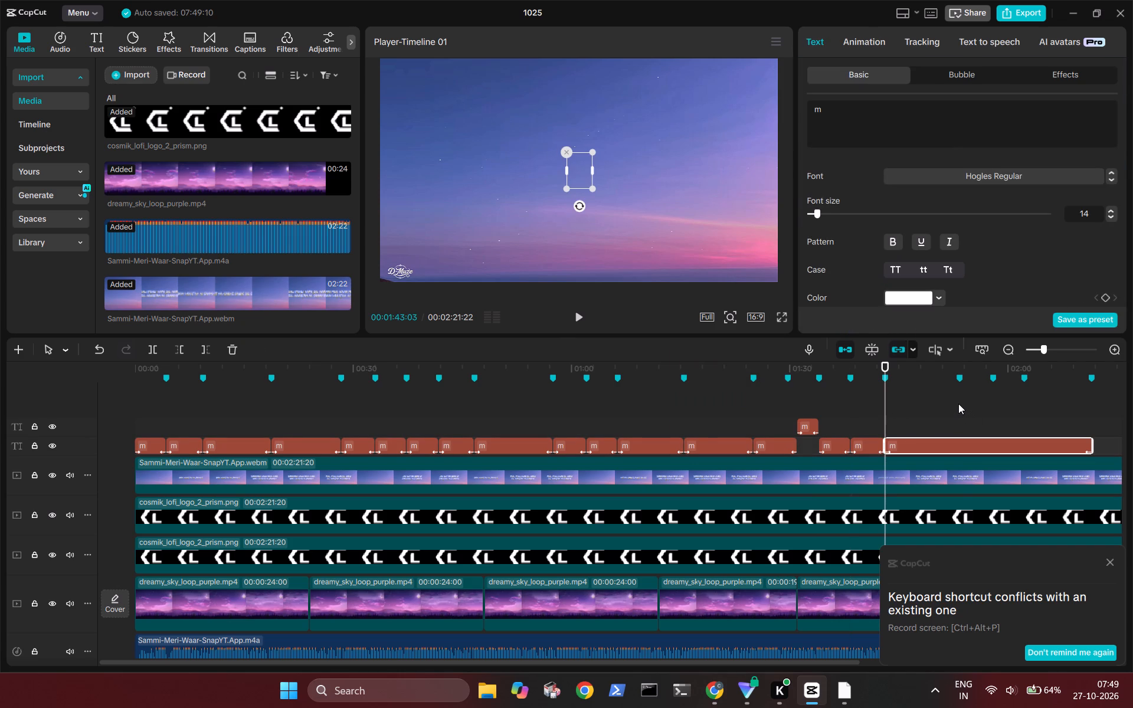
# Trim the next two "m" text clips to end at markers 00:01:53:11 and 00:01:57:29, pasting a full-length copy after each.
pyautogui.click(958, 404)
pyautogui.click(975, 444)
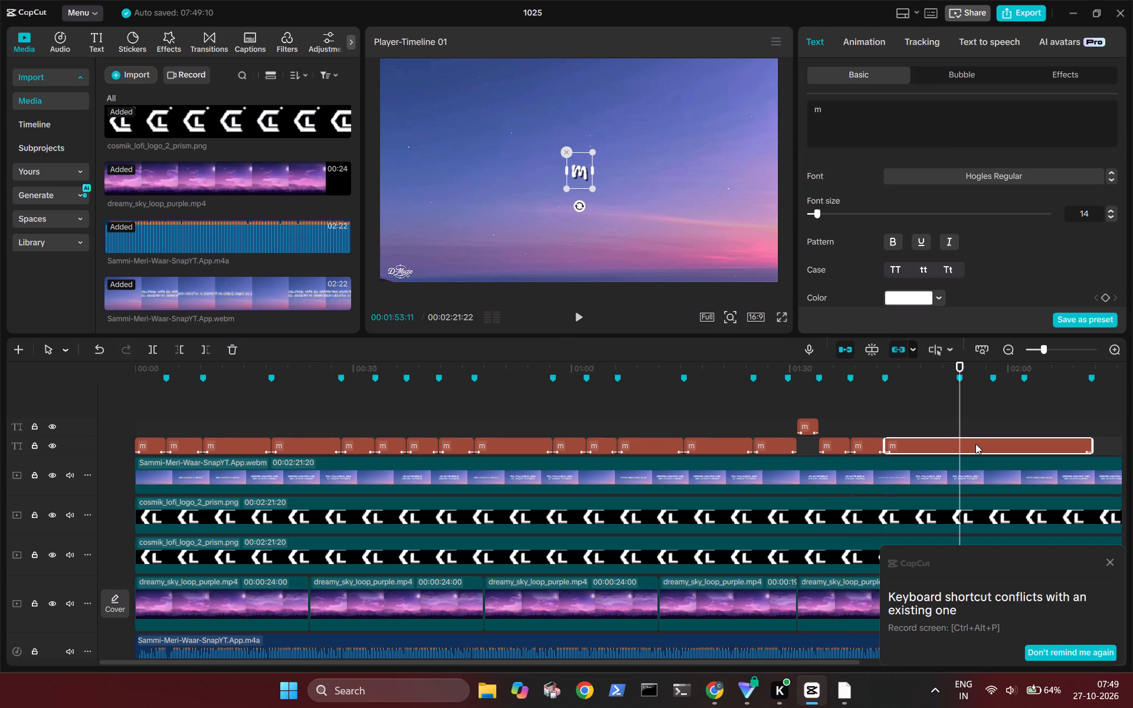
pyautogui.press('w')
pyautogui.hotkey('ctrl', 'v')
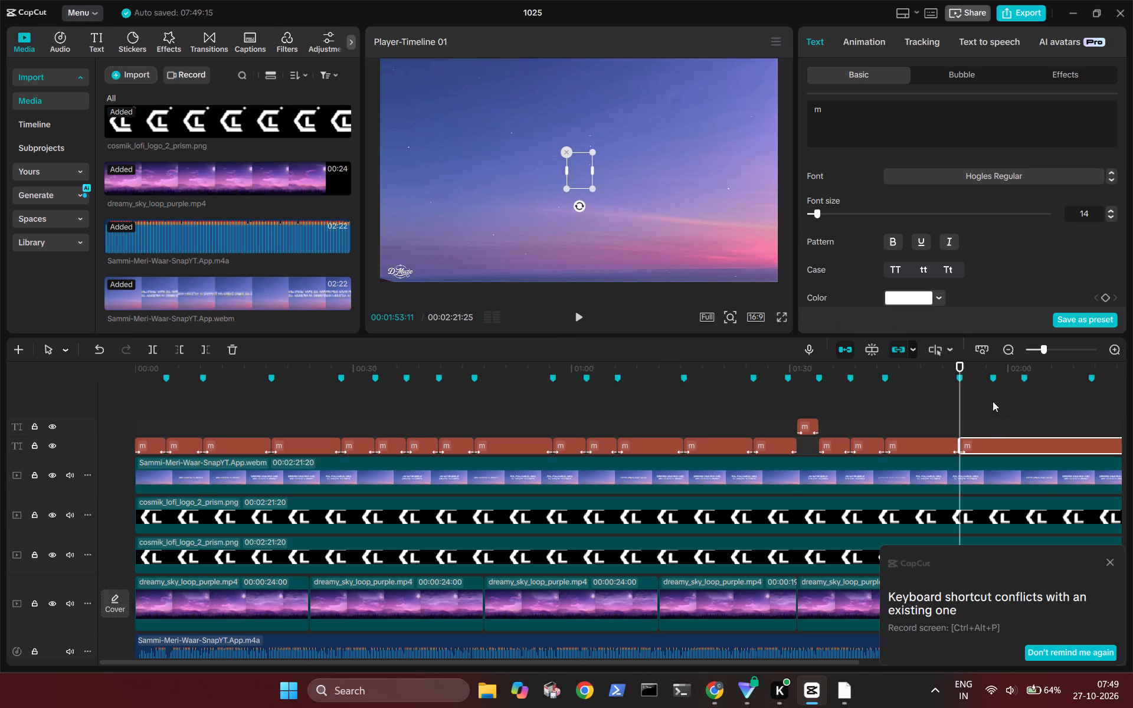
pyautogui.click(994, 400)
pyautogui.click(1005, 441)
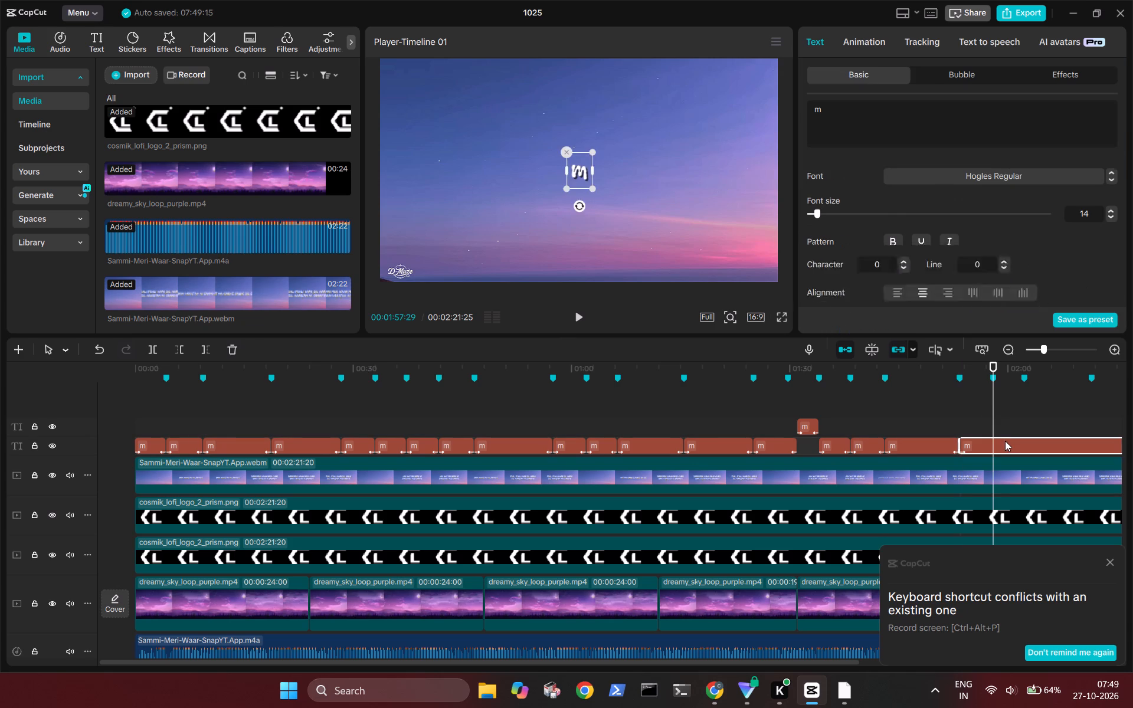
pyautogui.press('w')
pyautogui.hotkey('ctrl', 'v')
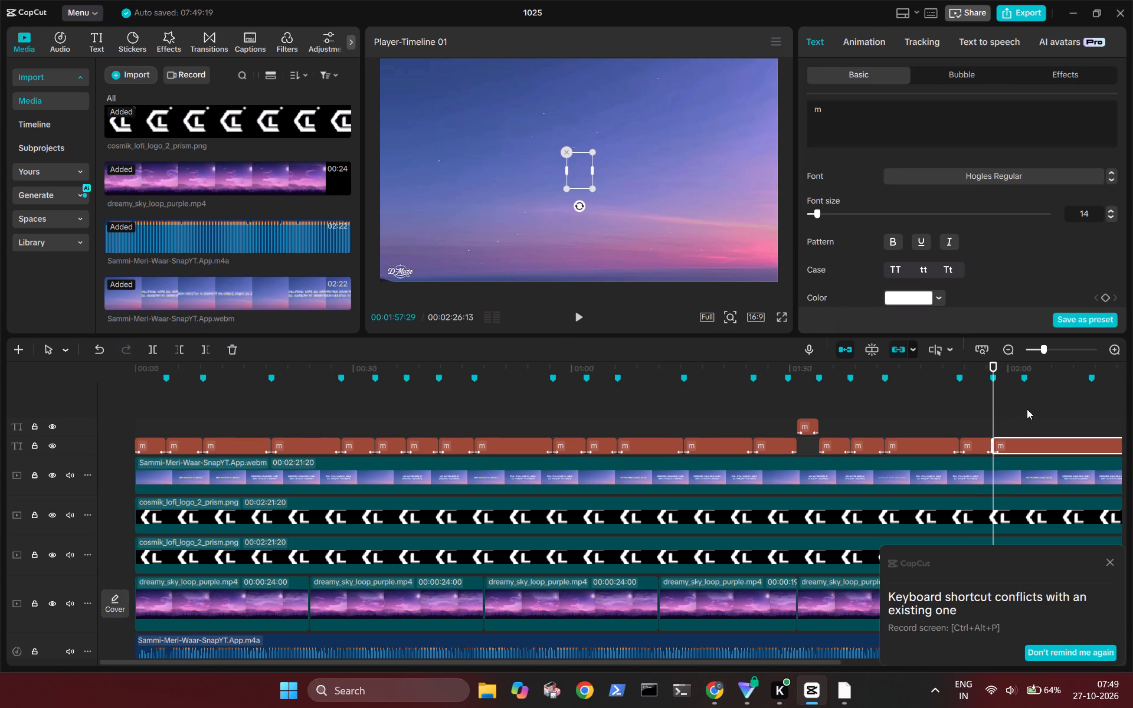
# Trim the last "m" text clip to end at marker 00:02:02:07 and paste another copy there.
pyautogui.click(1027, 408)
pyautogui.click(1042, 444)
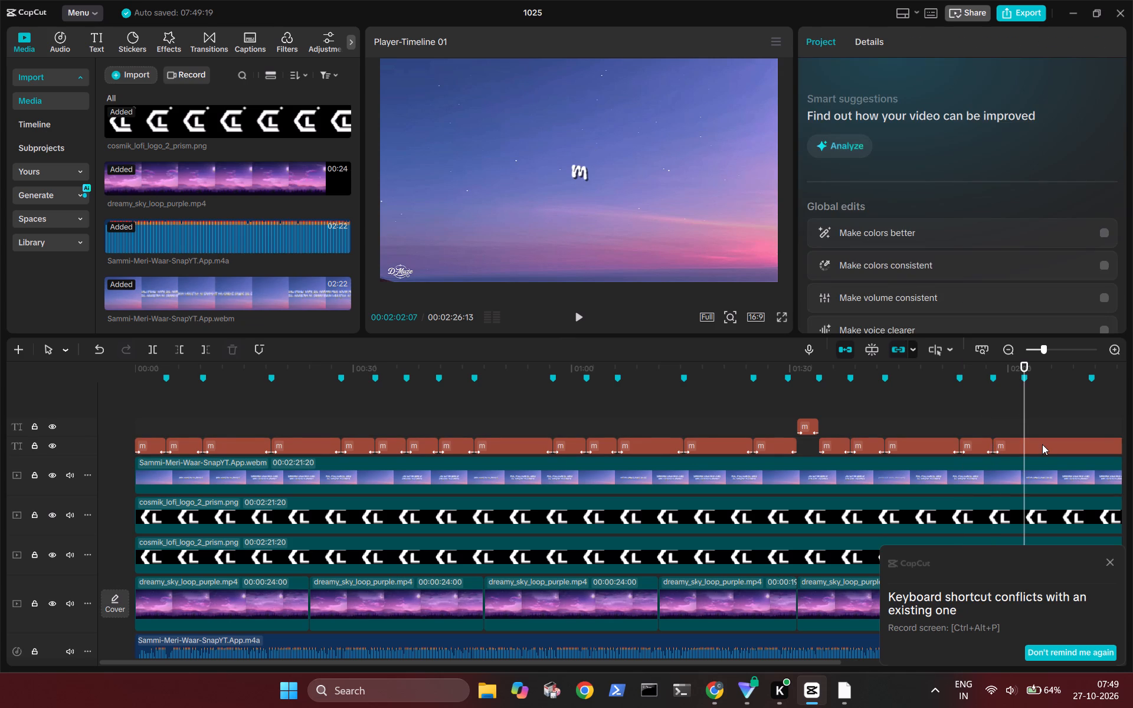
pyautogui.press('w')
pyautogui.hotkey('ctrl', 'v')
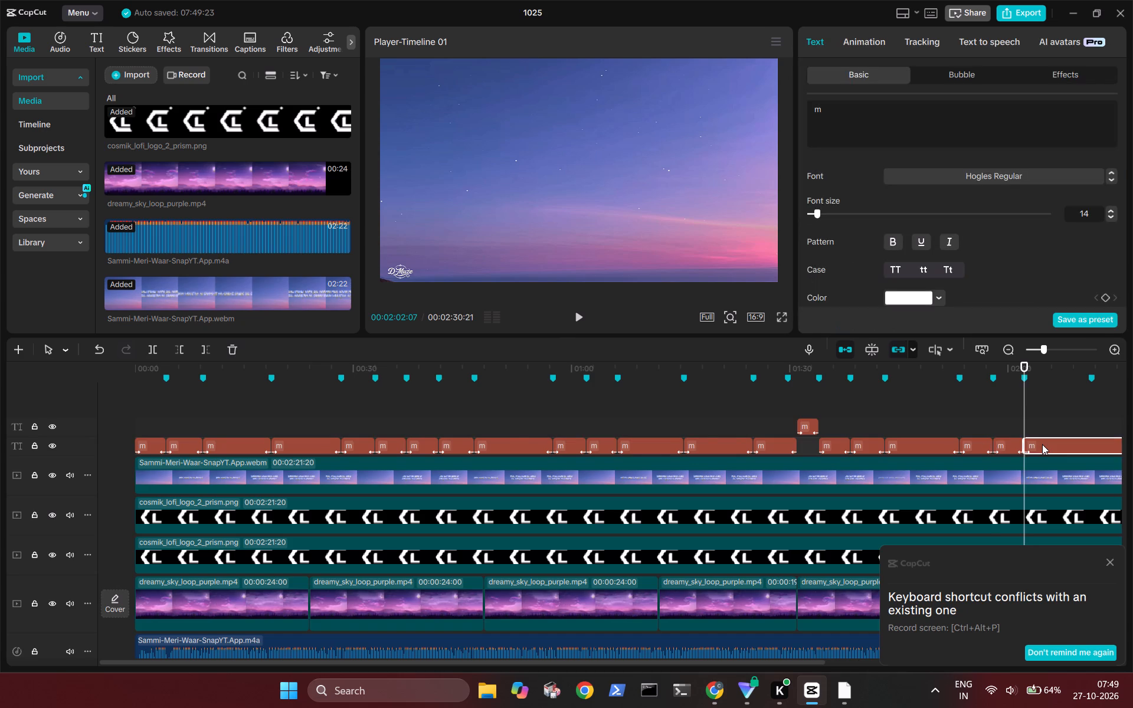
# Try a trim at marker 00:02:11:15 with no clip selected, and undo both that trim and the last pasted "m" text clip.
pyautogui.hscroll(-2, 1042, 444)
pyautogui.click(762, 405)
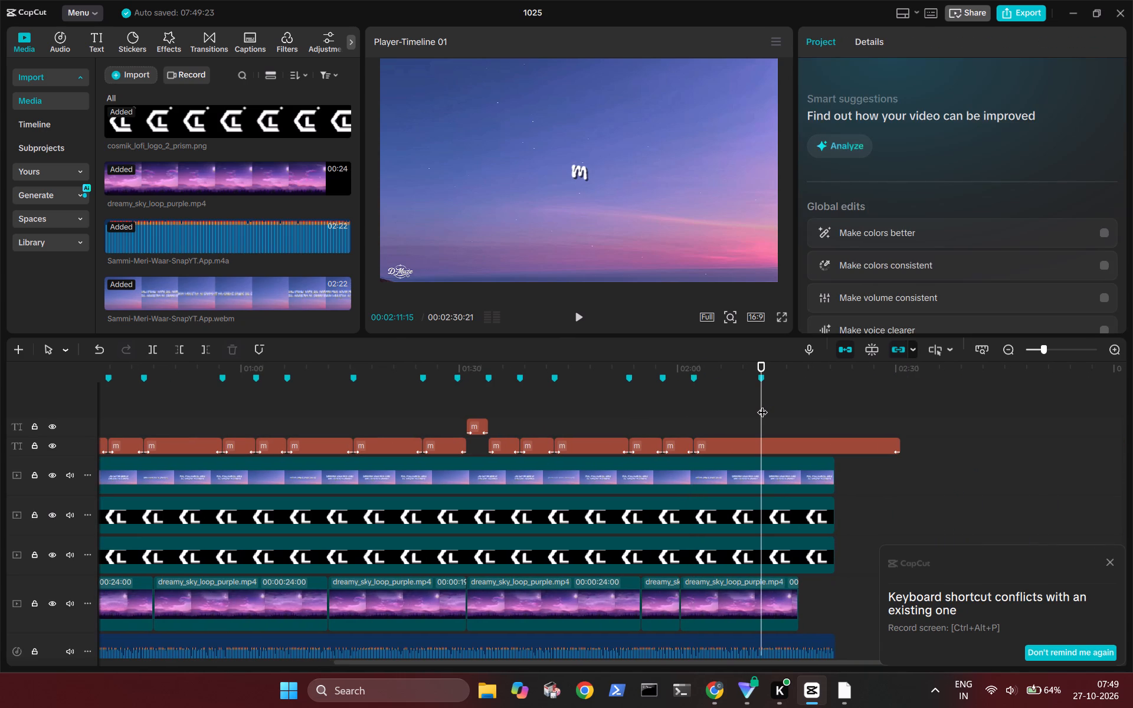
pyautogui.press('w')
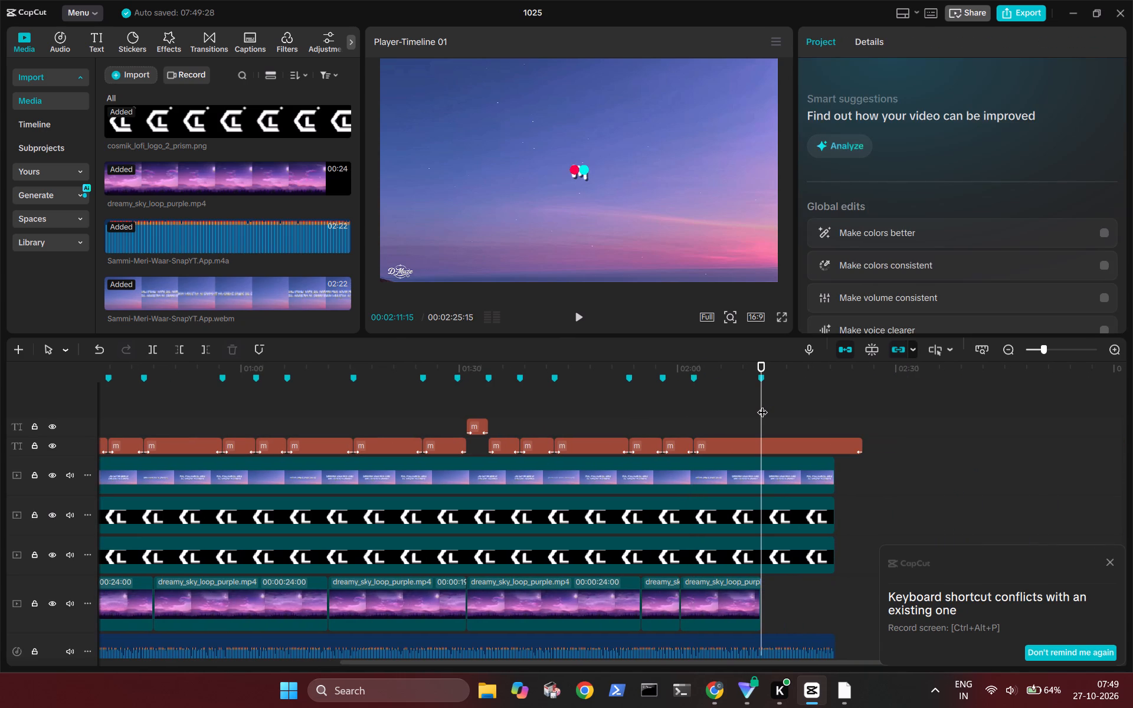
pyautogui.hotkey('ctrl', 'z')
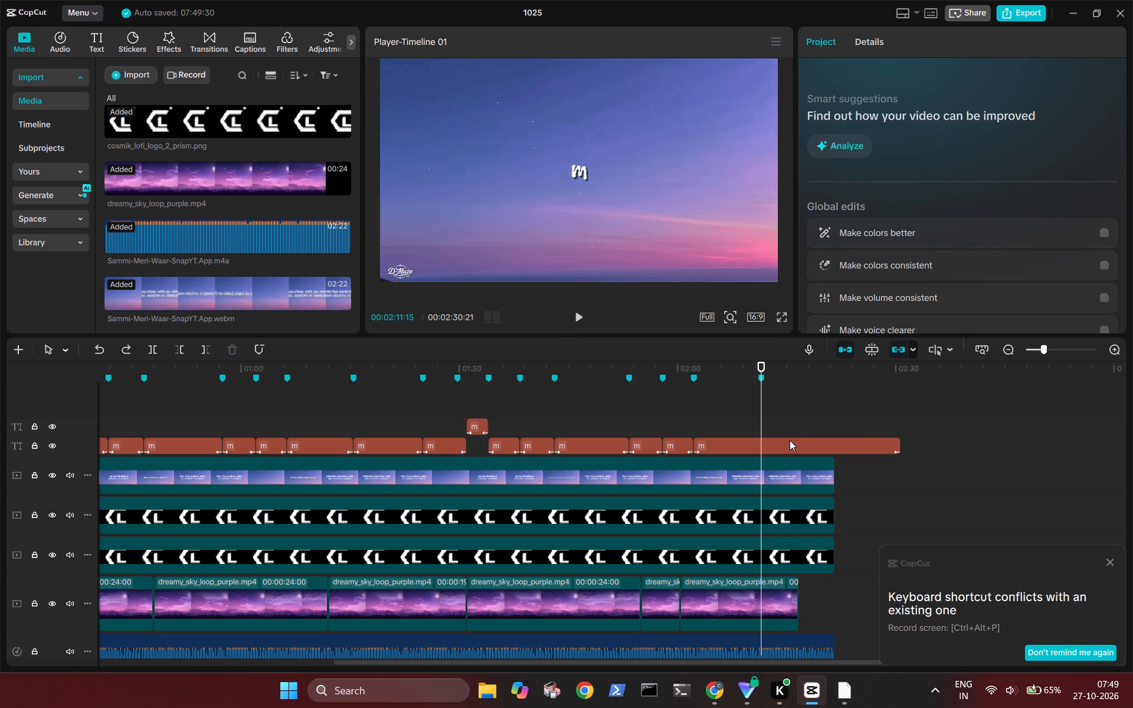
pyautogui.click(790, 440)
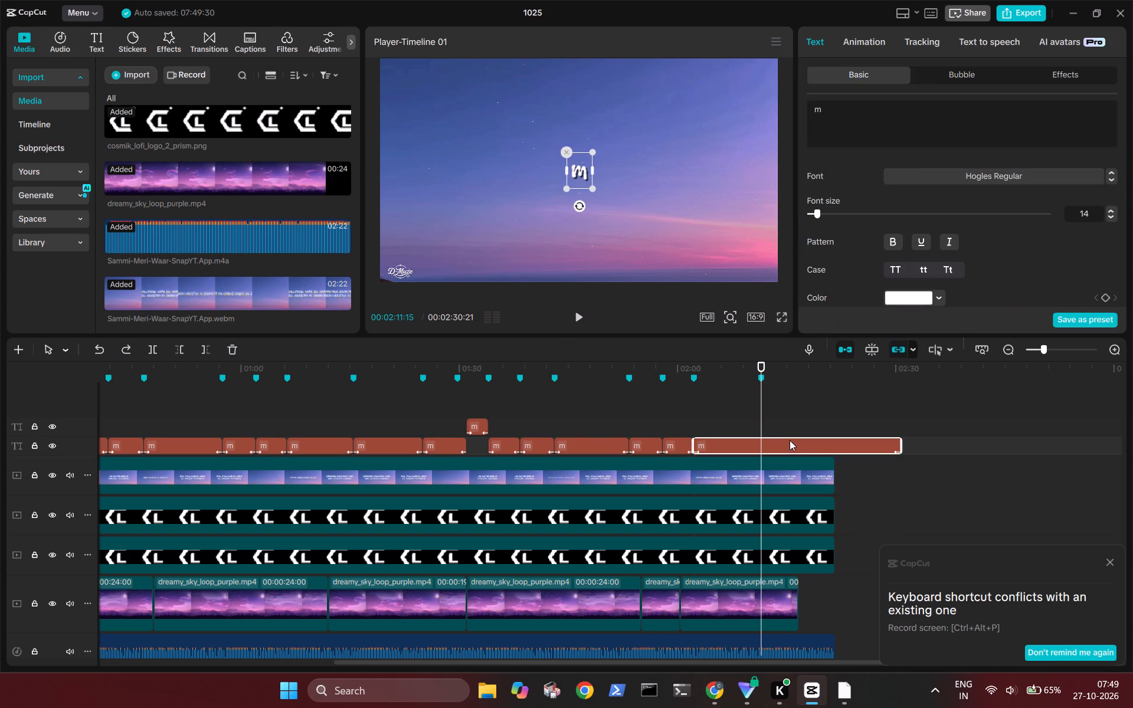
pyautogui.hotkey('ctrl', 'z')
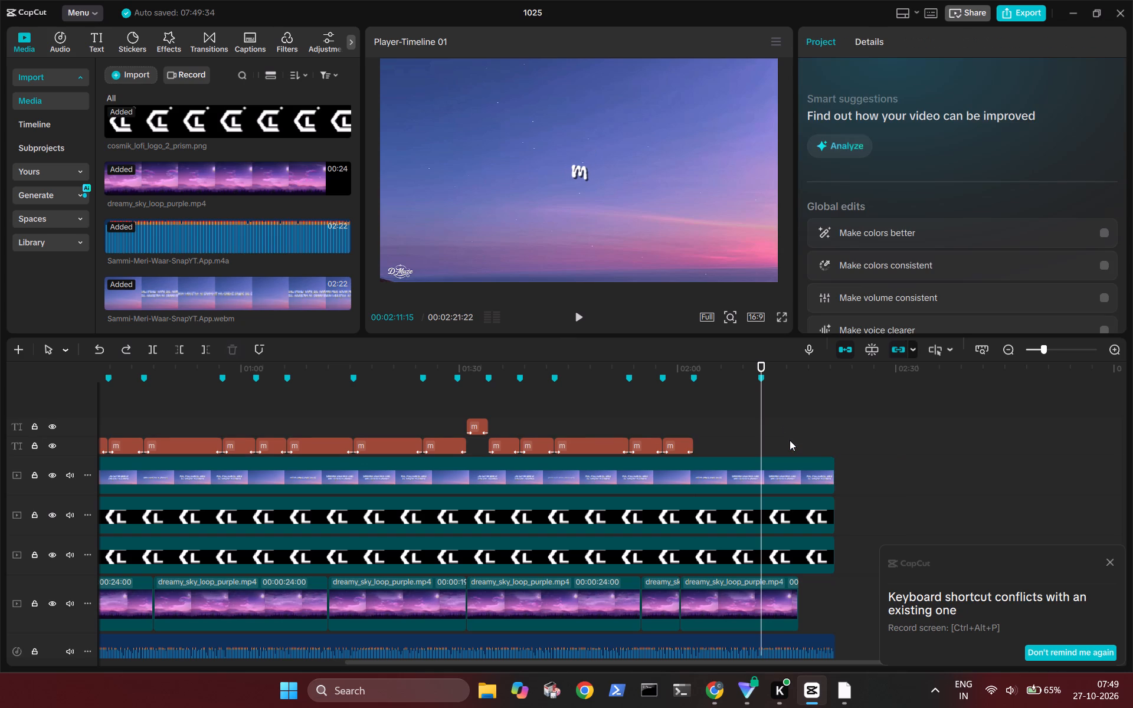
# Lengthen the short second-to-last dreamy_sky_loop_purple.mp4 clip until the background track reaches the end of the lyric video and logo tracks.
pyautogui.click(666, 602)
pyautogui.moveTo(680, 601); pyautogui.dragTo(707, 595)
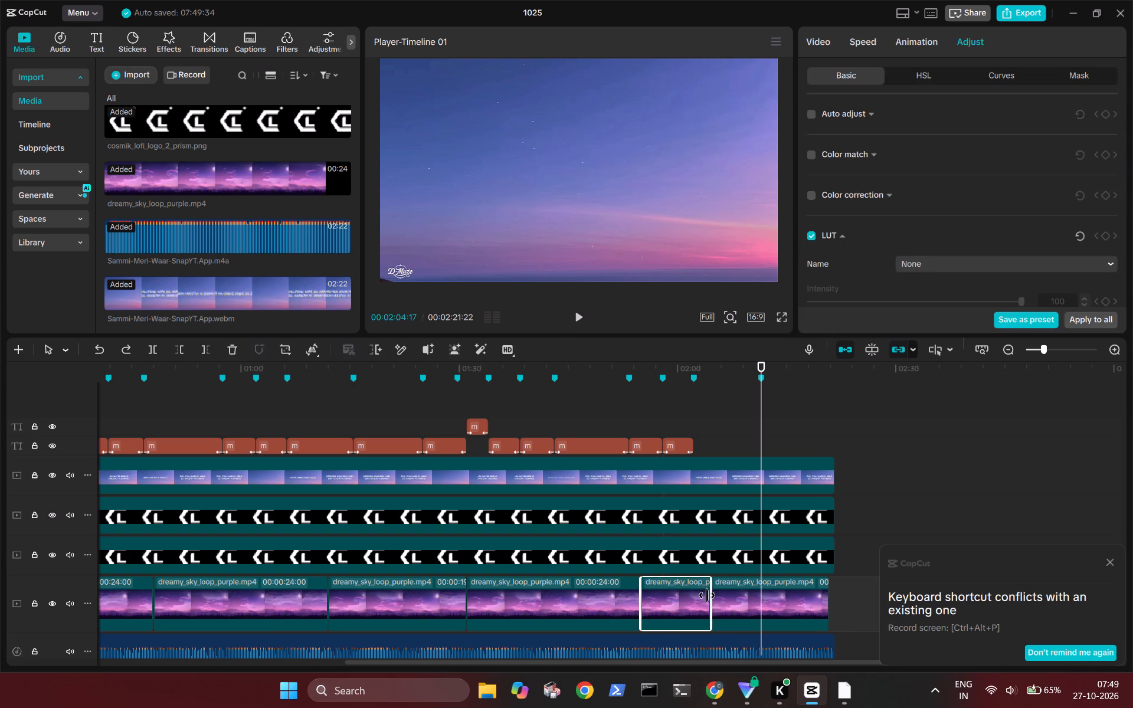
pyautogui.moveTo(707, 595); pyautogui.dragTo(716, 594)
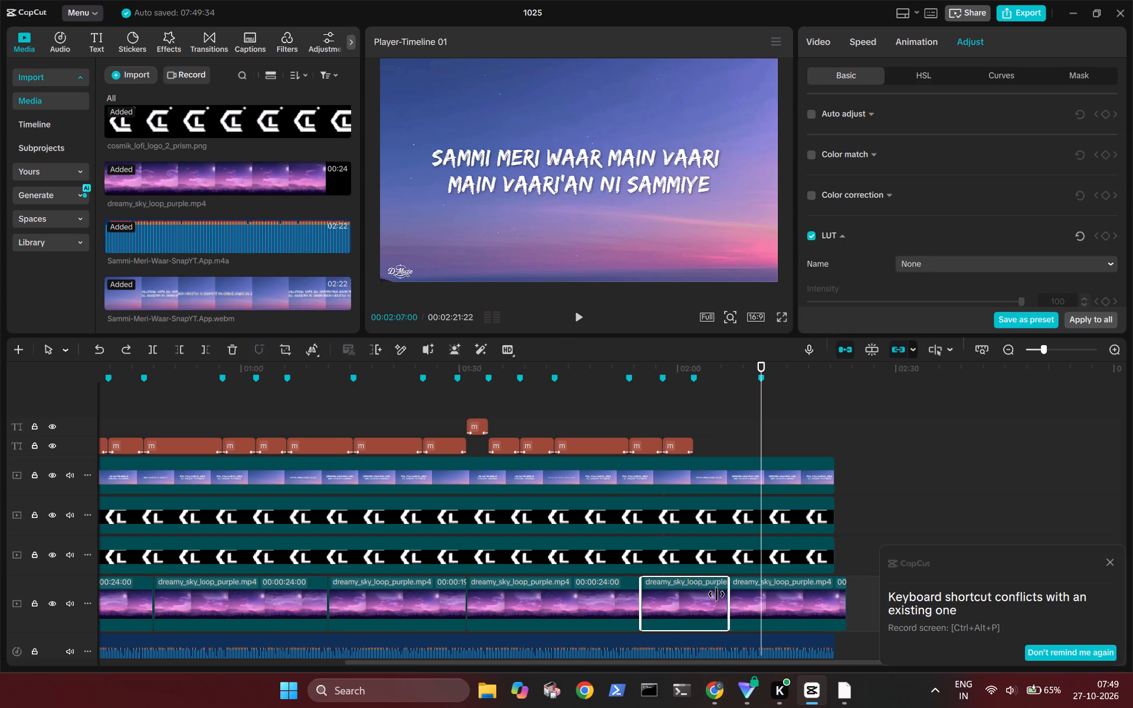
pyautogui.moveTo(716, 594); pyautogui.dragTo(713, 594)
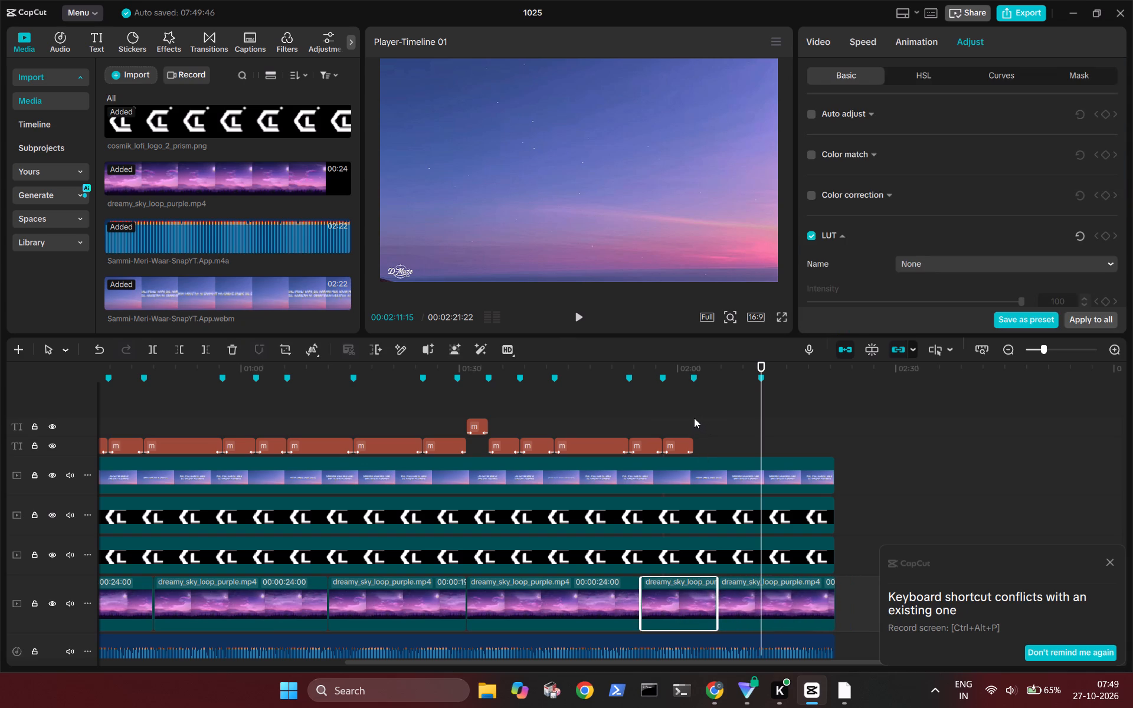
# Paste an "m" text clip at marker 00:02:02:07, trim it to end at marker 00:02:11:15, and paste another copy there.
pyautogui.click(694, 418)
pyautogui.hotkey('ctrl', 'v')
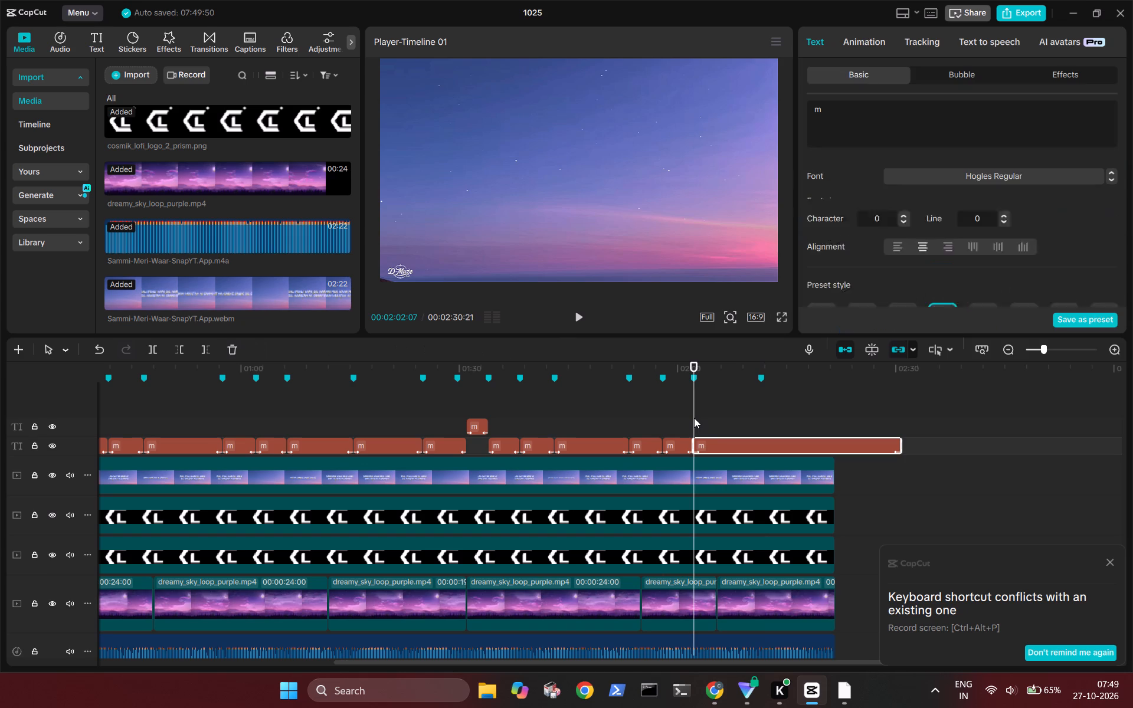
pyautogui.click(761, 407)
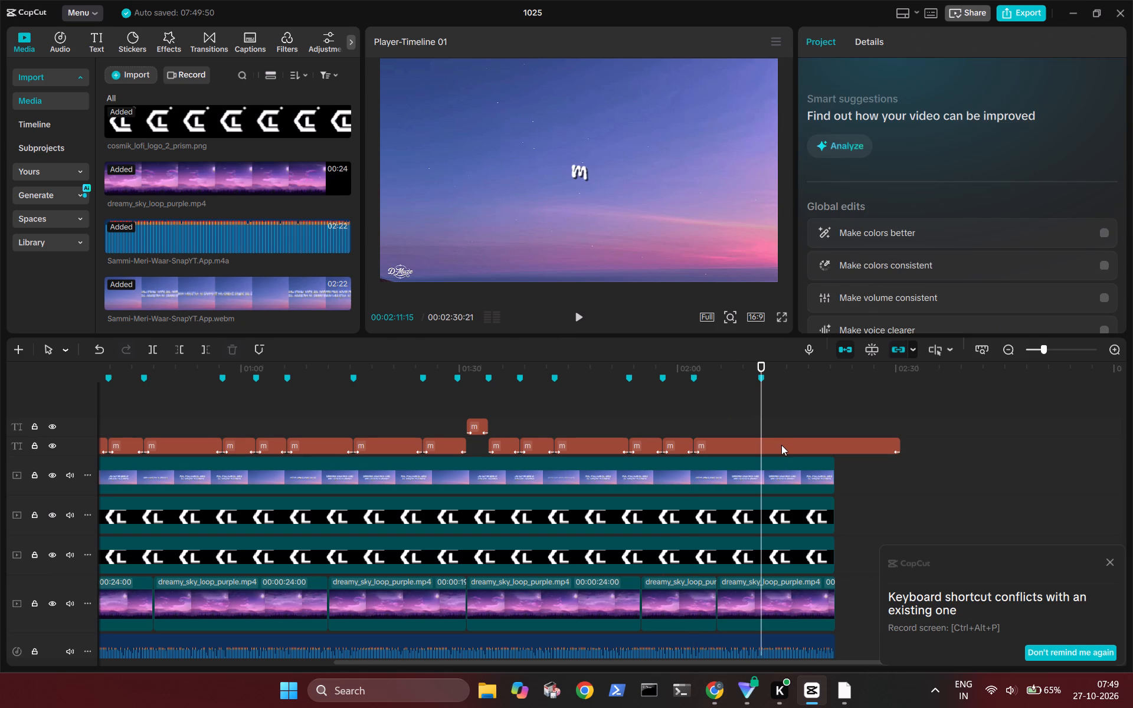
pyautogui.click(781, 445)
pyautogui.press('w')
pyautogui.hotkey('ctrl', 'v')
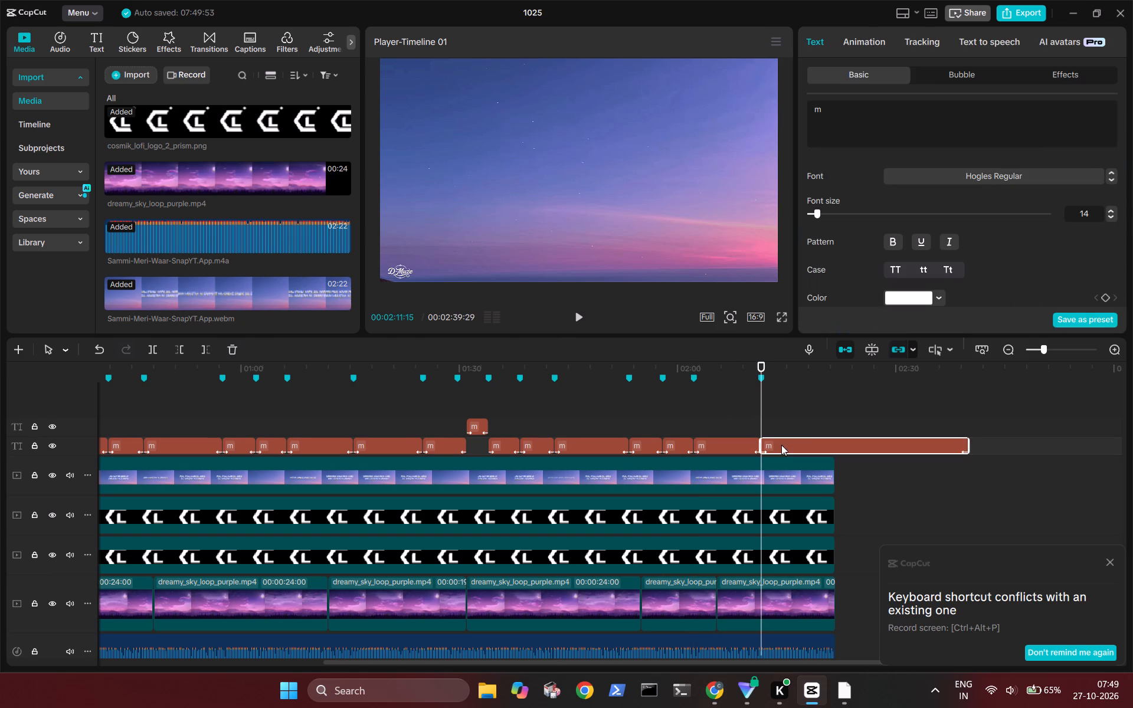
# Trim the final background clip and the last "m" text clip to end with the lyric video at 00:02:21:20.
pyautogui.click(836, 418)
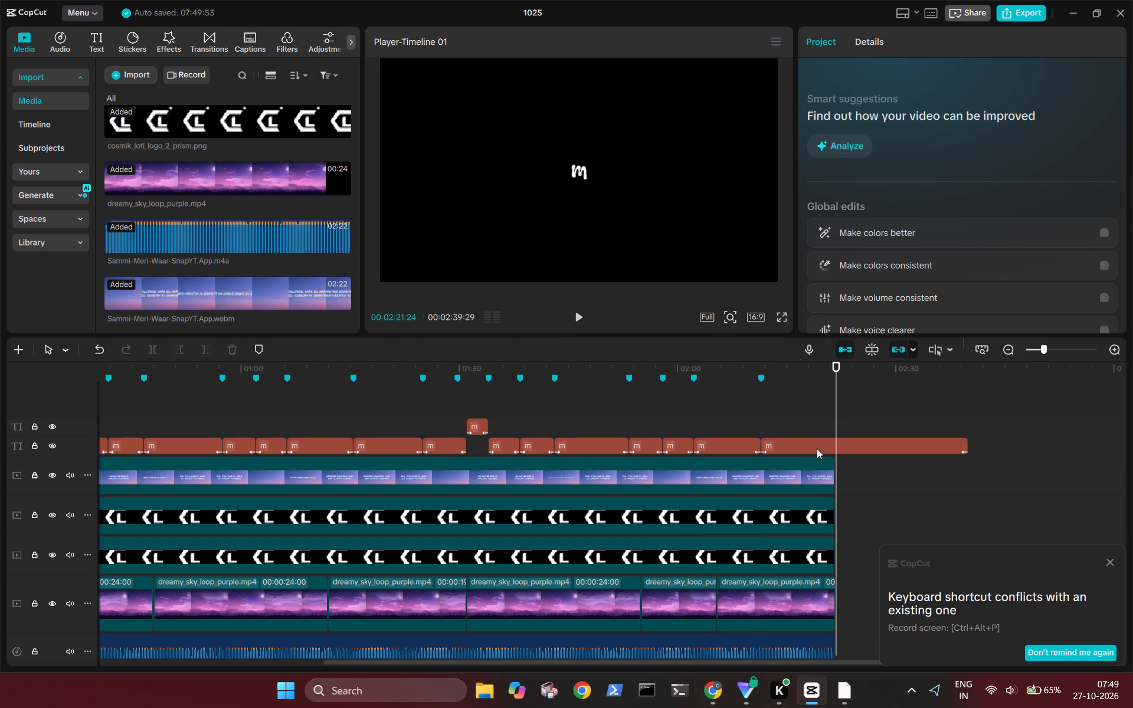
pyautogui.click(800, 473)
pyautogui.click(794, 422)
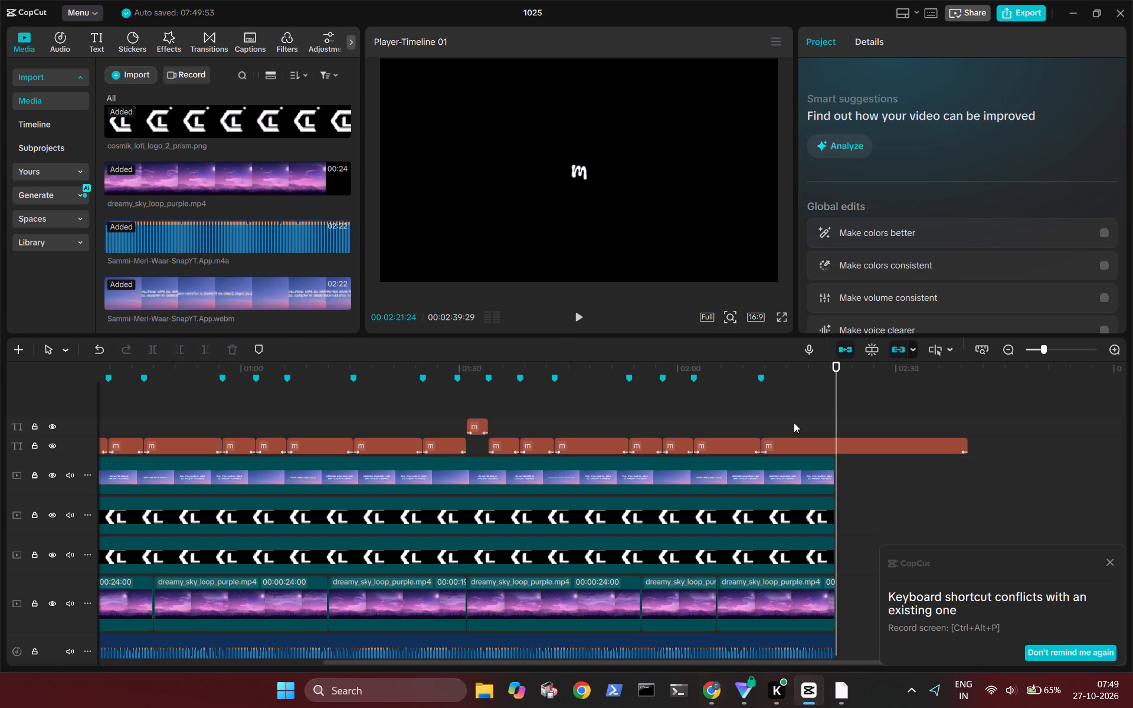
pyautogui.click(803, 464)
pyautogui.press('Down')
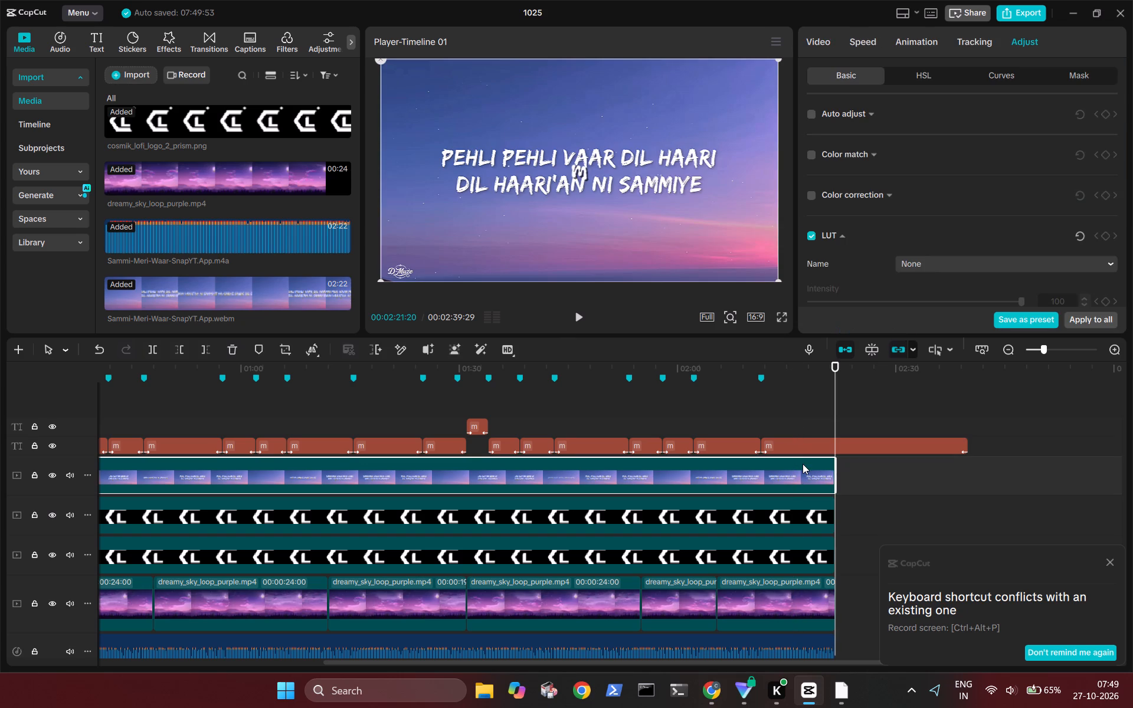
pyautogui.click(815, 593)
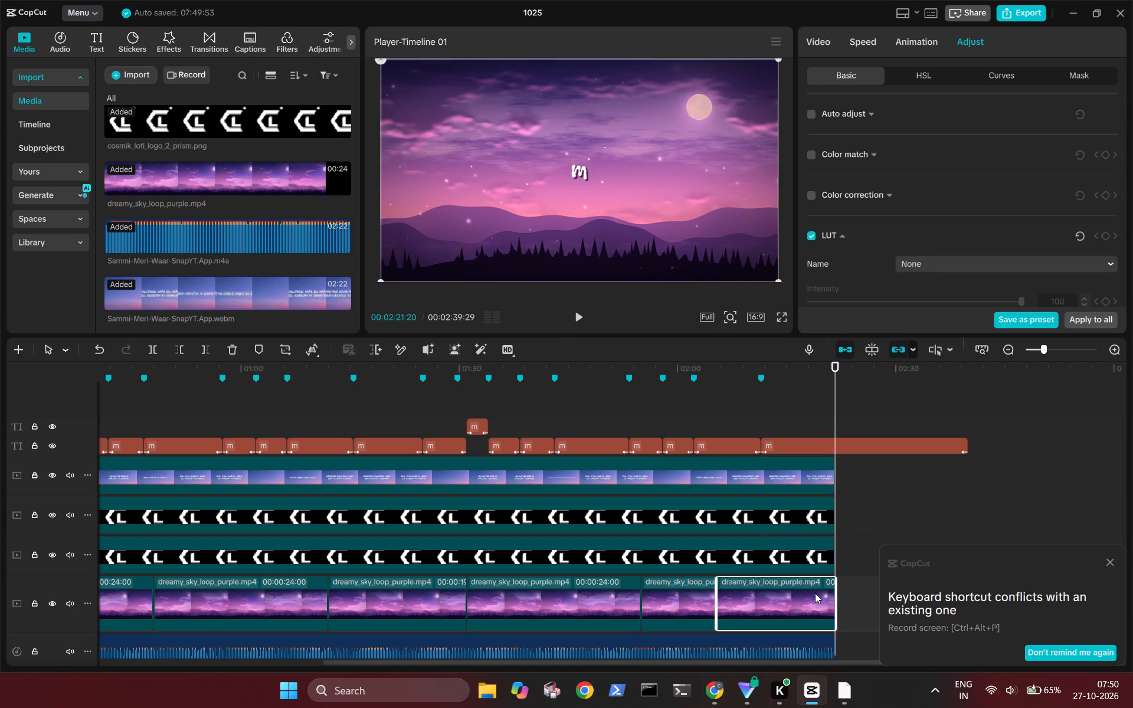
pyautogui.press('w')
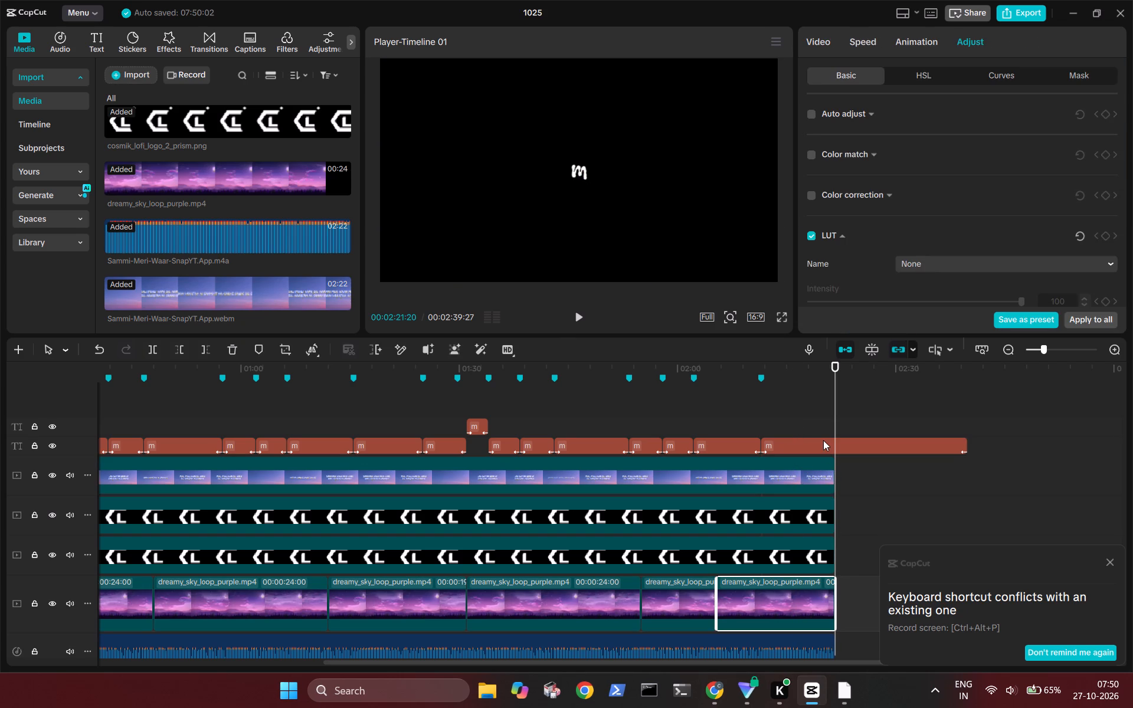
pyautogui.click(823, 440)
pyautogui.press('w')
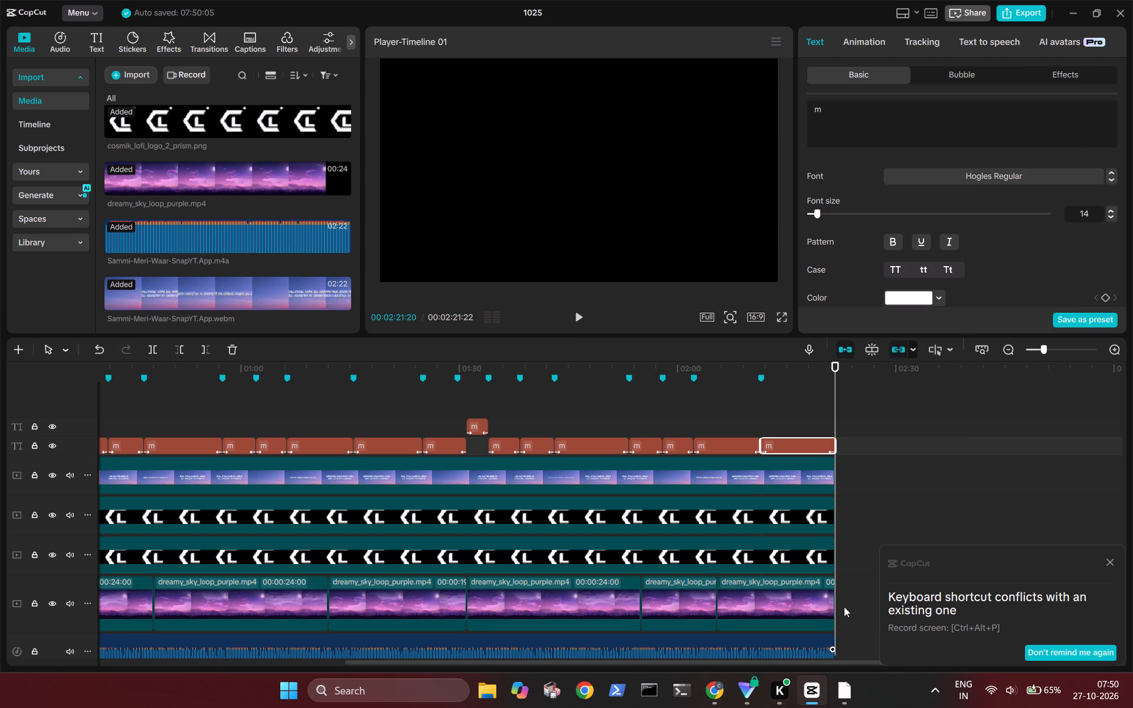
# Switch to the "Sammi Meri Waar" YouTube page in Chrome, expand its description, and copy the first lyric line, "Sammi Meri Waar Main Vaari".
pyautogui.click(871, 599)
pyautogui.hscroll(5, 871, 599)
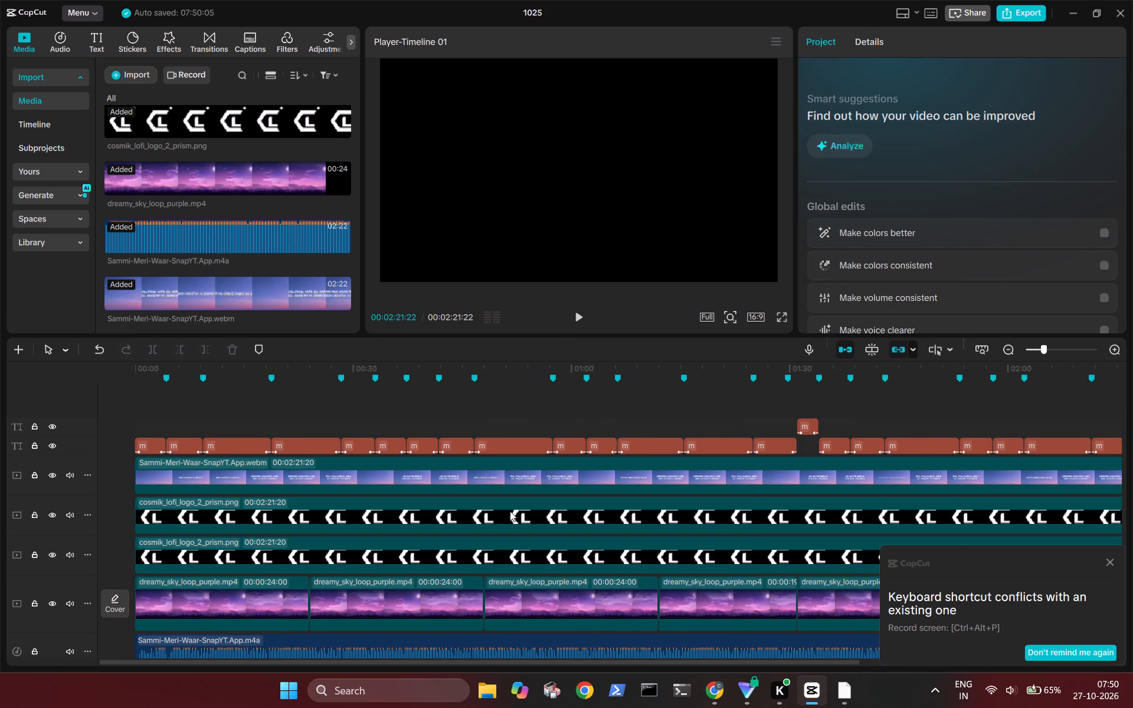
pyautogui.click(158, 409)
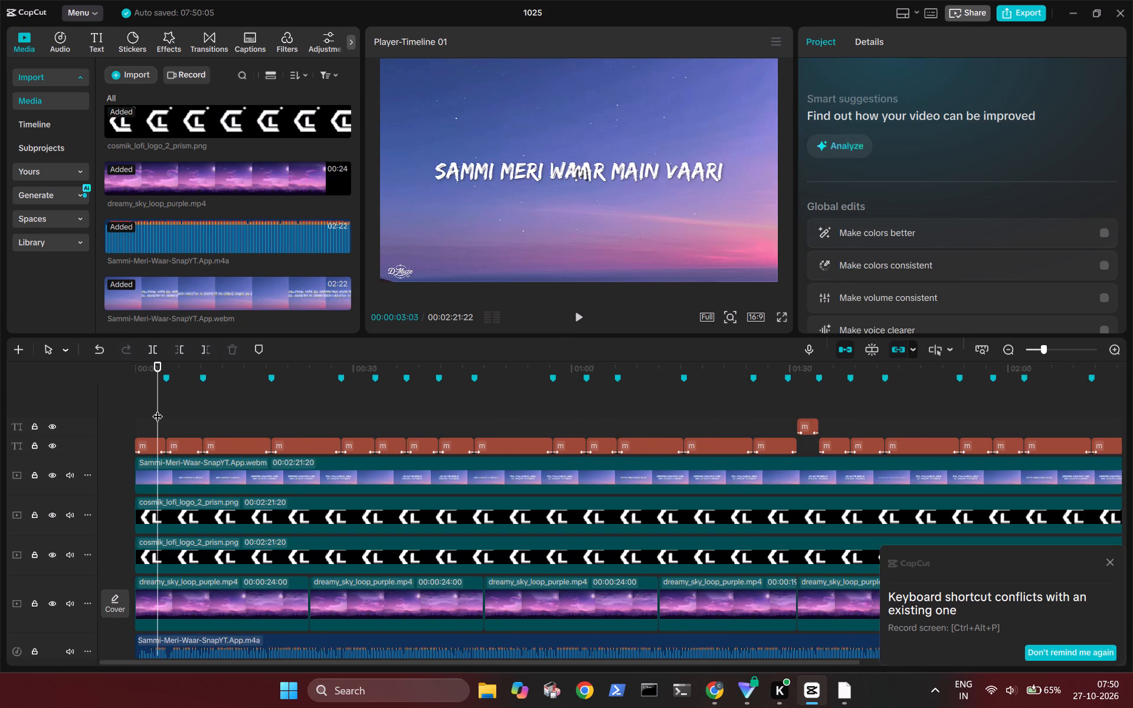
pyautogui.click(718, 692)
pyautogui.click(546, 348)
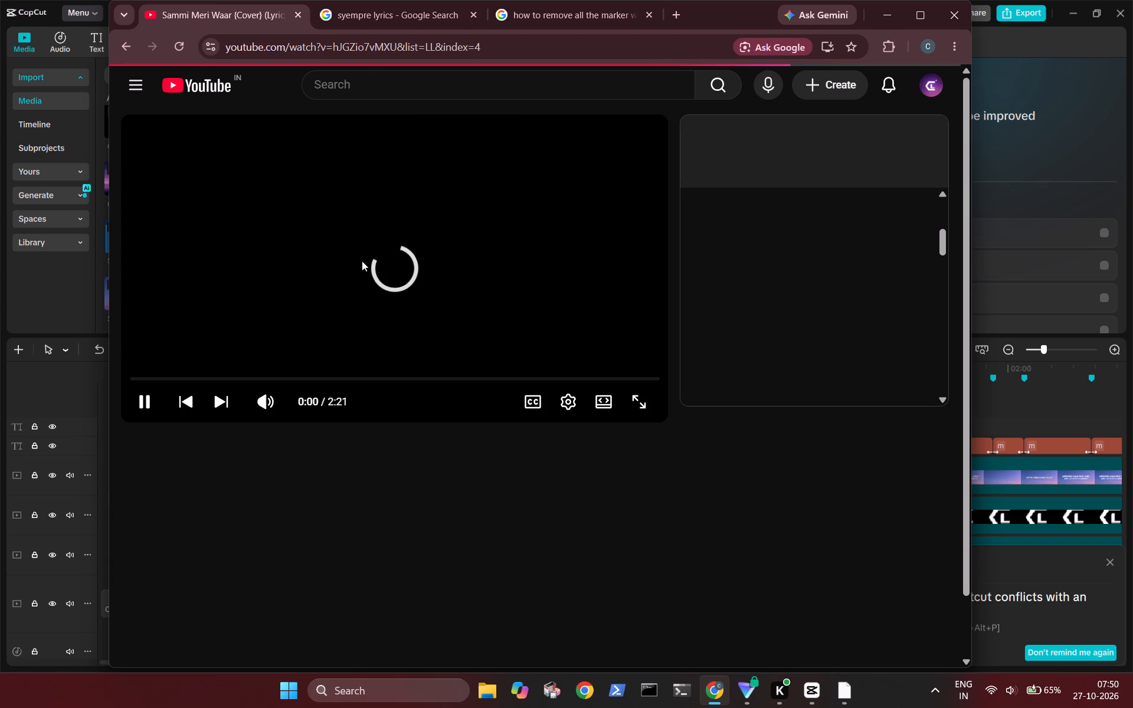
pyautogui.click(362, 261)
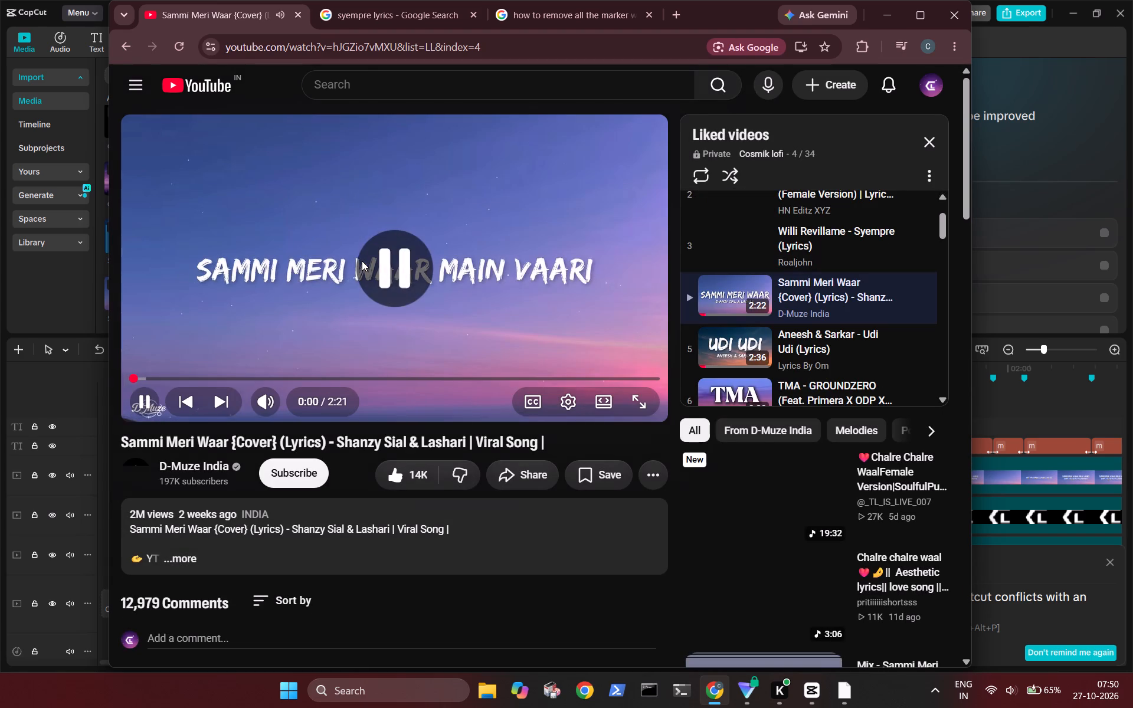
pyautogui.scroll(-1, 365, 499)
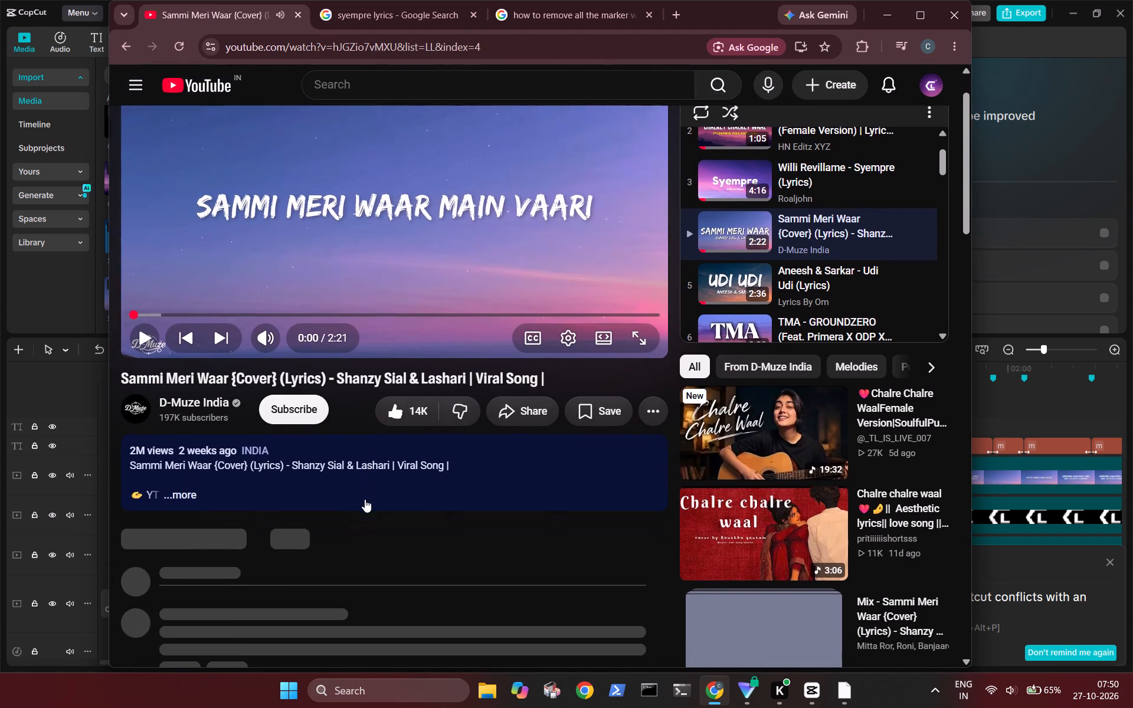
pyautogui.click(185, 496)
pyautogui.scroll(-1, 185, 496)
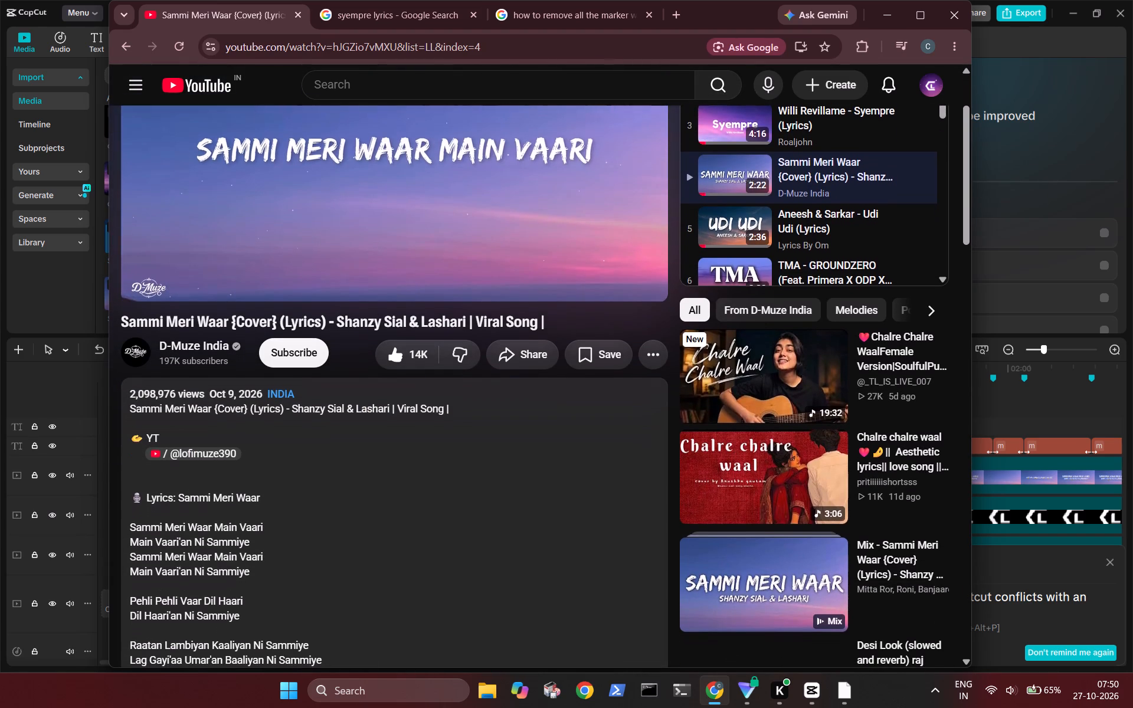
pyautogui.scroll(-1, 285, 519)
pyautogui.moveTo(272, 471); pyautogui.dragTo(129, 480)
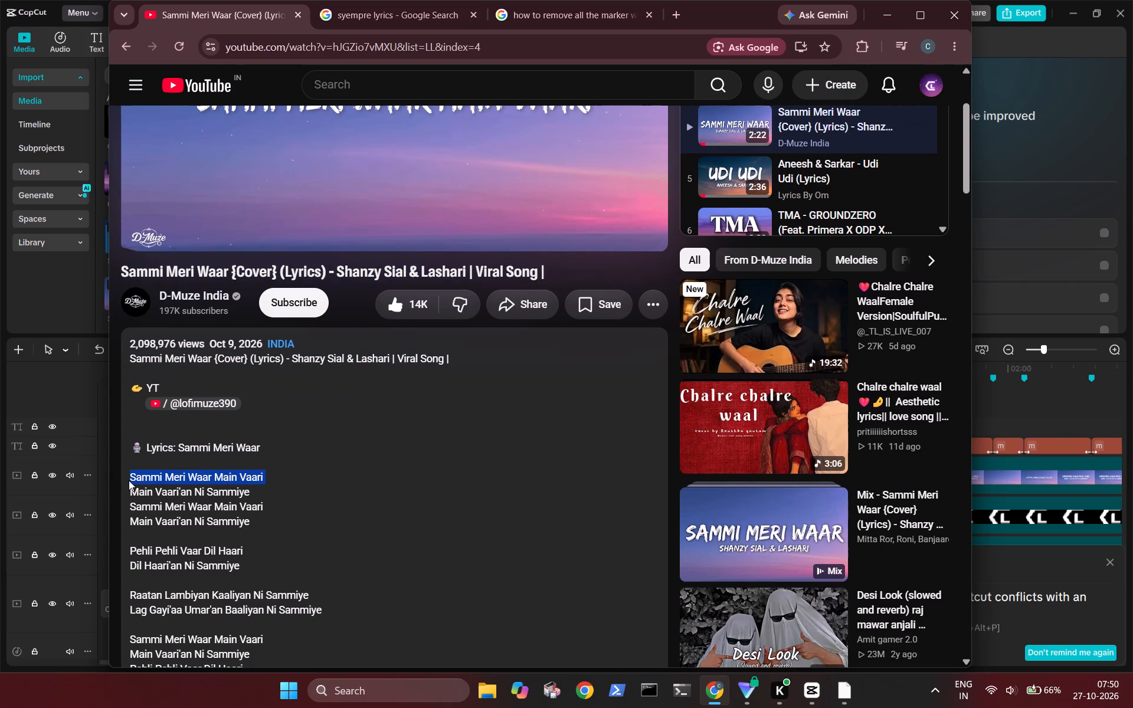
pyautogui.hotkey('ctrl', 'c')
# Back in CapCut, replace the first "m" text clip's content with the copied line "Sammi Meri Waar Main Vaari".
pyautogui.click(810, 687)
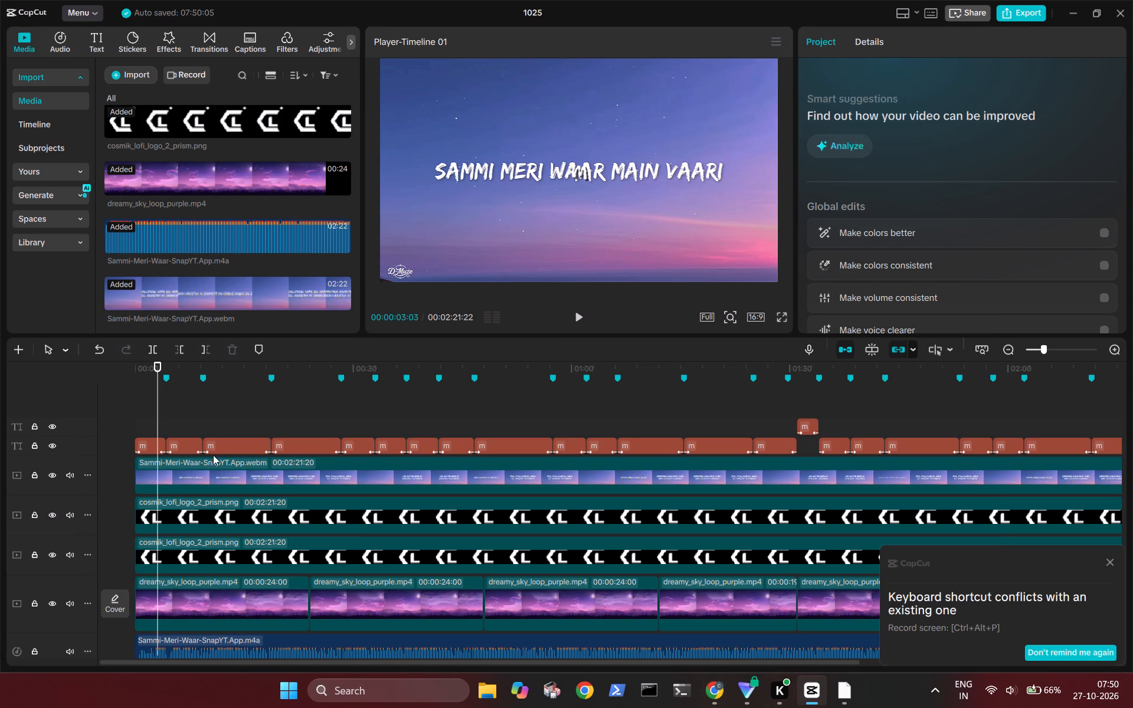
pyautogui.click(152, 445)
pyautogui.click(856, 121)
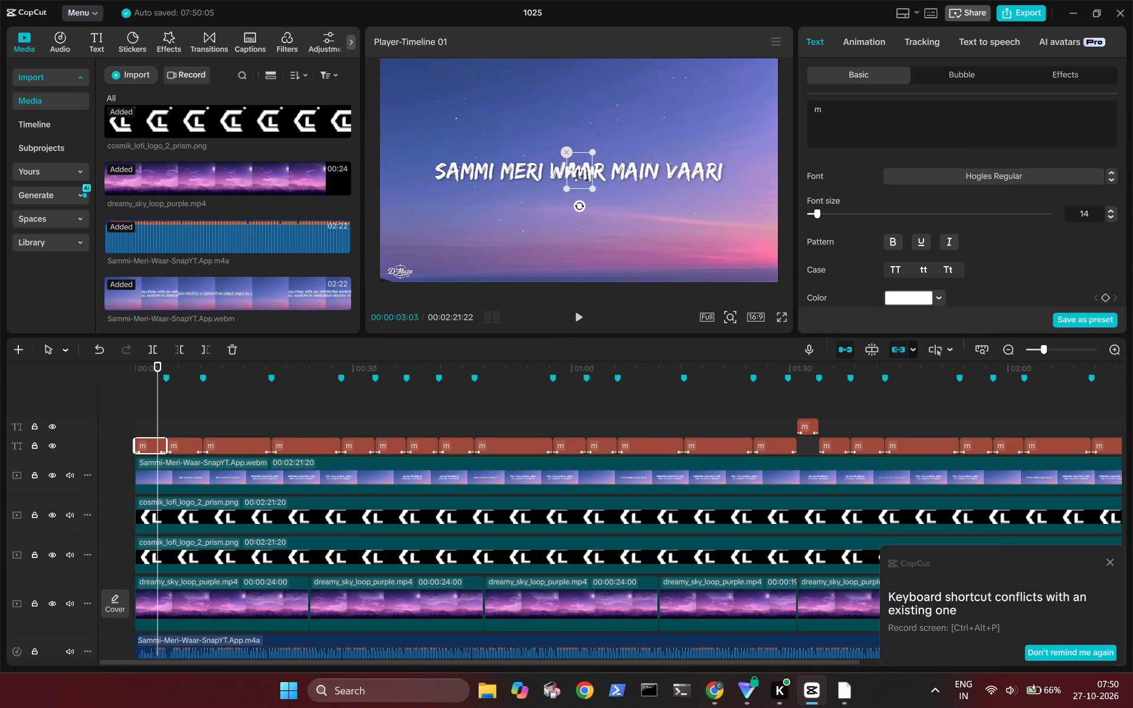
pyautogui.press('BackSpace')
pyautogui.hotkey('ctrl', 'v')
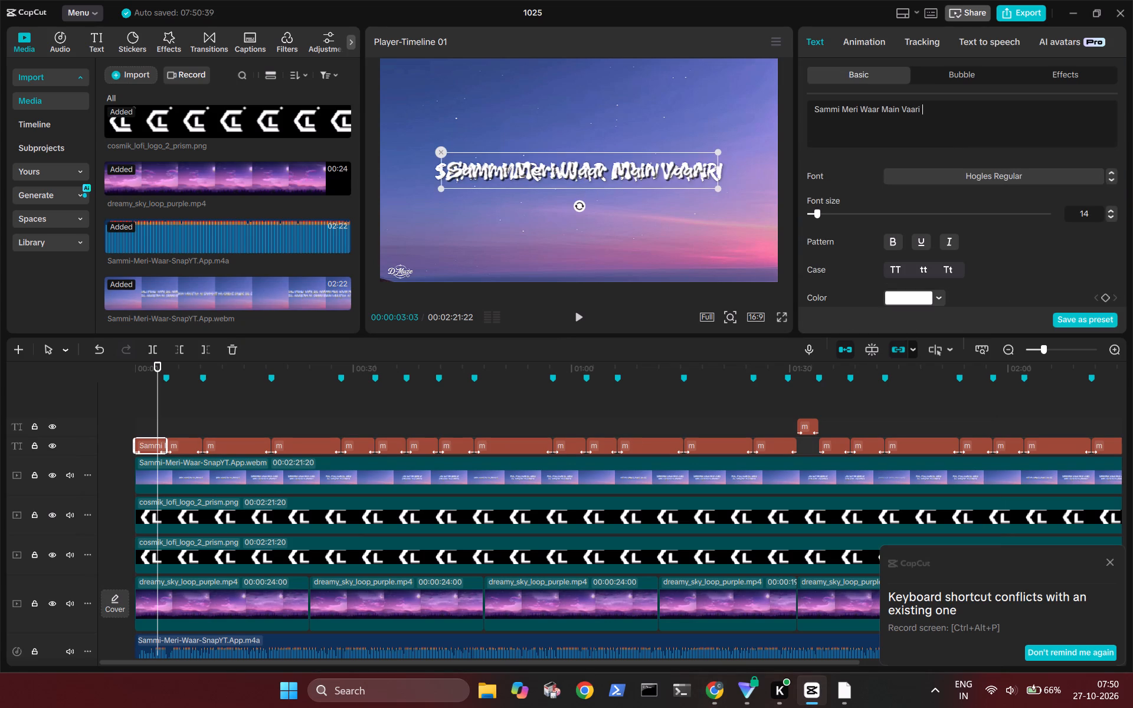
# Replace the second text clip's "m" with the lyric line "Main Vaari'an Ni Sammiye" copied from the YouTube description in Chrome.
pyautogui.click(184, 427)
pyautogui.click(192, 442)
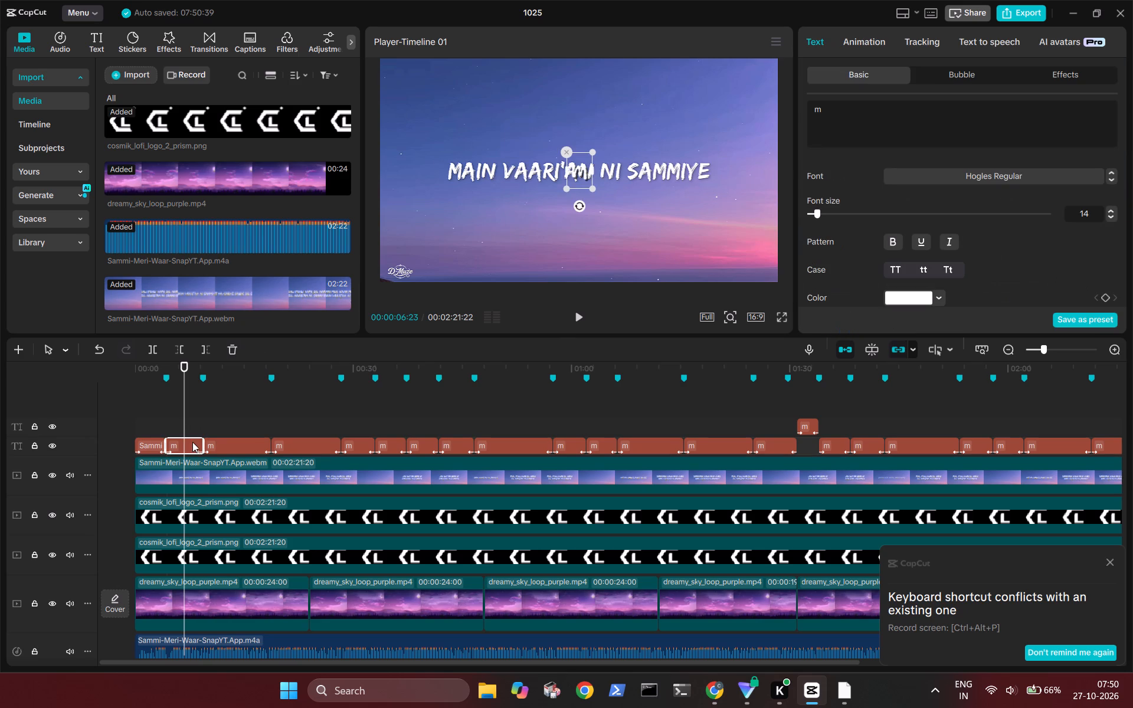
pyautogui.click(725, 691)
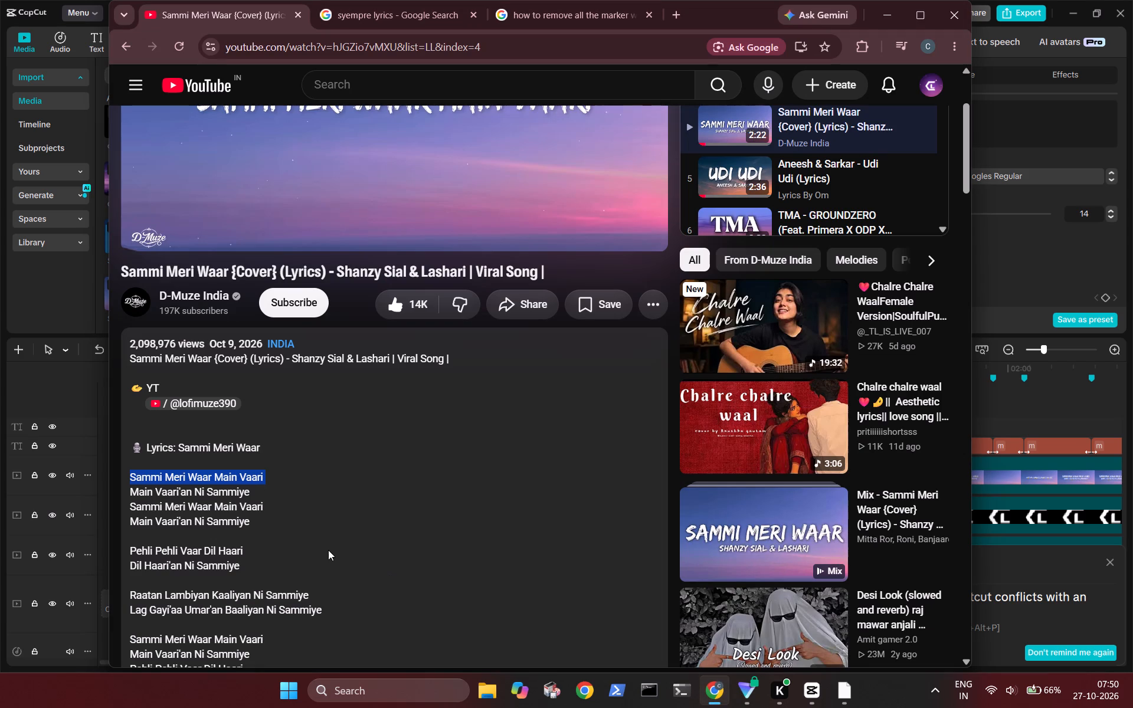
pyautogui.moveTo(258, 491); pyautogui.dragTo(129, 490)
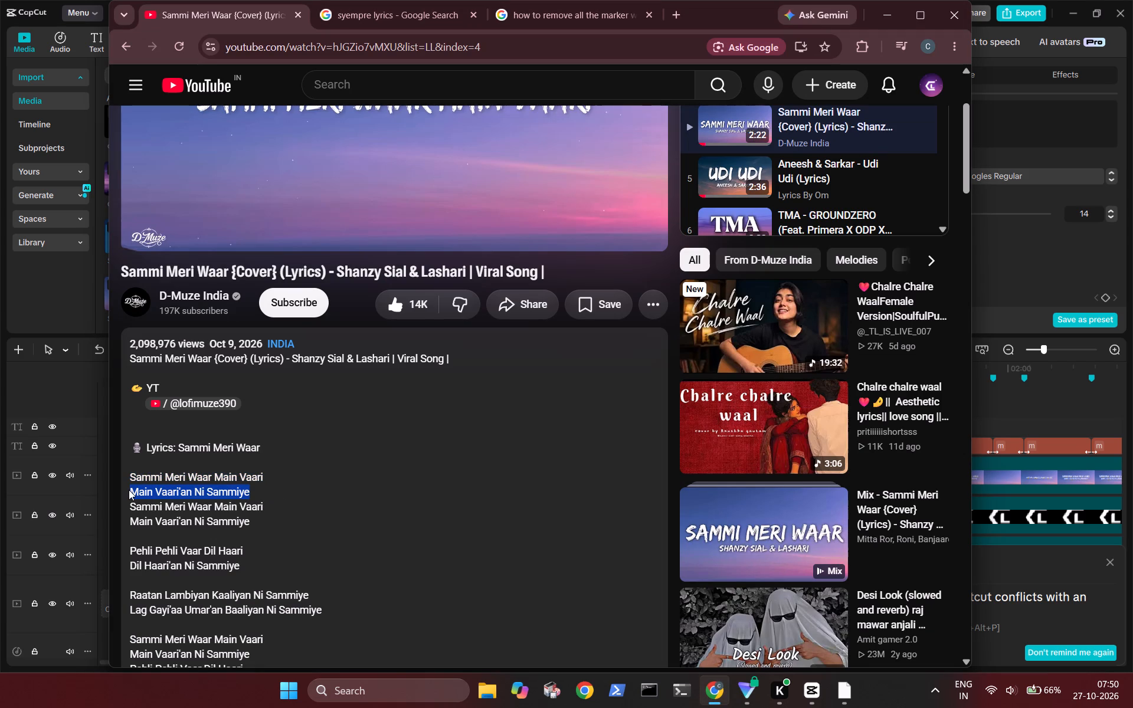
pyautogui.hotkey('ctrl', 'c')
pyautogui.click(1007, 149)
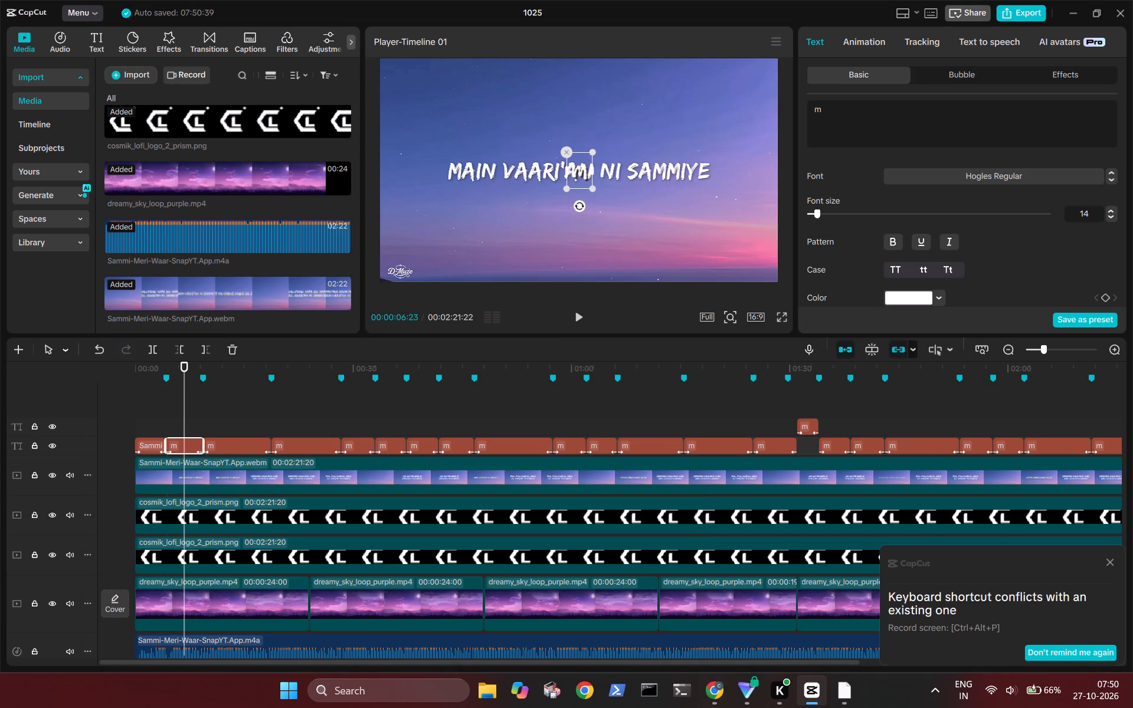
pyautogui.click(978, 127)
pyautogui.press('BackSpace')
pyautogui.hotkey('ctrl', 'v')
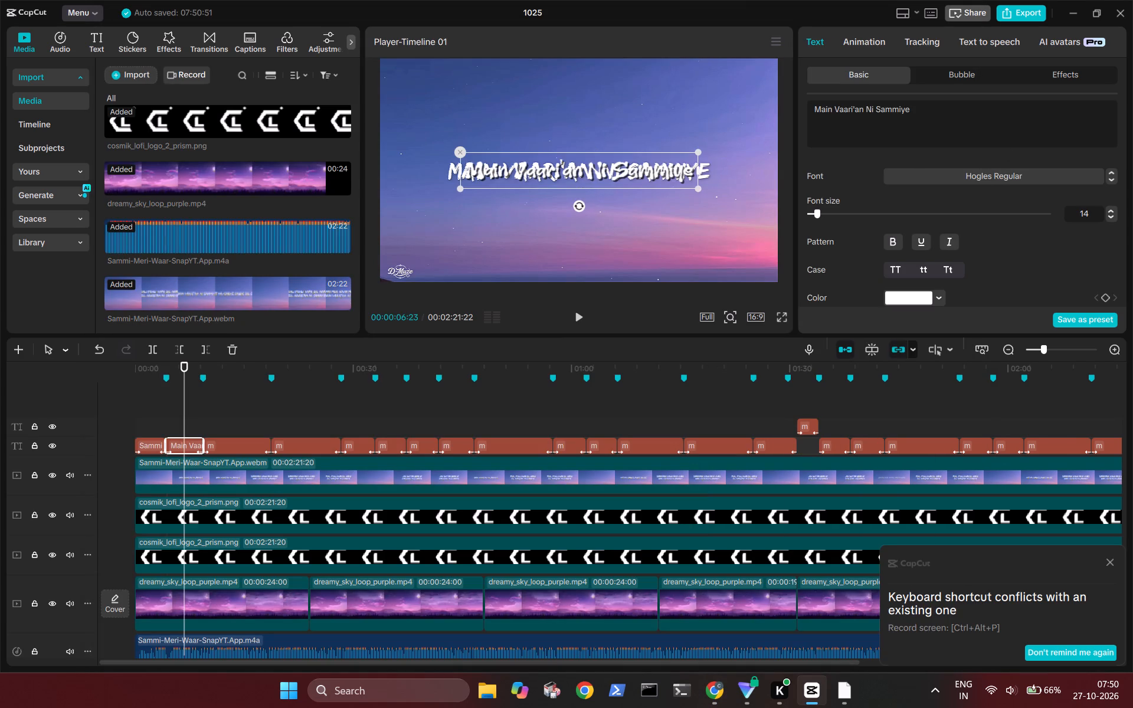
# Replace the third text clip's "m" with the two lines "Sammi Meri Waar Main Vaari / Main Vaari'an Ni Sammiye" copied from the YouTube description.
pyautogui.click(238, 401)
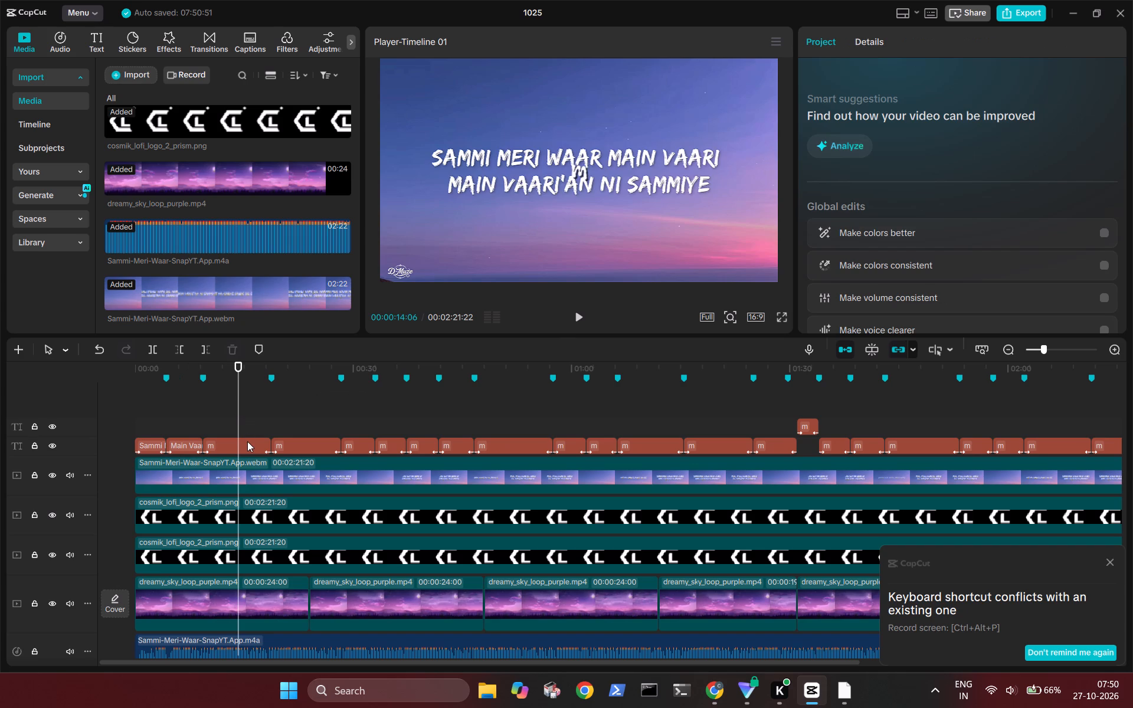
pyautogui.click(247, 443)
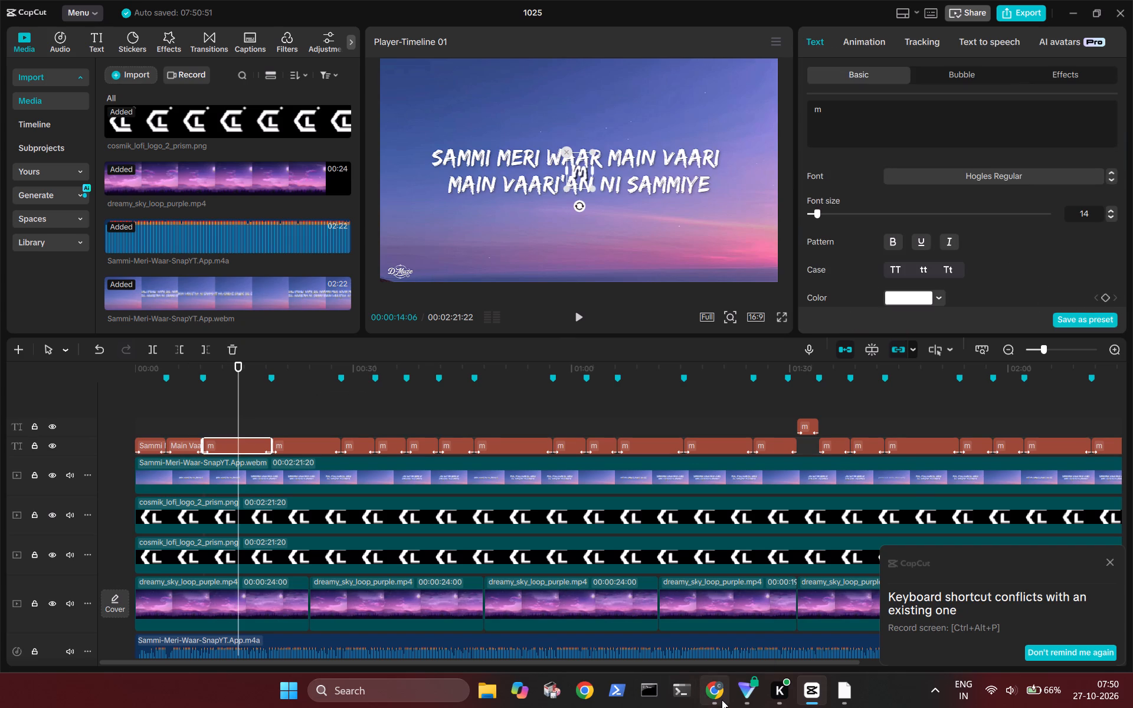
pyautogui.click(722, 700)
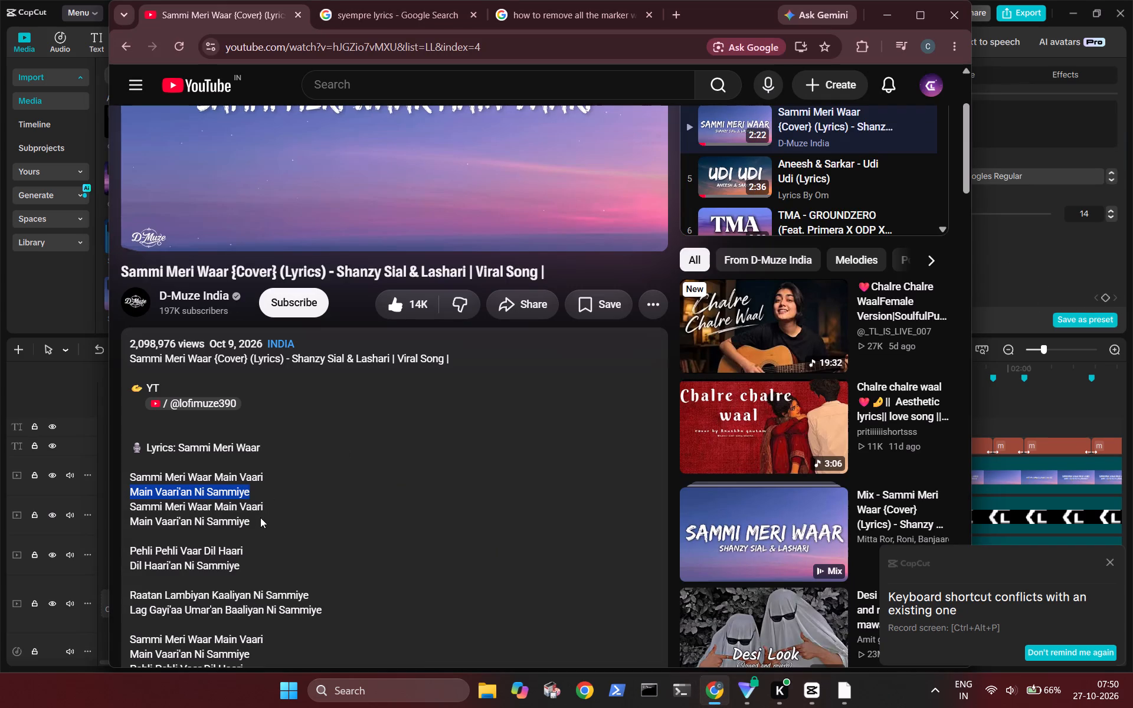
pyautogui.moveTo(258, 523); pyautogui.dragTo(127, 505)
pyautogui.hotkey('ctrl', 'c')
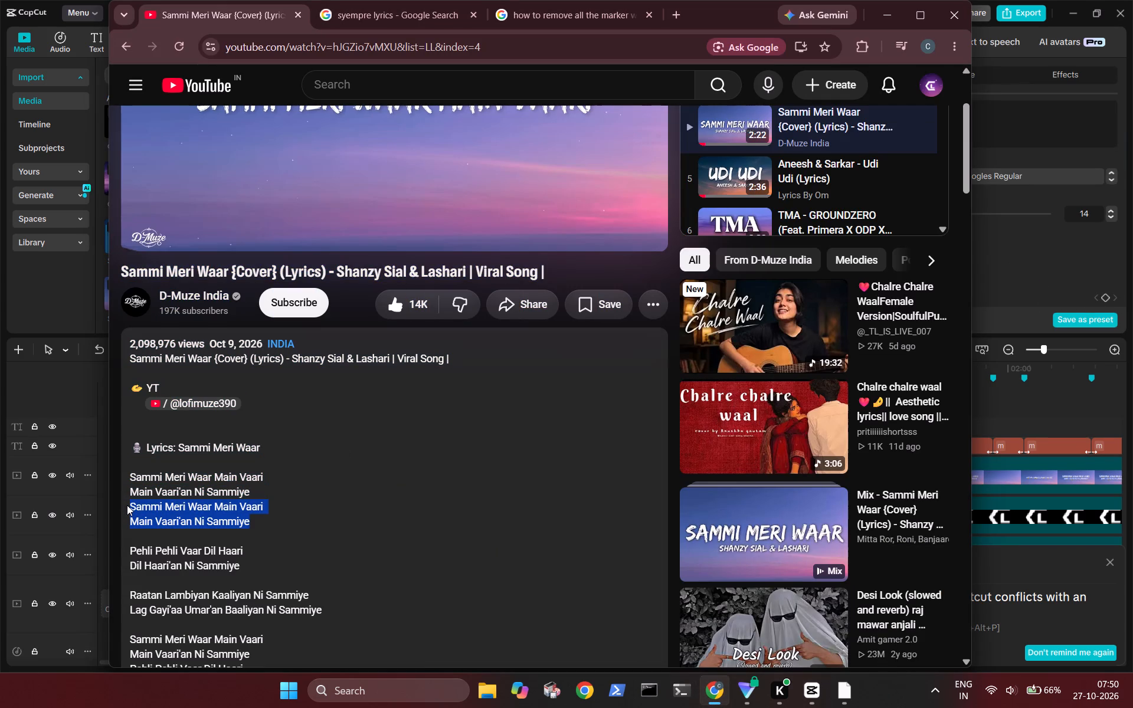
pyautogui.click(1019, 112)
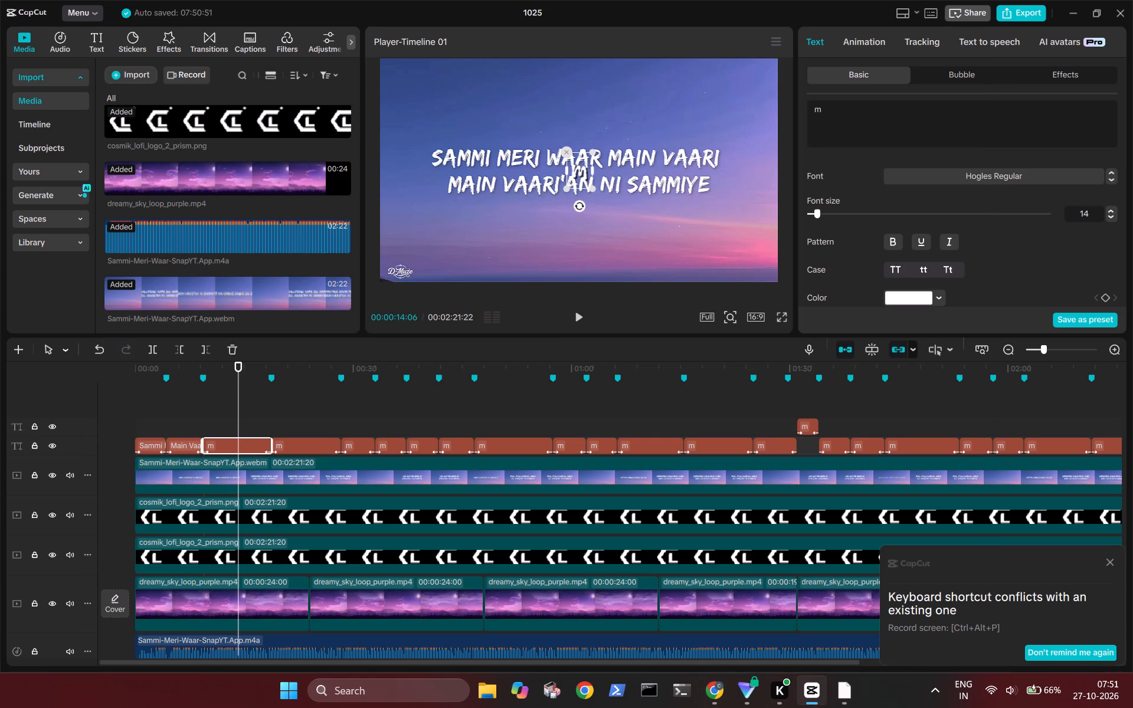
pyautogui.press('BackSpace')
pyautogui.hotkey('ctrl', 'v')
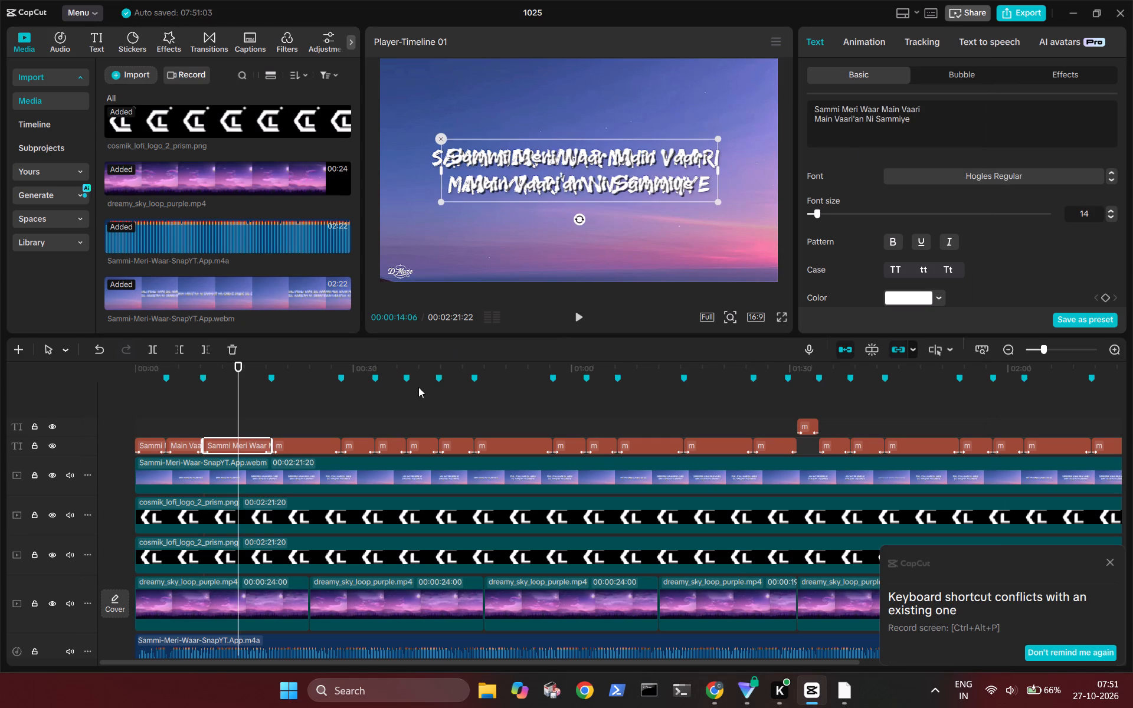
# Replace the fourth text clip's "m" with "Pehli Pehli Vaar Dil Haari / Dil Haari'an Ni Sammiye" copied from the YouTube description.
pyautogui.click(292, 425)
pyautogui.click(315, 443)
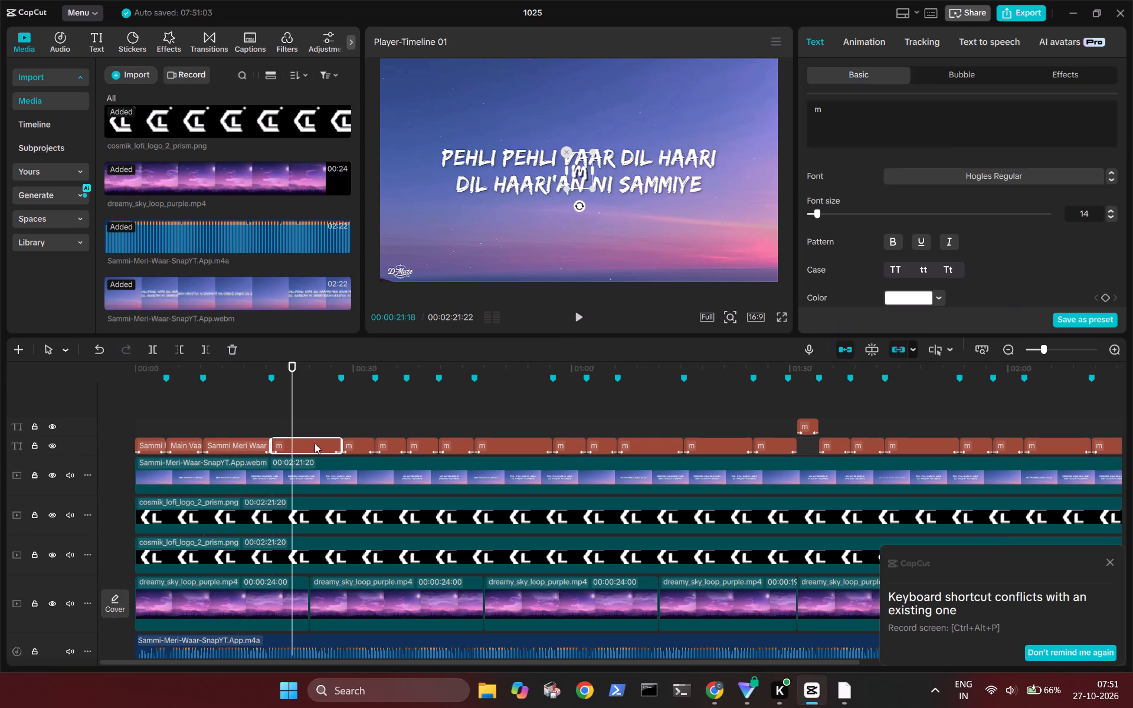
pyautogui.click(710, 688)
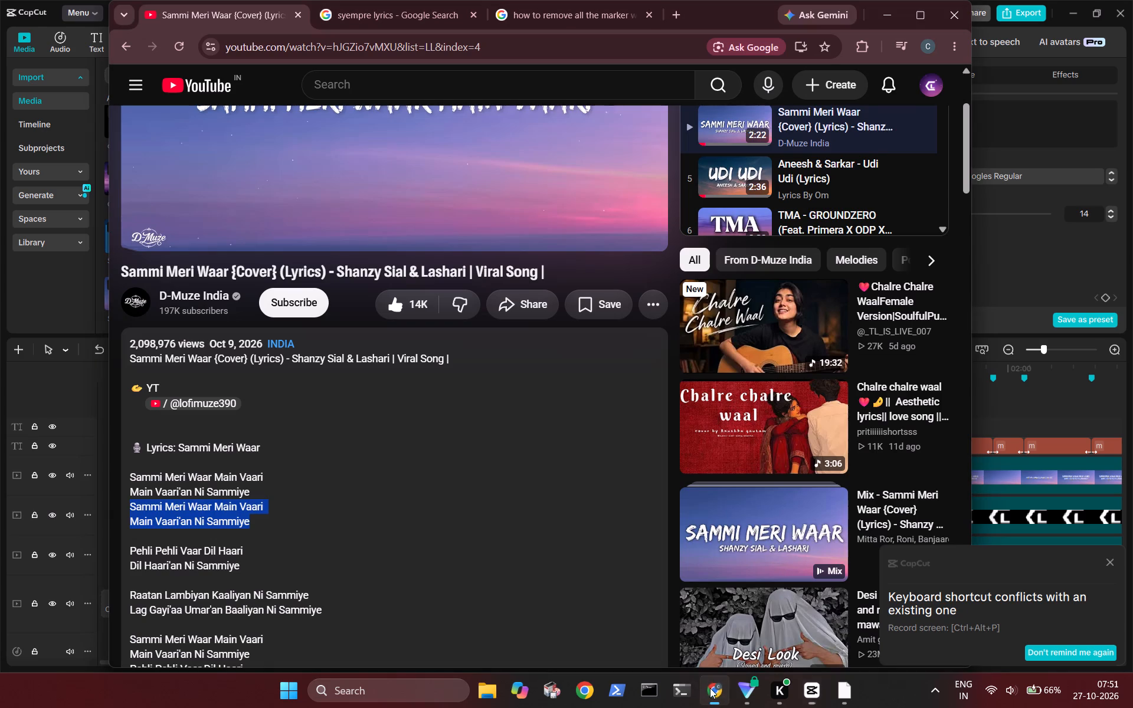
pyautogui.moveTo(245, 564); pyautogui.dragTo(117, 553)
pyautogui.click(258, 577)
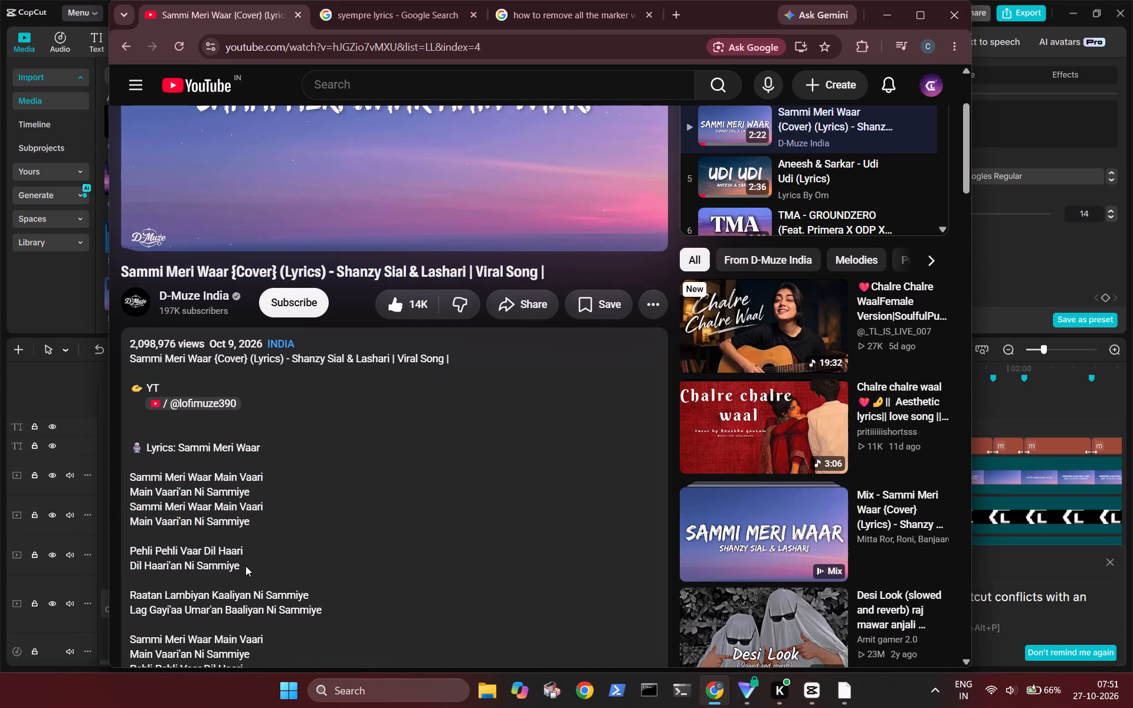
pyautogui.moveTo(245, 566); pyautogui.dragTo(126, 546)
pyautogui.hotkey('ctrl', 'c')
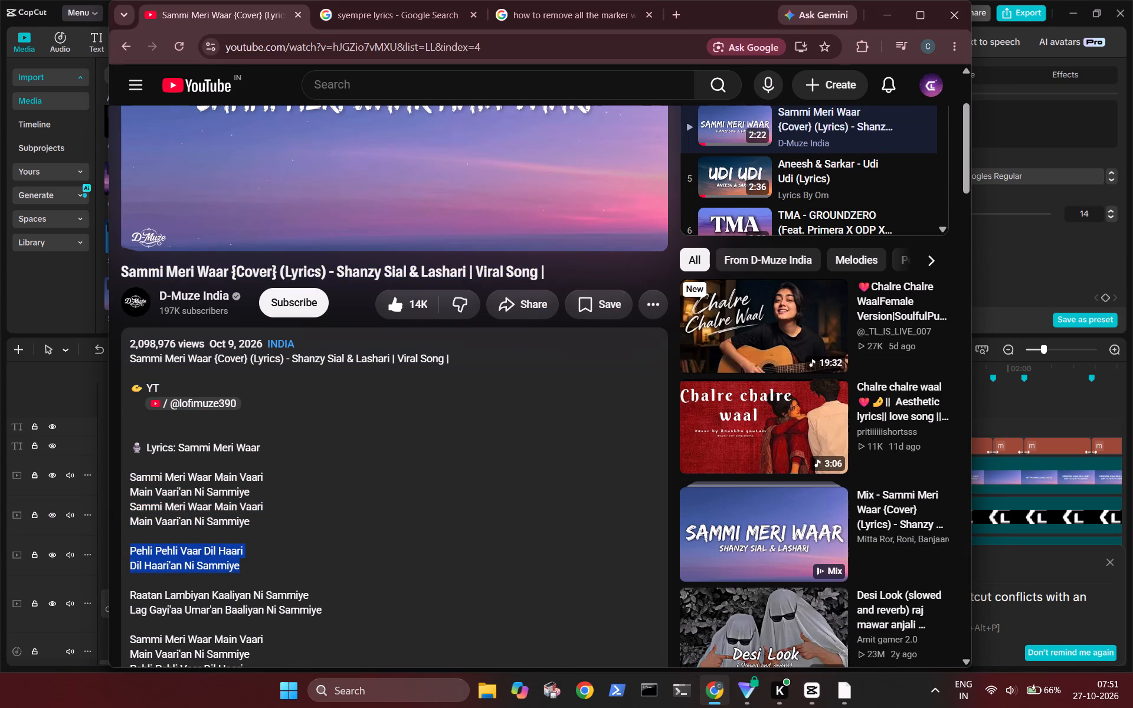
pyautogui.click(1019, 129)
pyautogui.press('BackSpace')
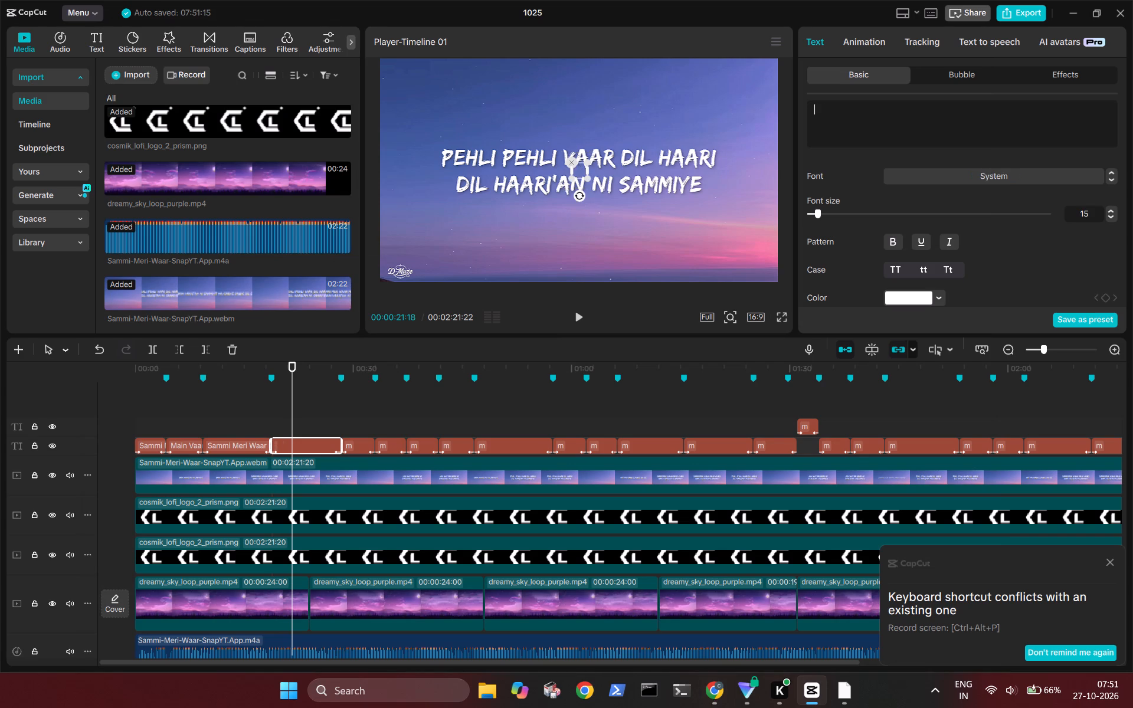
pyautogui.hotkey('ctrl', 'v')
# Replace the fifth text clip's "m" with the line "Raatan Lambiyan Kaaliyan Ni Sammiye" copied from the YouTube description.
pyautogui.click(352, 423)
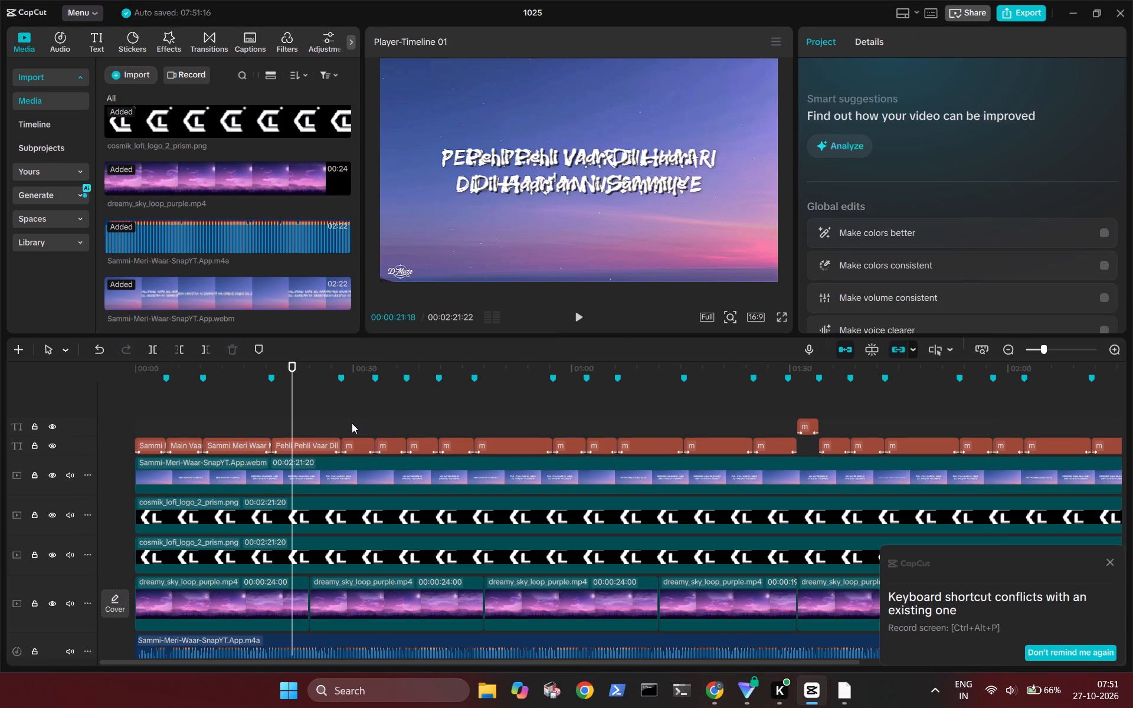
pyautogui.click(368, 440)
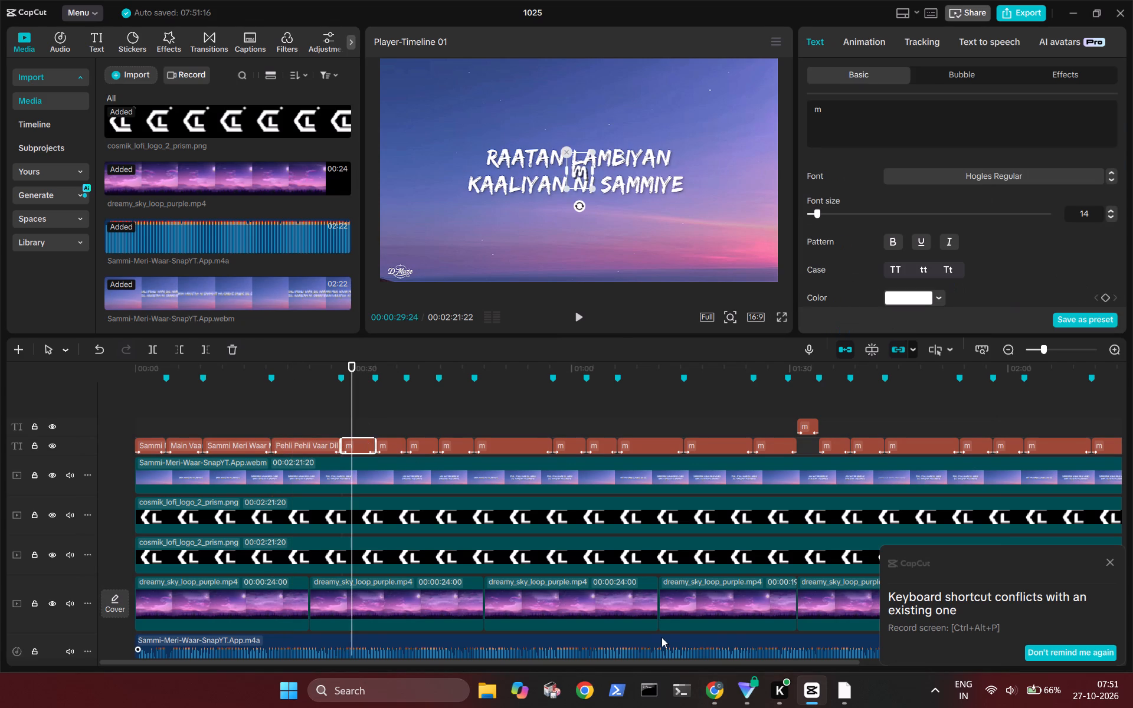
pyautogui.click(702, 685)
pyautogui.scroll(-1, 343, 607)
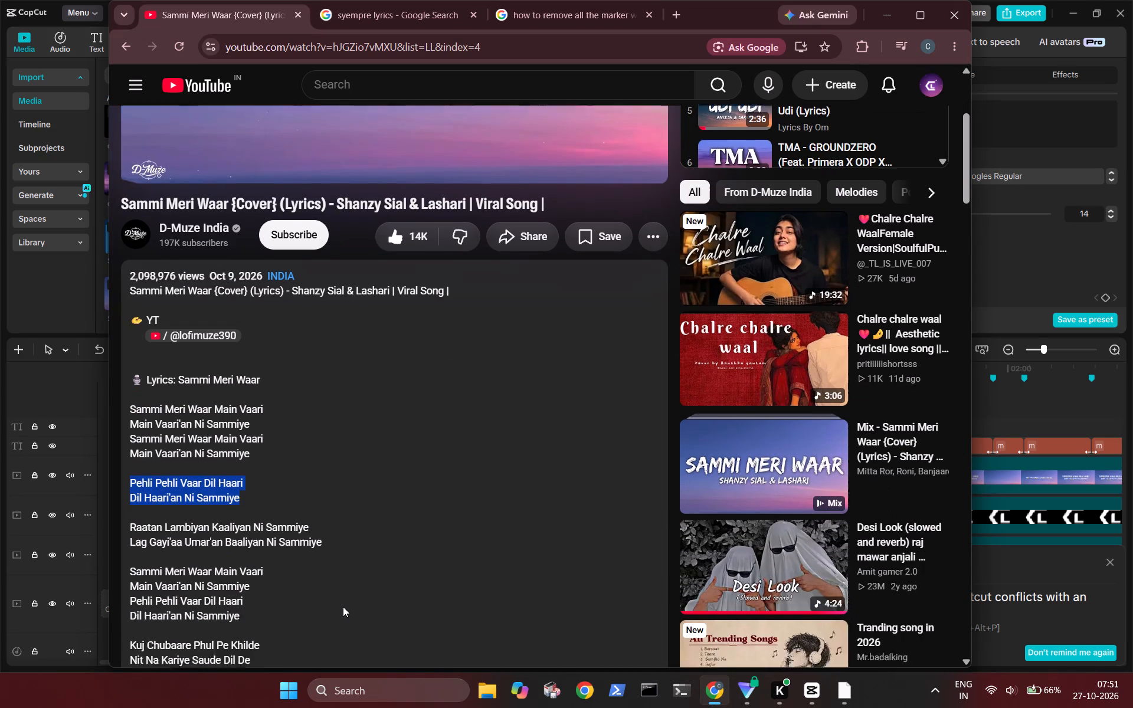
pyautogui.scroll(-1, 343, 607)
pyautogui.moveTo(317, 499); pyautogui.dragTo(145, 512)
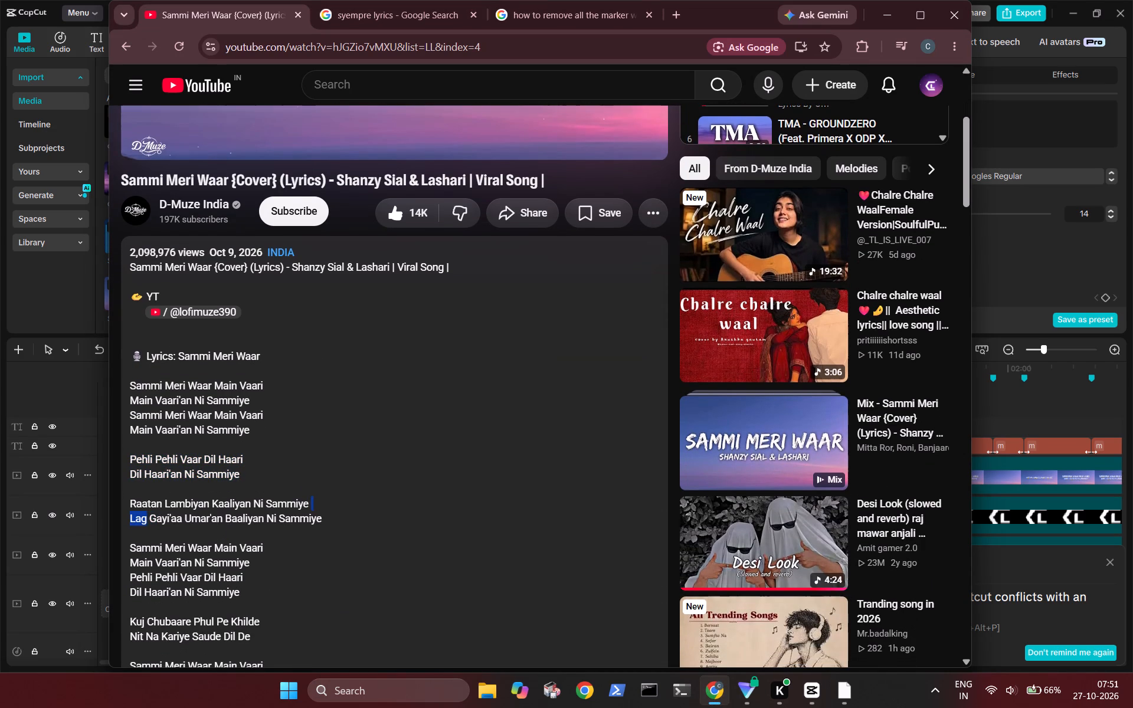
pyautogui.moveTo(145, 512); pyautogui.dragTo(130, 504)
pyautogui.hotkey('ctrl', 'c')
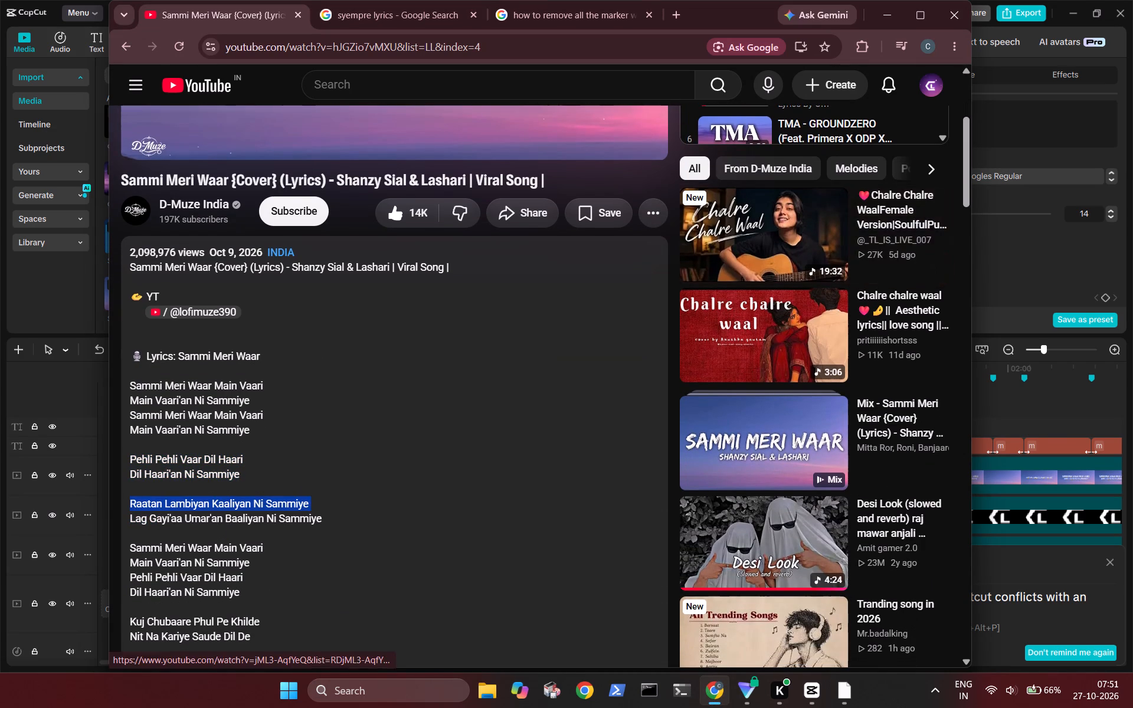
pyautogui.click(996, 117)
pyautogui.press('BackSpace')
pyautogui.hotkey('ctrl', 'v')
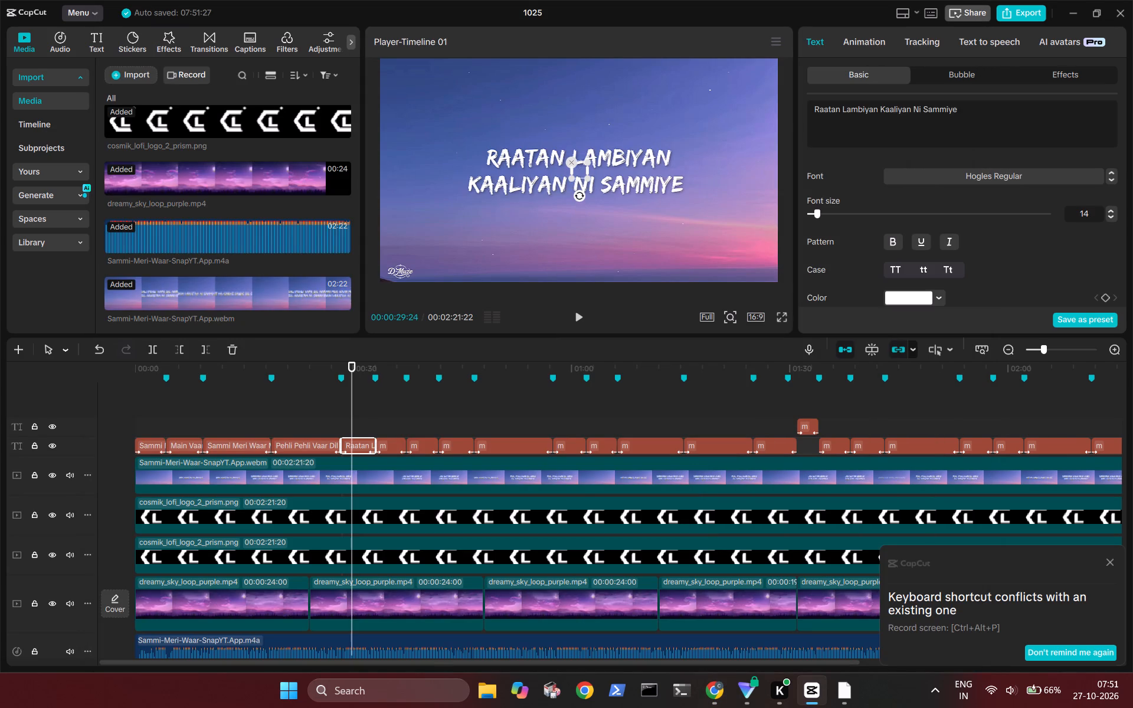
# Break the fifth clip's lyric into two lines after "Raatan Lambiyan".
pyautogui.click(880, 109)
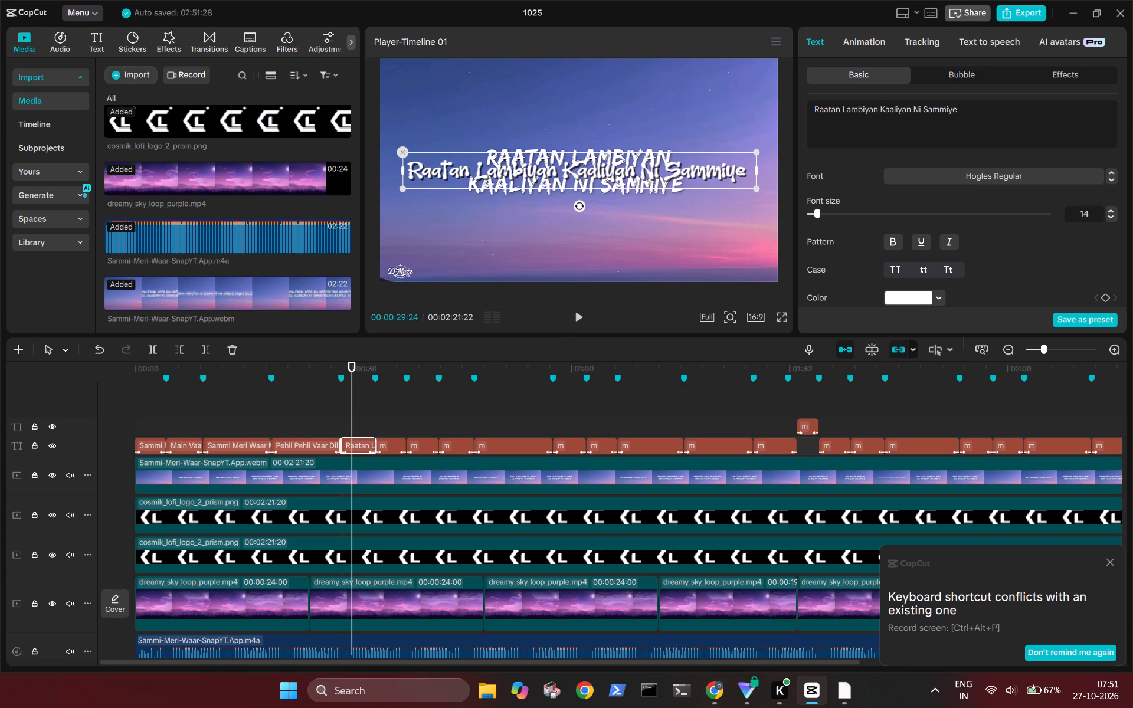
pyautogui.press('Return')
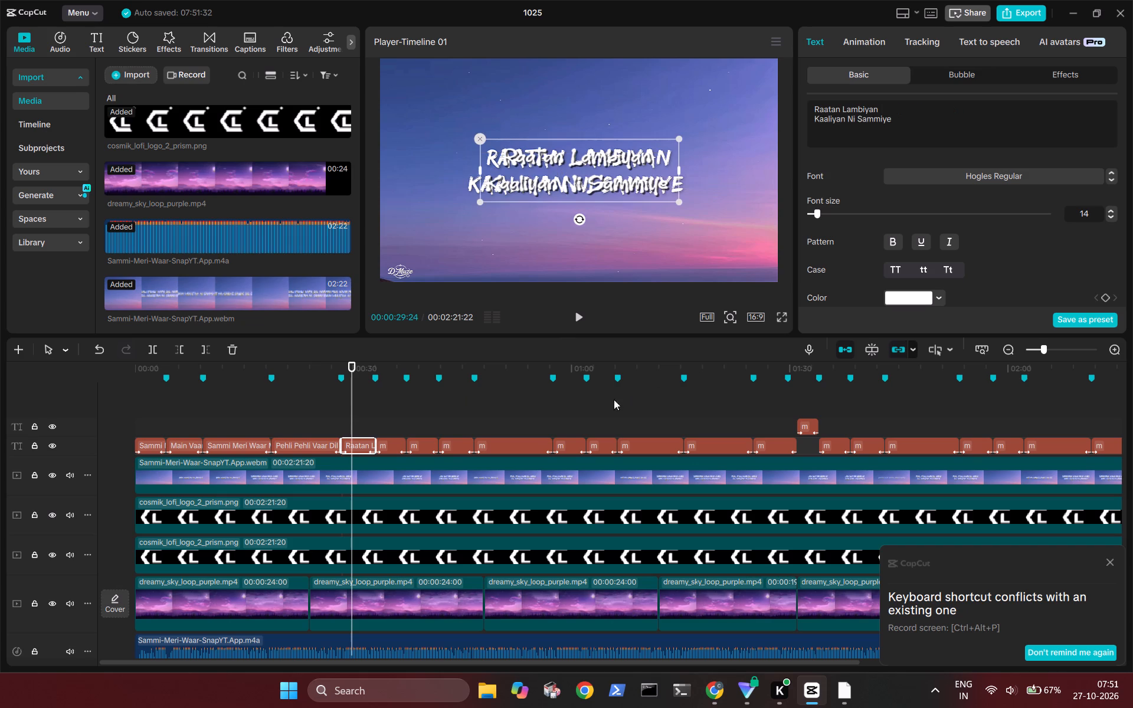
# Replace the sixth text clip's "m" with the line "Lag Gayi'aa Umar'an Baaliyan Ni Sammiye" copied from the YouTube description.
pyautogui.click(392, 418)
pyautogui.click(384, 450)
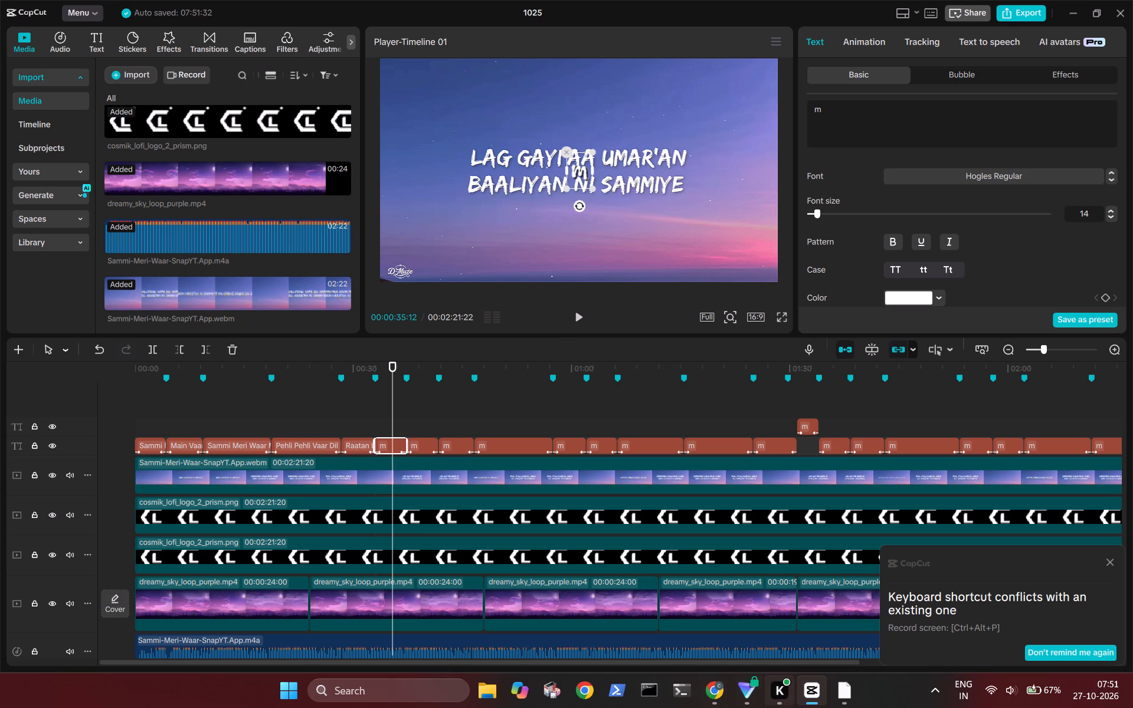
pyautogui.click(711, 686)
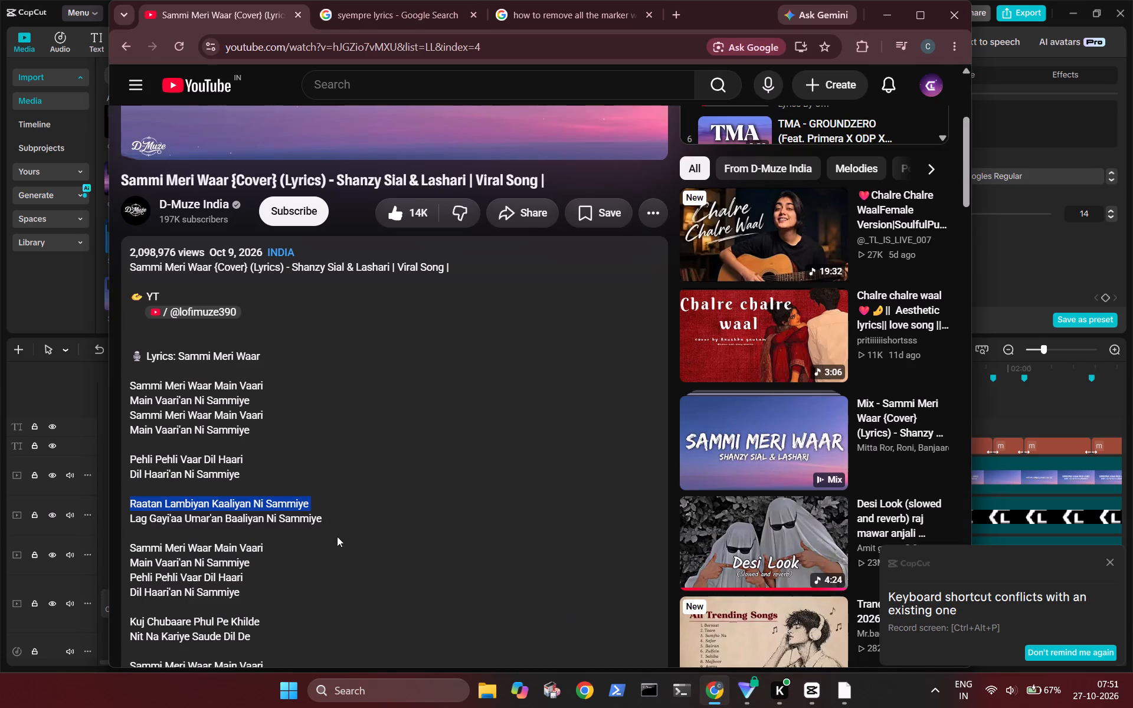
pyautogui.moveTo(338, 520); pyautogui.dragTo(123, 522)
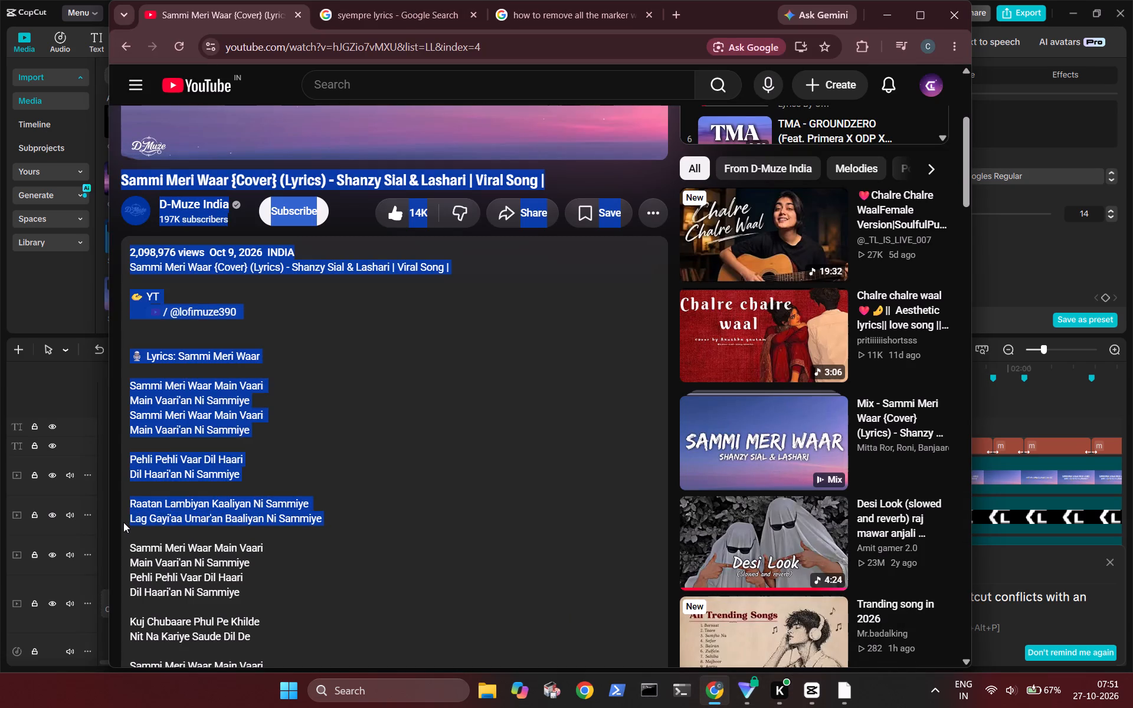
pyautogui.click(336, 521)
pyautogui.moveTo(336, 521); pyautogui.dragTo(204, 523)
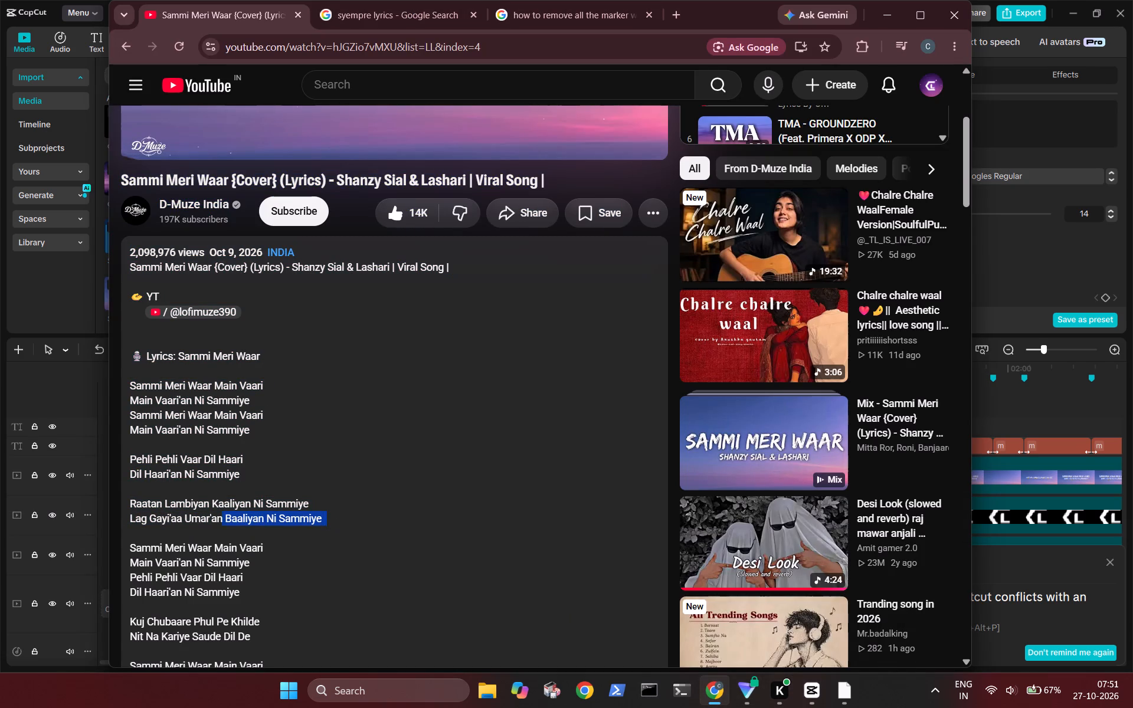
pyautogui.moveTo(204, 523); pyautogui.dragTo(132, 523)
pyautogui.hotkey('ctrl', 'c')
pyautogui.click(1001, 129)
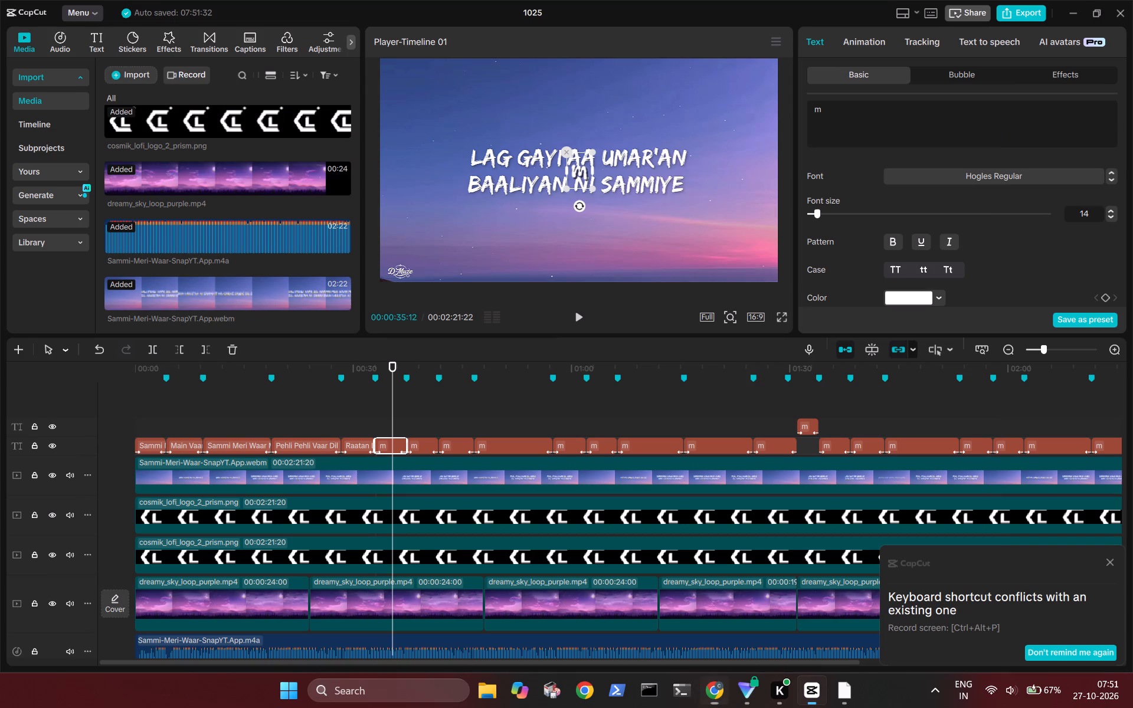
pyautogui.press('BackSpace')
pyautogui.hotkey('ctrl', 'v')
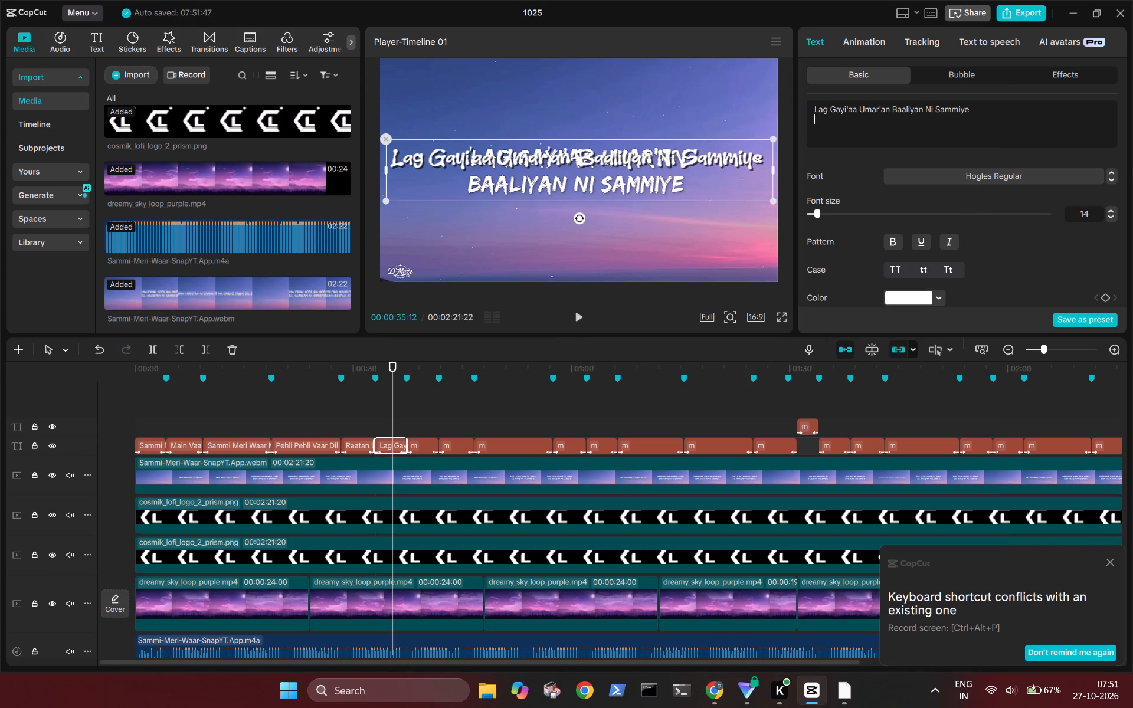
# Break the sixth clip's lyric into two lines after "Lag Gayi'aa Umar'an" and remove the empty trailing line.
pyautogui.click(890, 111)
pyautogui.press('Right')
pyautogui.press('Return')
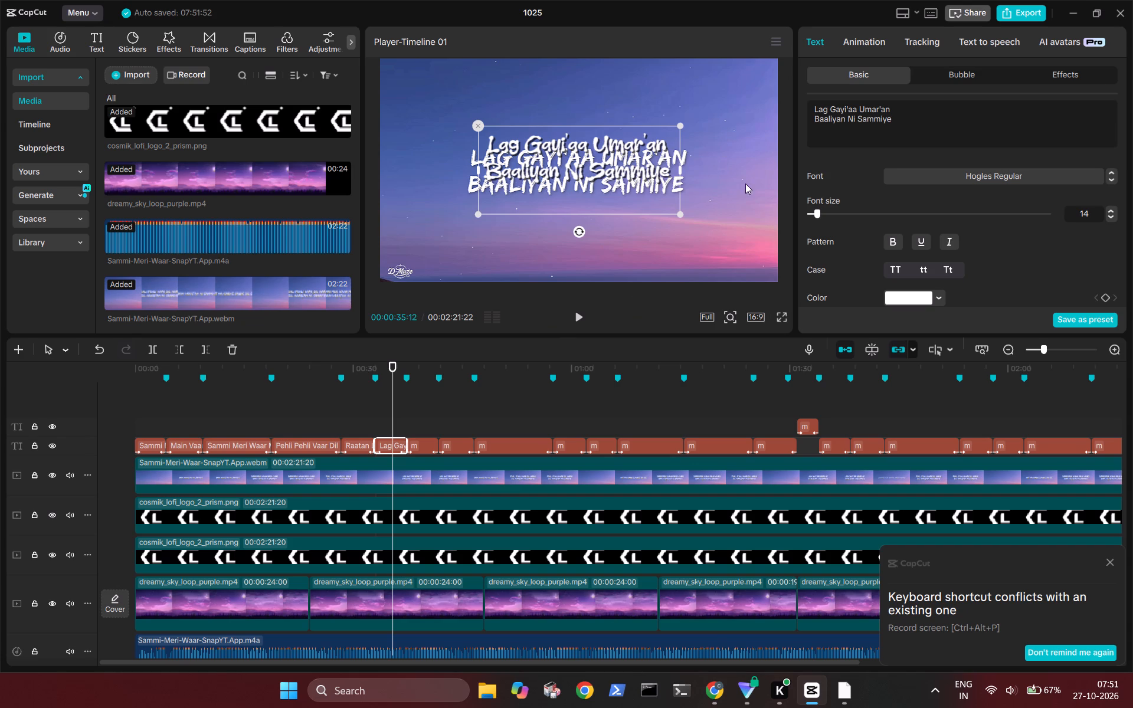
pyautogui.click(819, 132)
pyautogui.press('BackSpace')
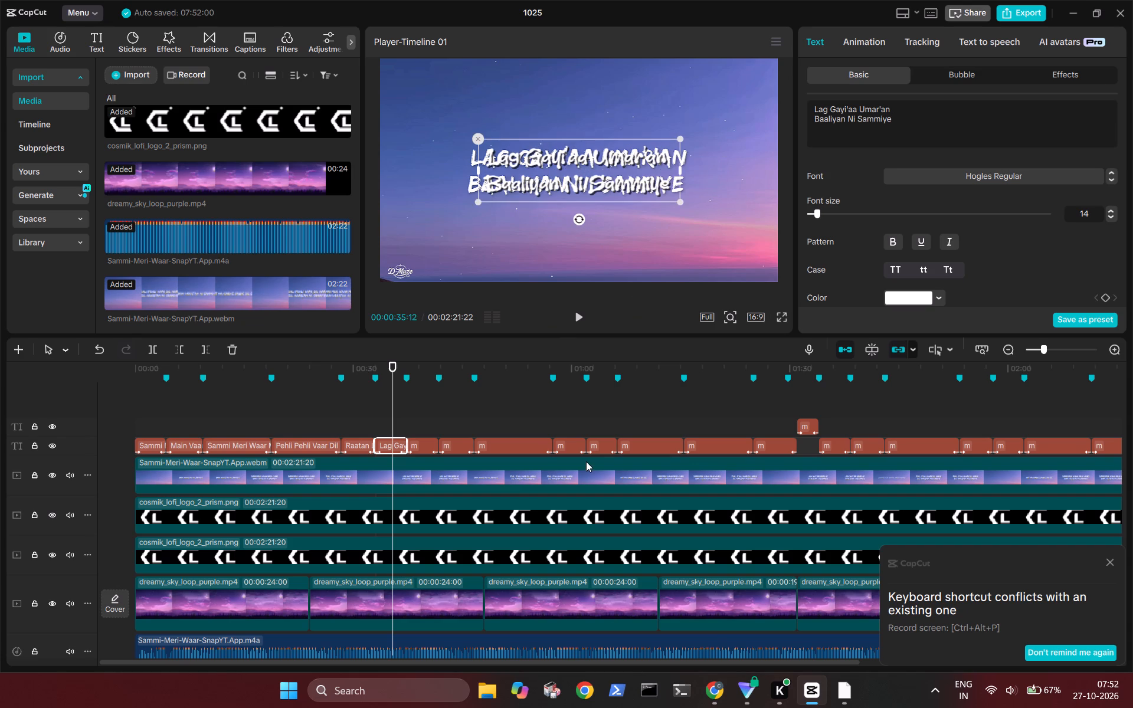
# Replace the seventh text clip's "m" with the line "Sammi Meri Waar Main Vaari" copied from the YouTube description.
pyautogui.click(421, 424)
pyautogui.click(428, 445)
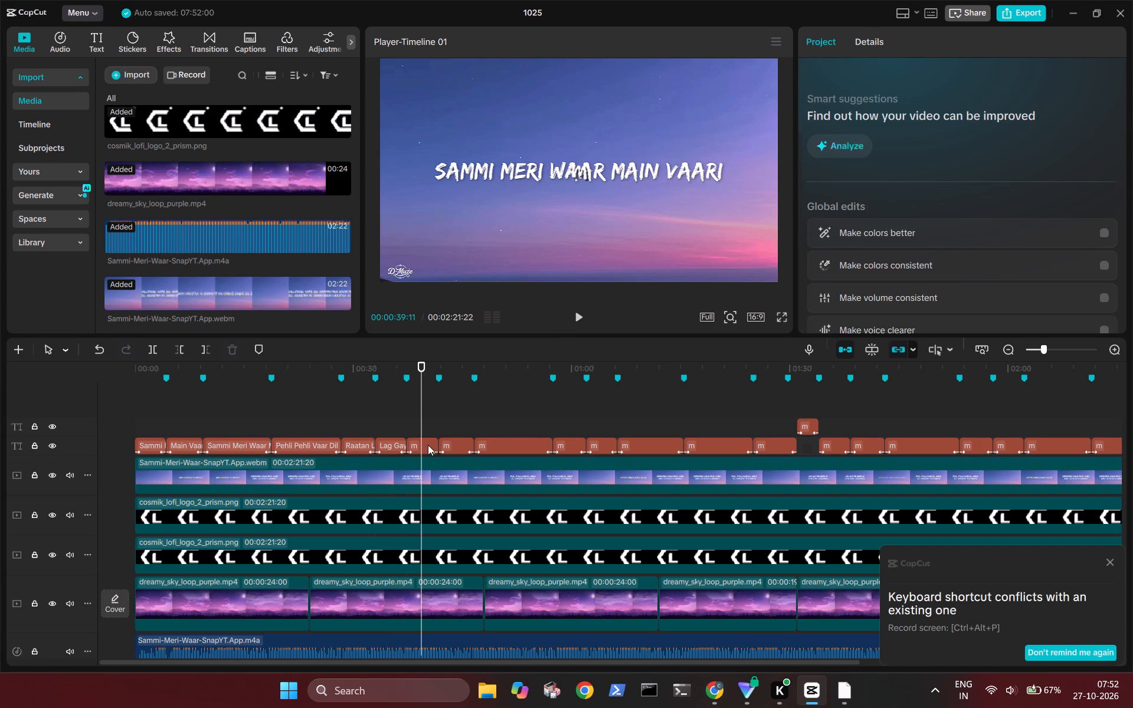
pyautogui.click(859, 106)
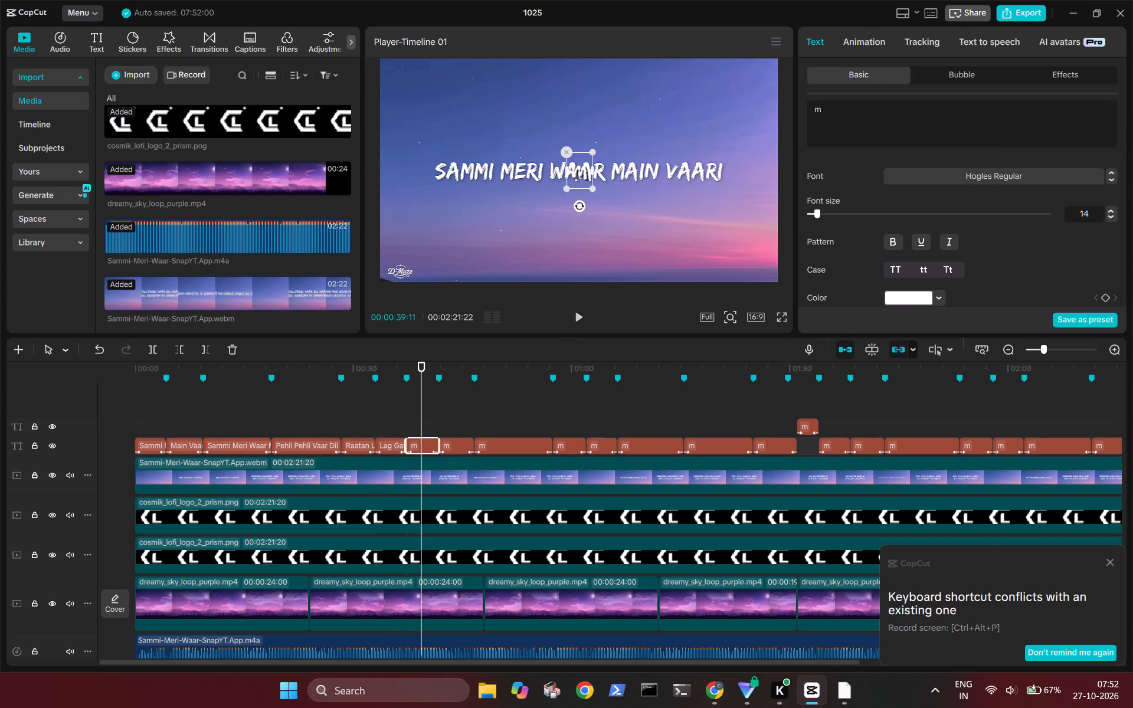
pyautogui.press('BackSpace')
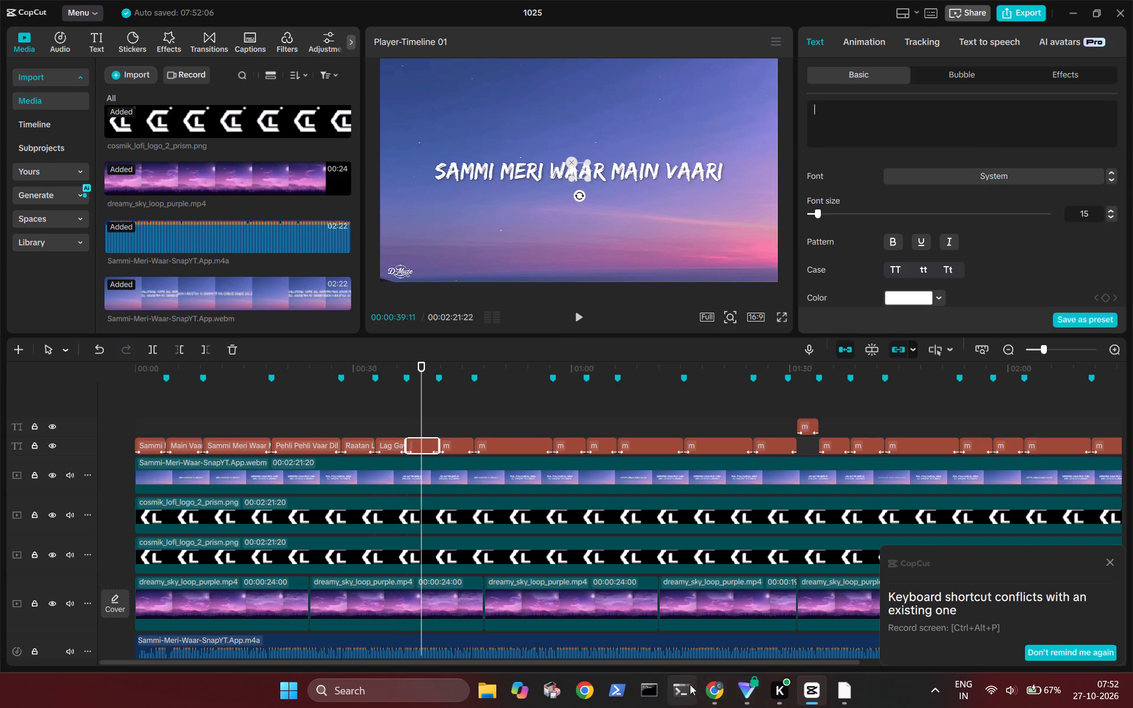
pyautogui.click(706, 689)
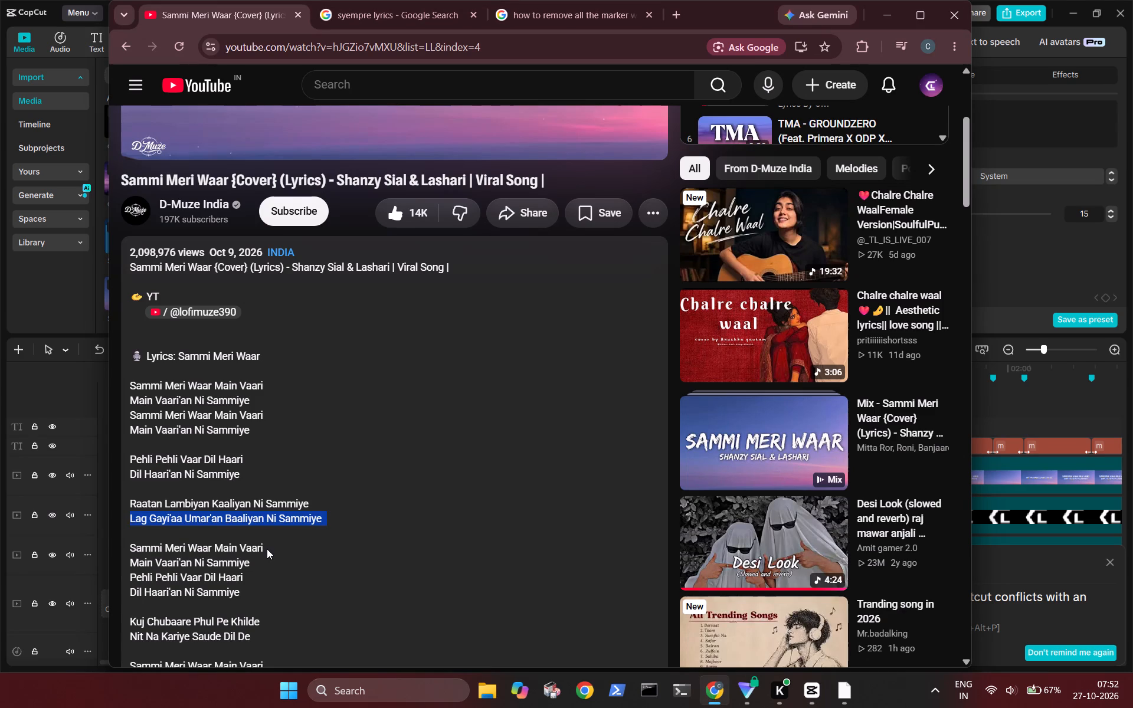
pyautogui.moveTo(267, 549); pyautogui.dragTo(130, 548)
pyautogui.hotkey('ctrl', 'c')
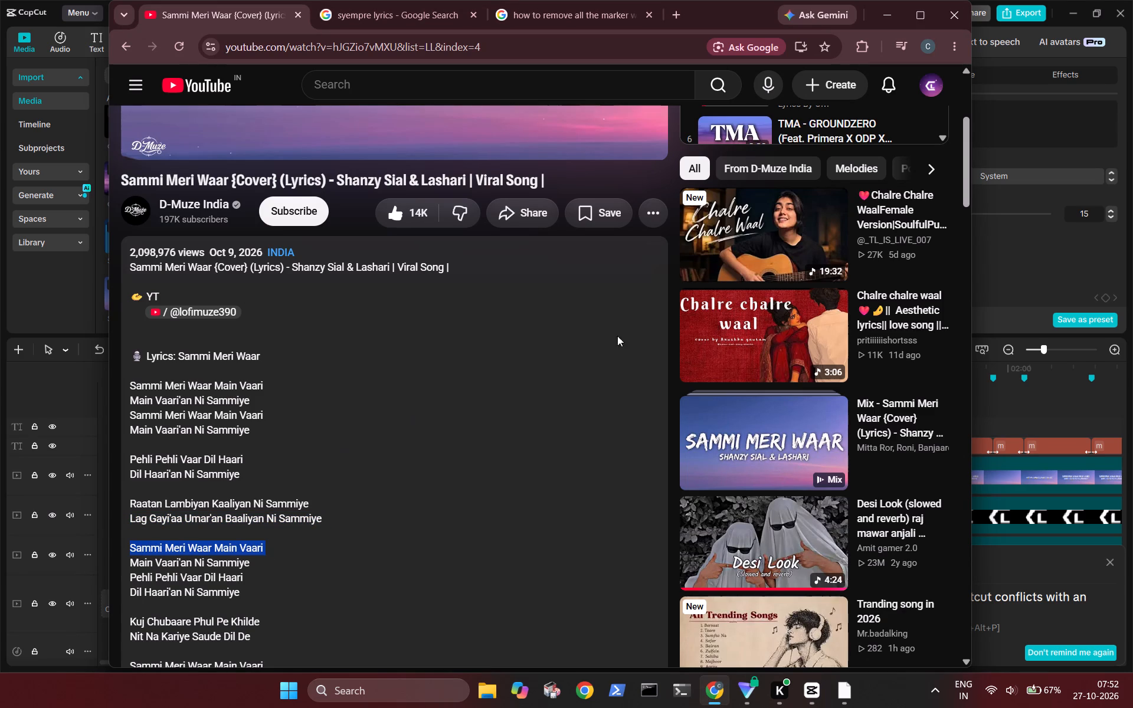
pyautogui.click(1028, 103)
pyautogui.hotkey('ctrl', 'v')
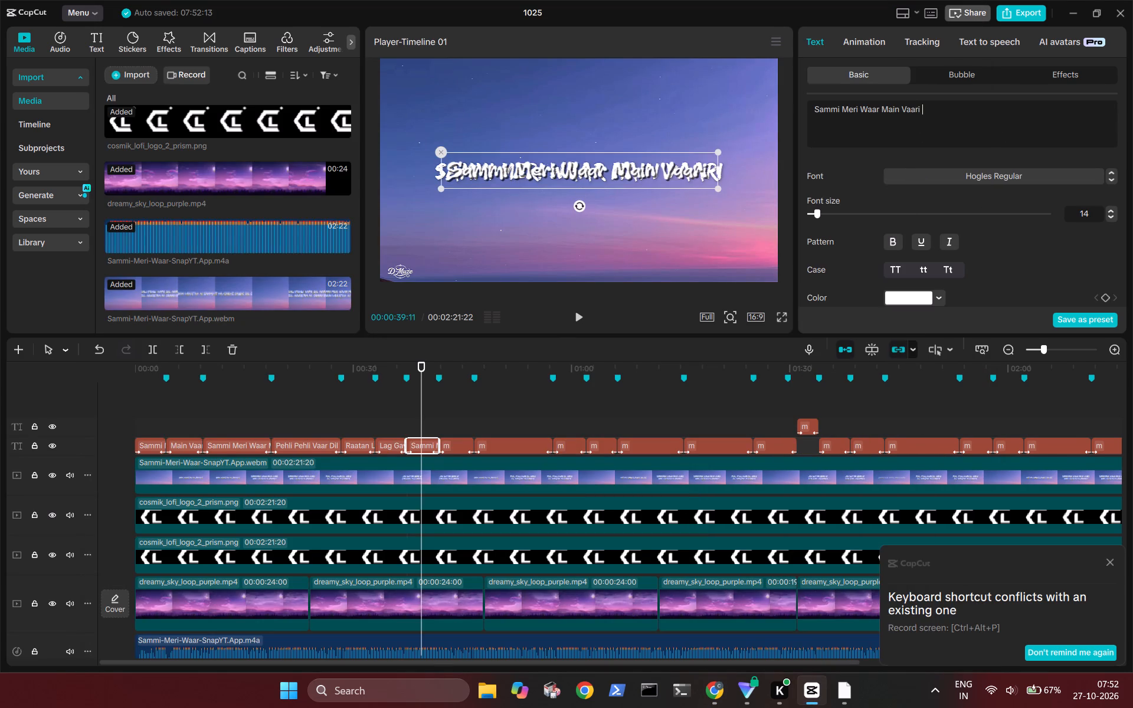
# Replace the eighth text clip's "m" with the line "Main Vaari'an Ni Sammiye" copied from the YouTube description.
pyautogui.click(464, 418)
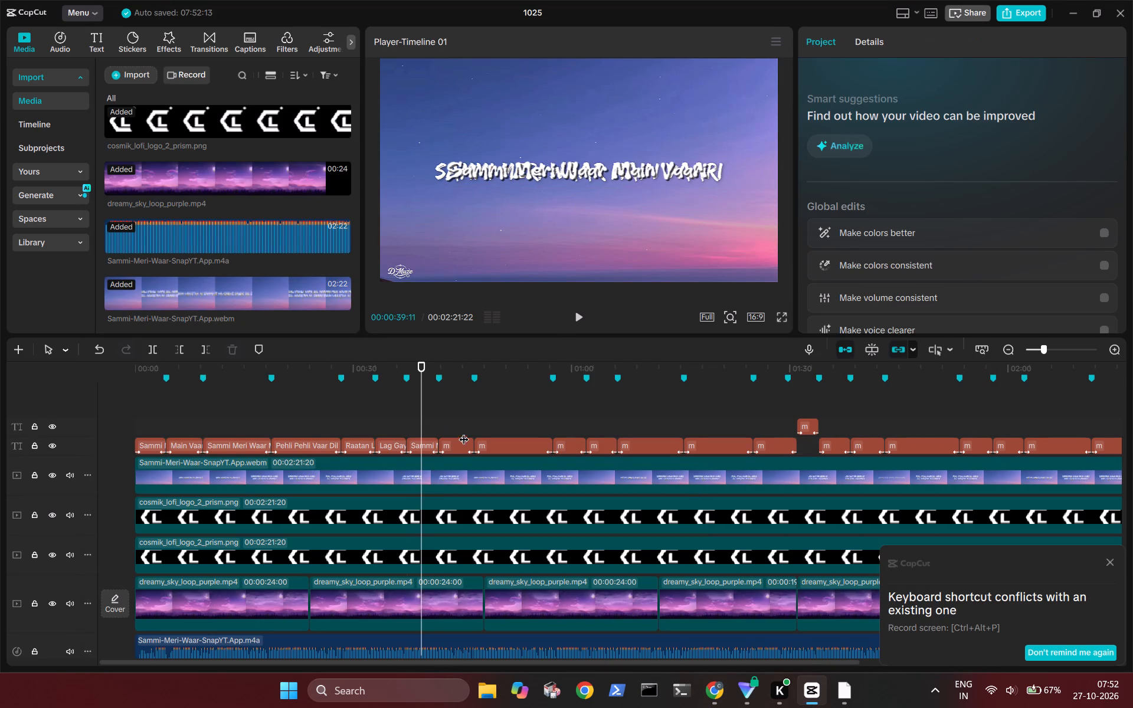
pyautogui.click(461, 441)
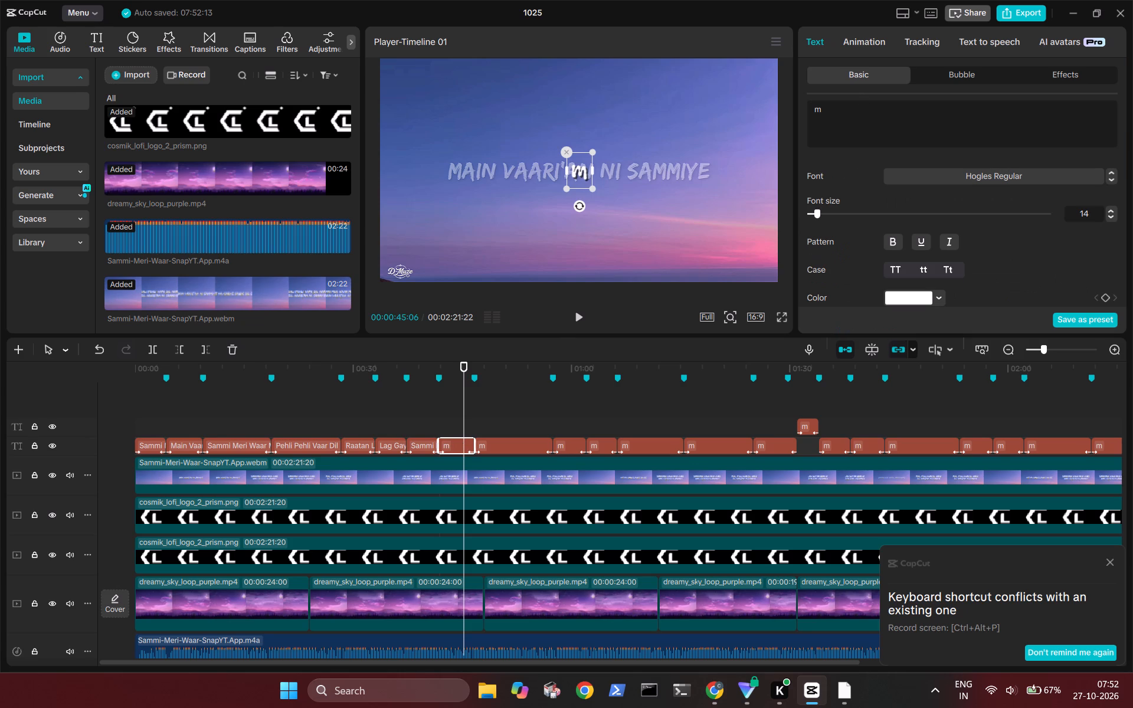
pyautogui.click(861, 112)
pyautogui.press('BackSpace')
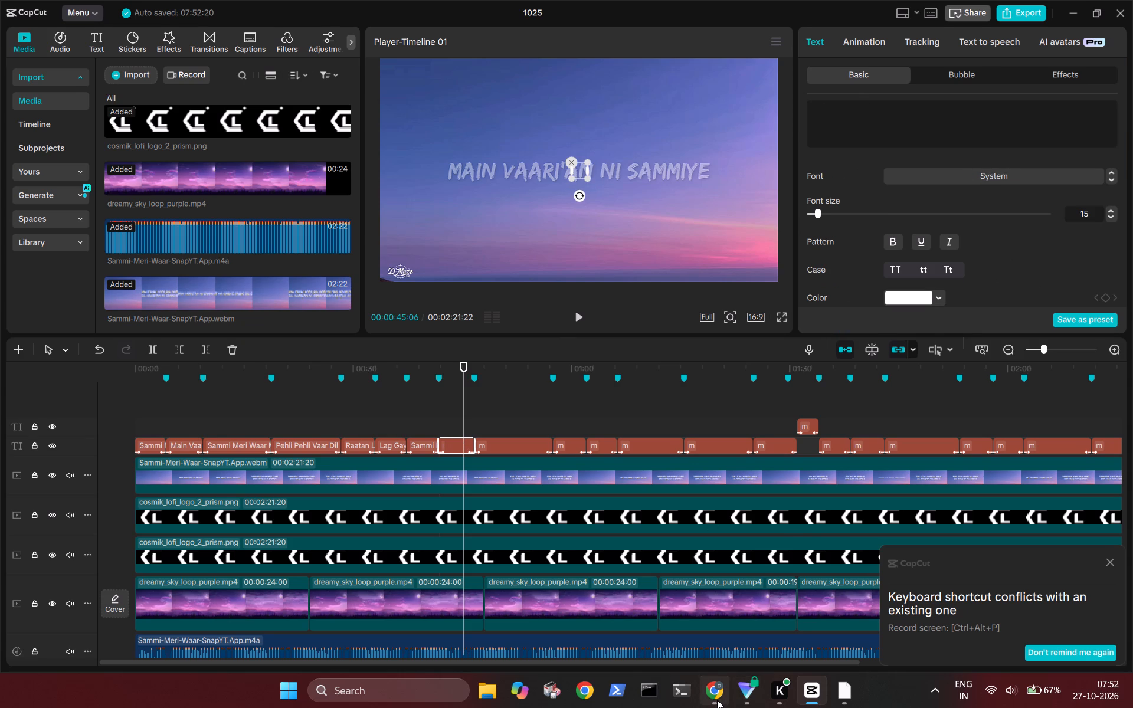
pyautogui.click(717, 700)
pyautogui.moveTo(257, 560); pyautogui.dragTo(133, 569)
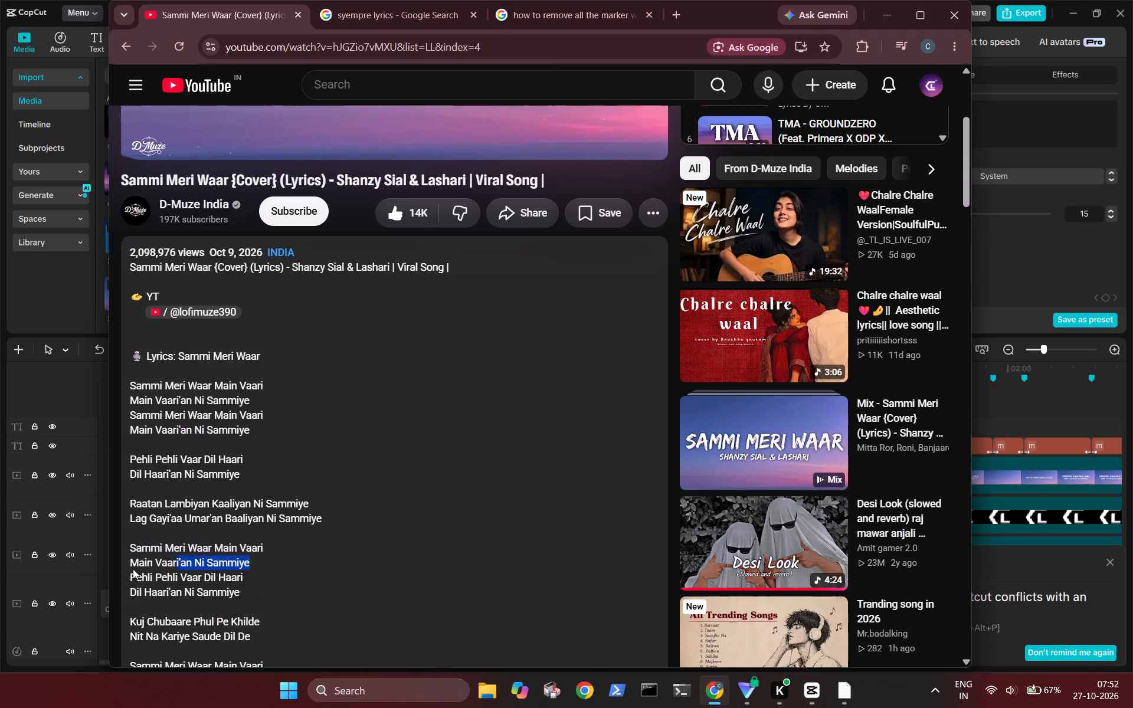
pyautogui.moveTo(133, 569); pyautogui.dragTo(127, 568)
pyautogui.hotkey('ctrl', 'c')
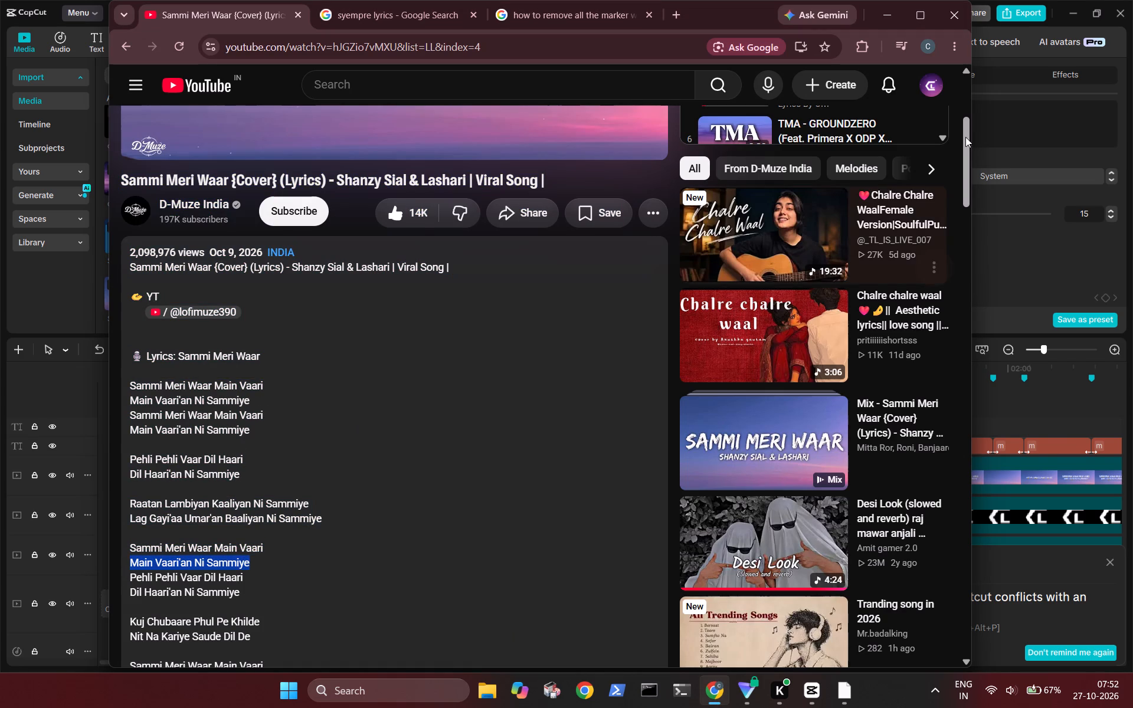
pyautogui.click(1024, 106)
pyautogui.hotkey('ctrl', 'v')
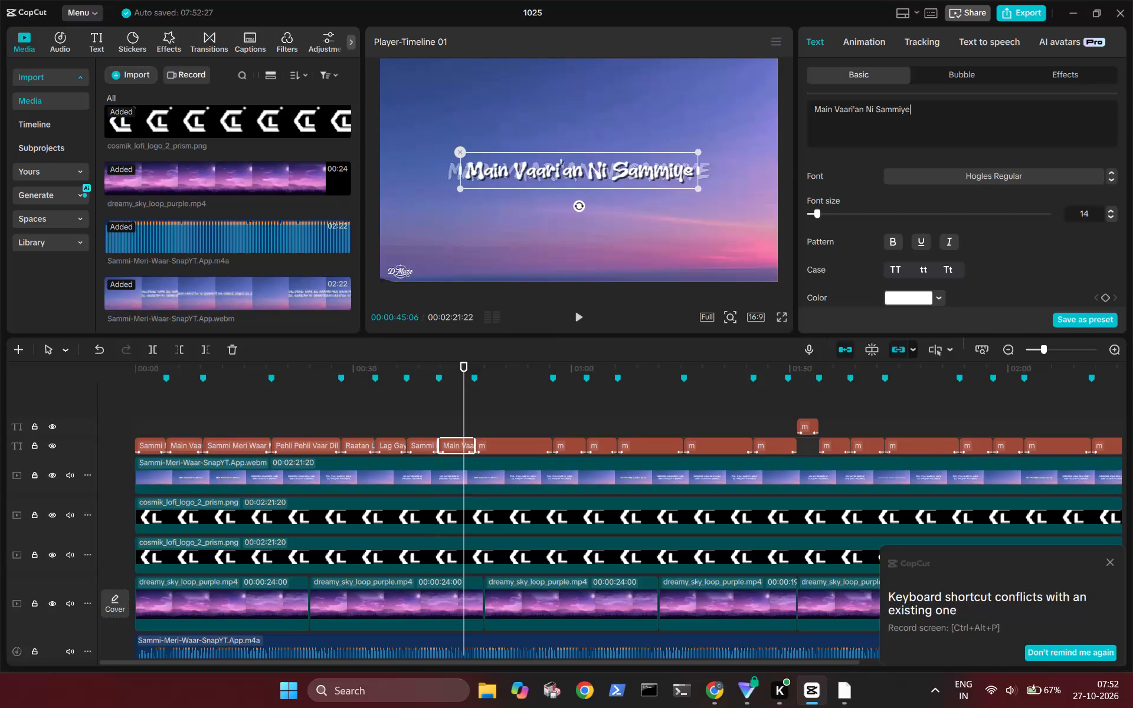
# Replace the ninth text clip's "m" with the two lines "Pehli Pehli Vaar Dil Haari" and "Dil Haari'an Ni Sammiye" copied from the YouTube description.
pyautogui.click(512, 398)
pyautogui.click(520, 447)
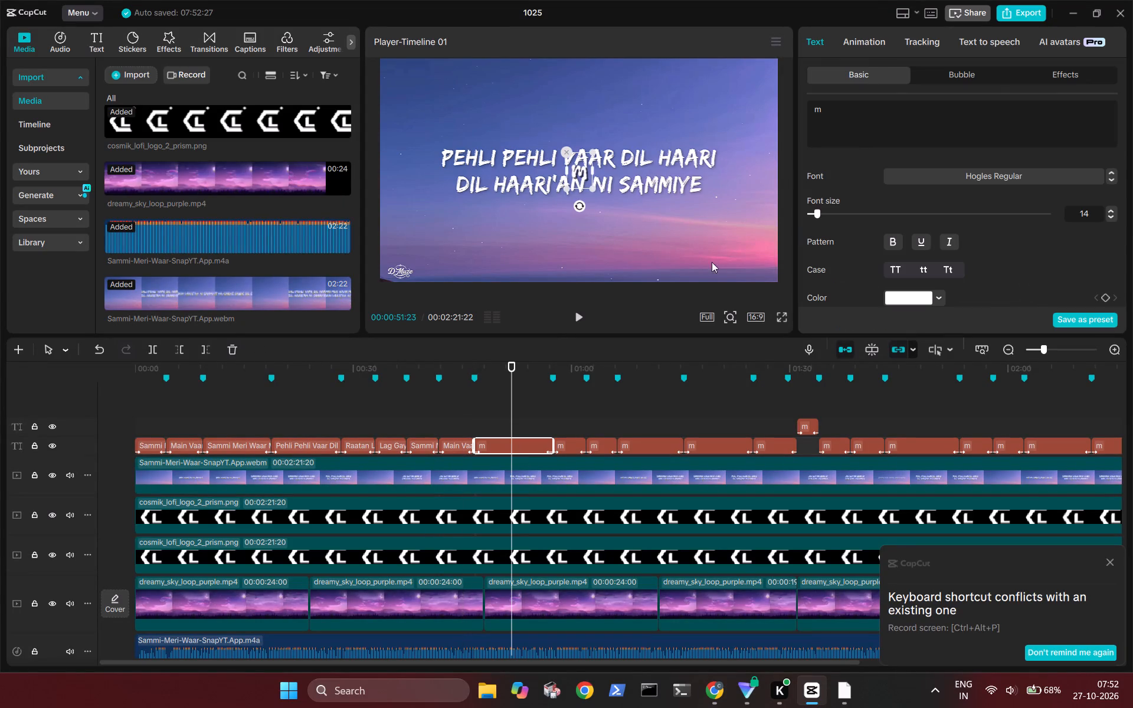
pyautogui.click(883, 110)
pyautogui.press('BackSpace')
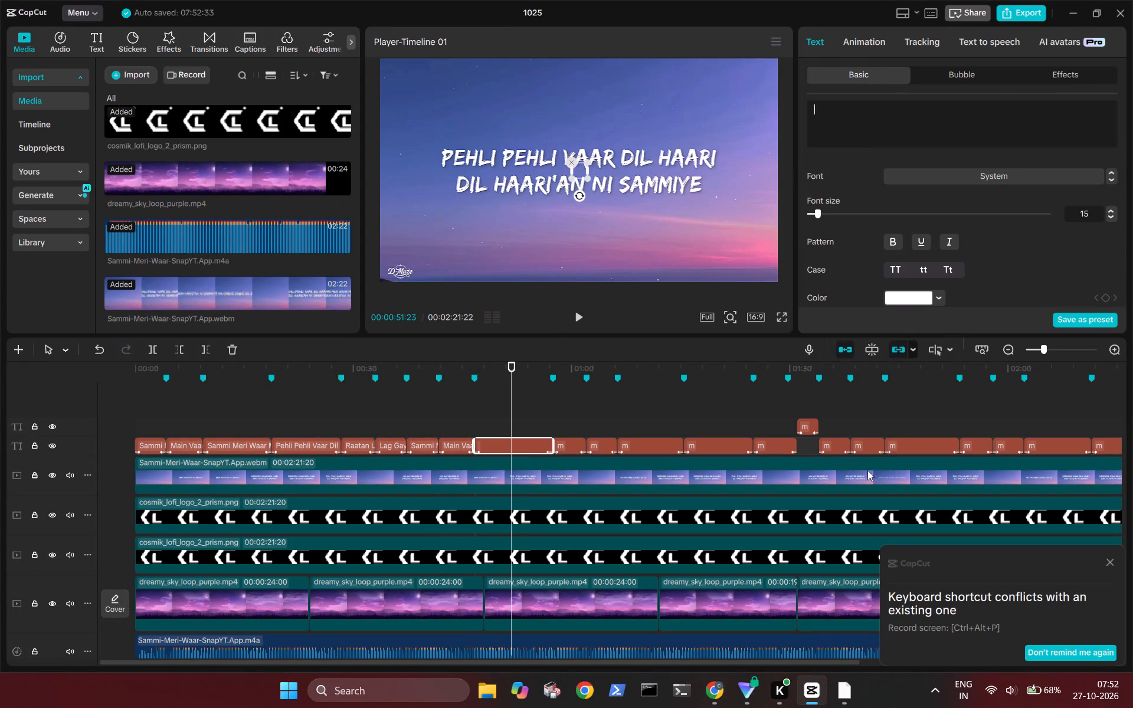
pyautogui.click(720, 689)
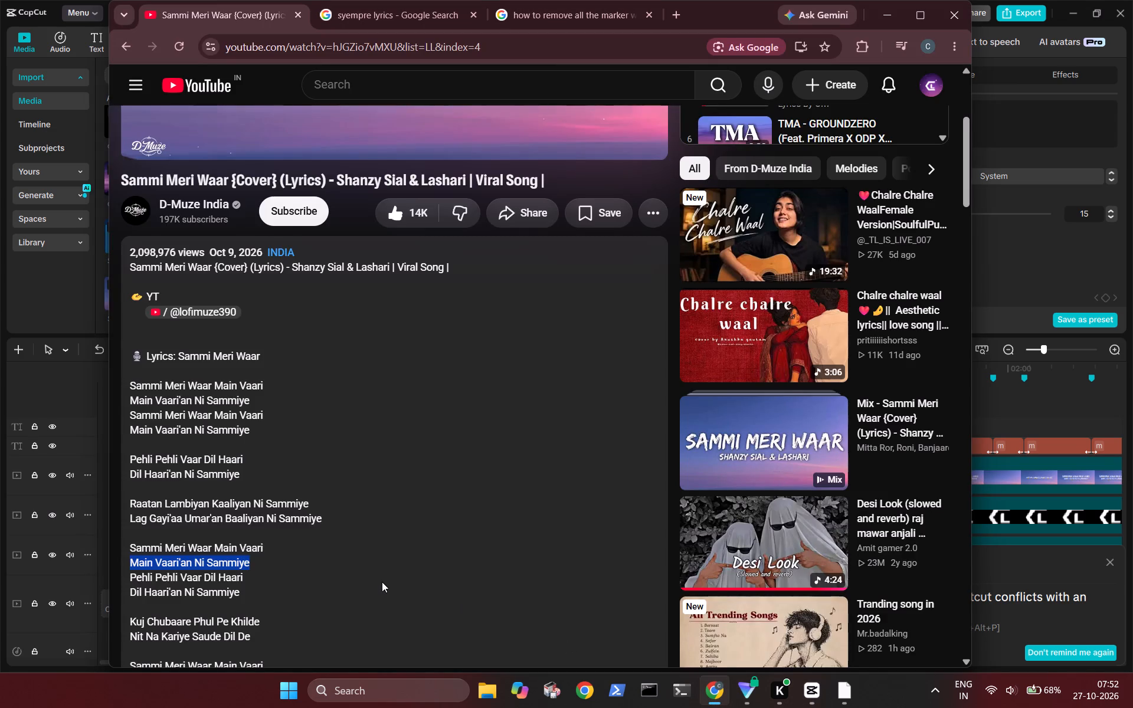
pyautogui.scroll(-1, 382, 582)
pyautogui.moveTo(248, 536); pyautogui.dragTo(132, 522)
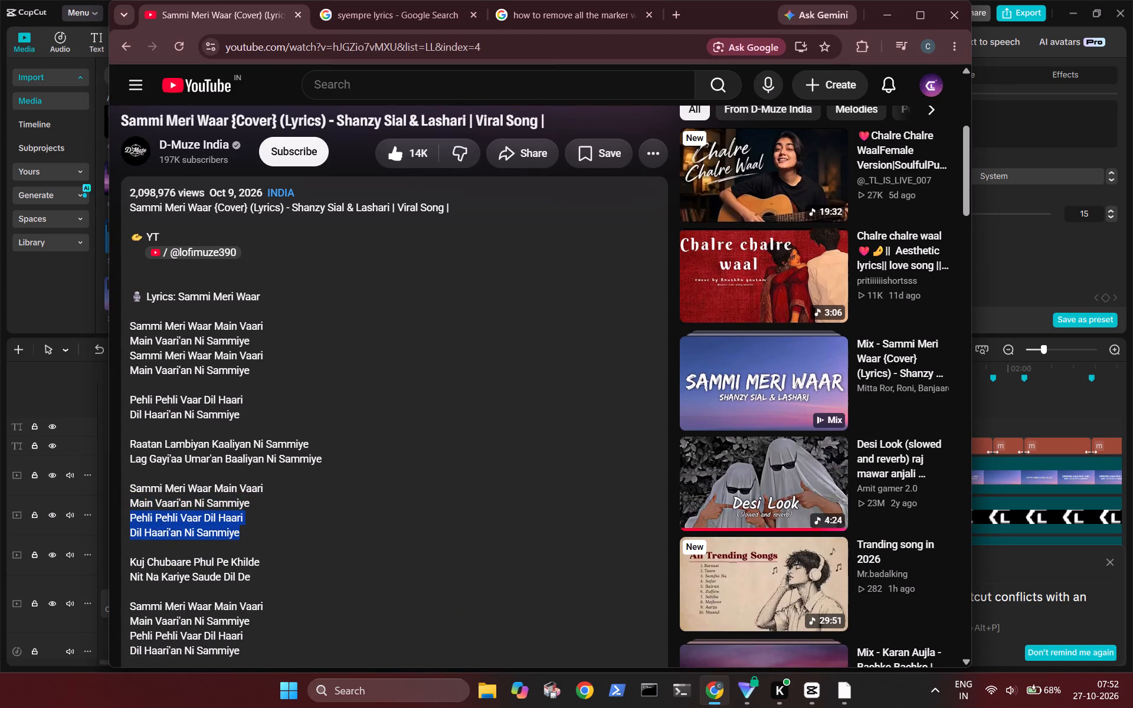
pyautogui.moveTo(132, 522); pyautogui.dragTo(131, 522)
pyautogui.hotkey('ctrl', 'c')
pyautogui.click(990, 94)
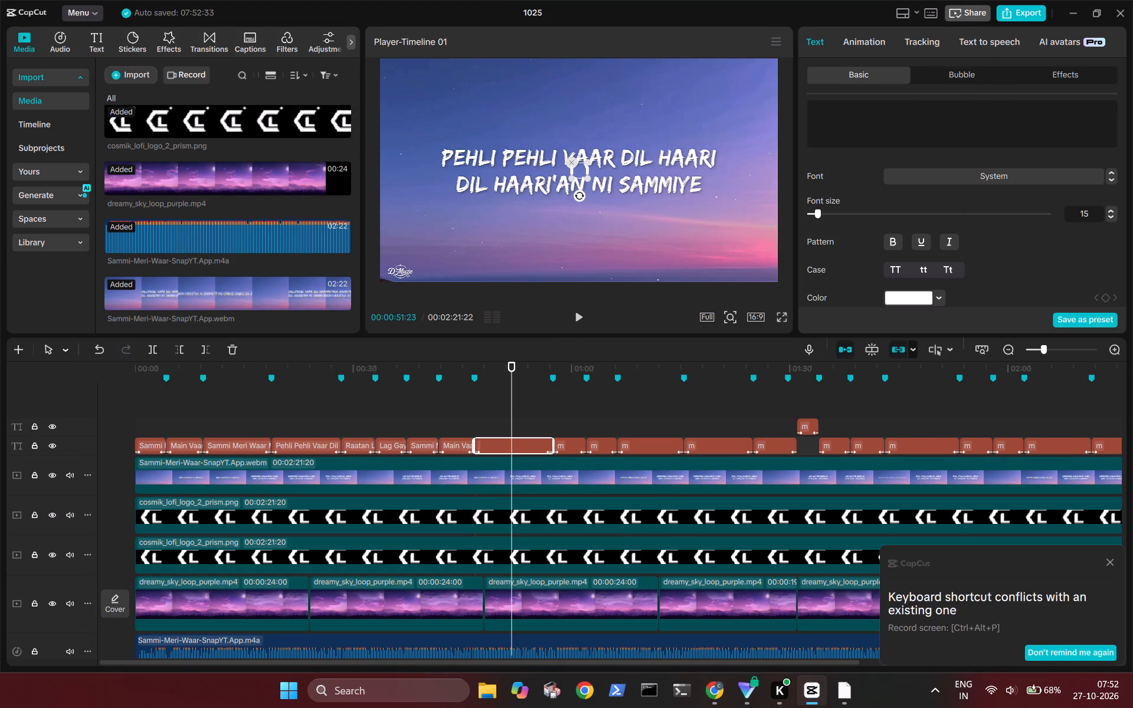
pyautogui.click(976, 116)
pyautogui.hotkey('ctrl', 'v')
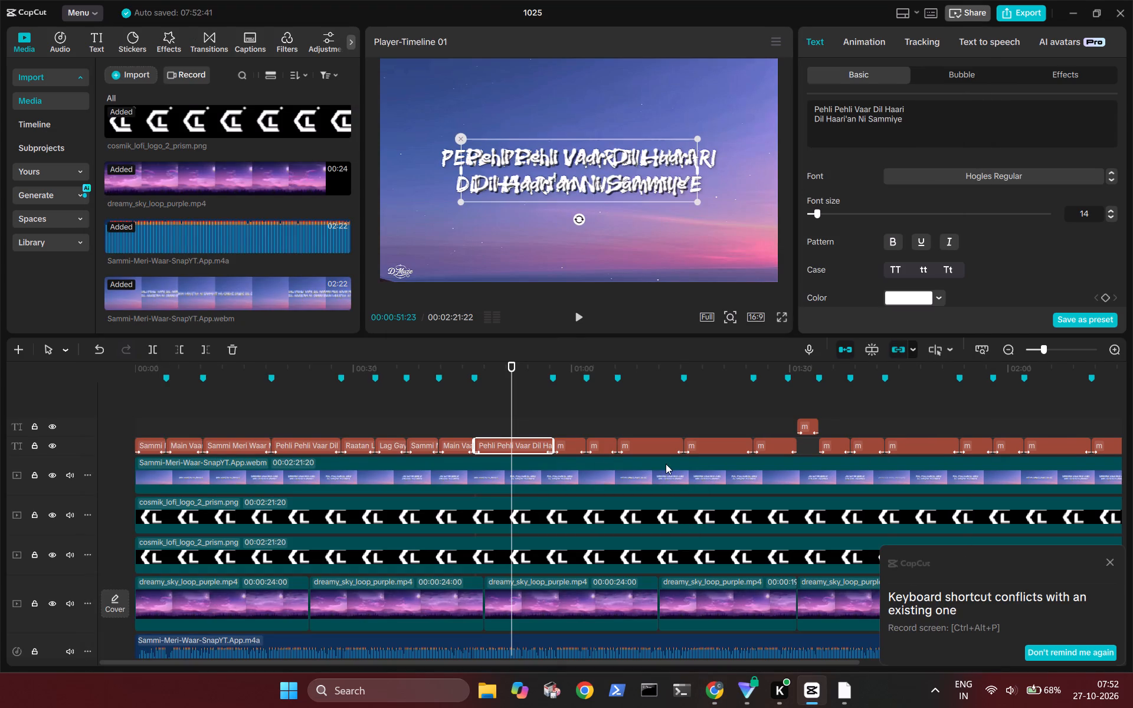
# Replace the tenth text clip's "m" with the line "Kuj Chubaare Phul Pe Khilde" copied from the YouTube description.
pyautogui.click(571, 425)
pyautogui.click(572, 440)
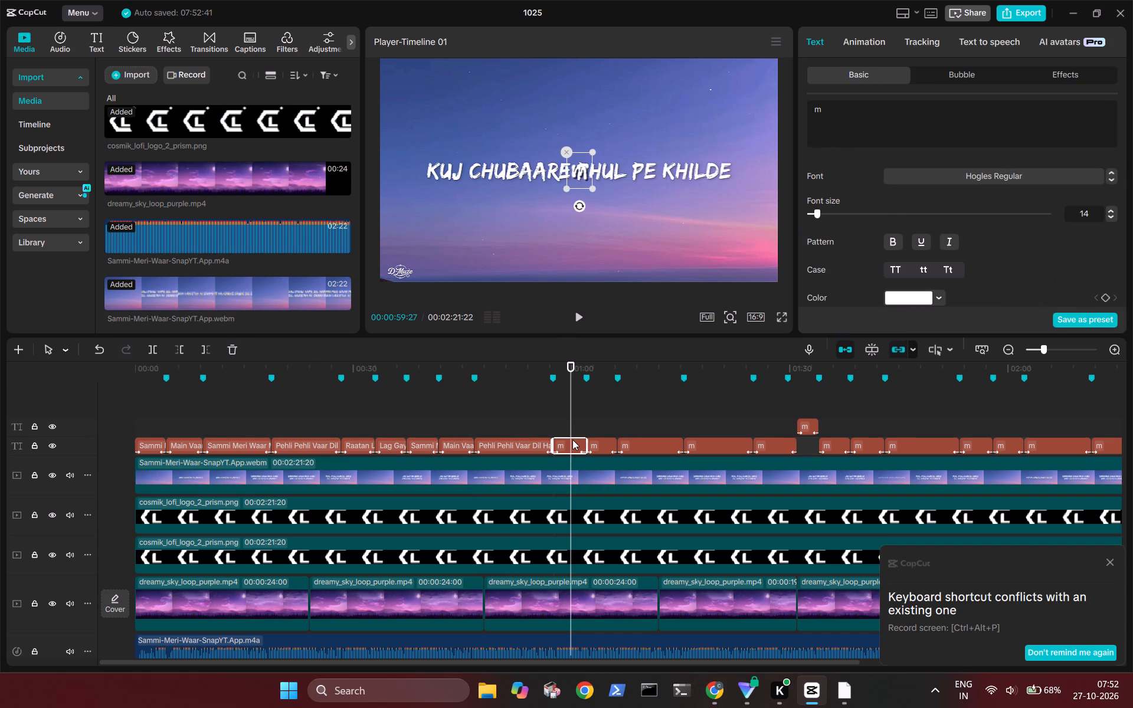
pyautogui.click(713, 688)
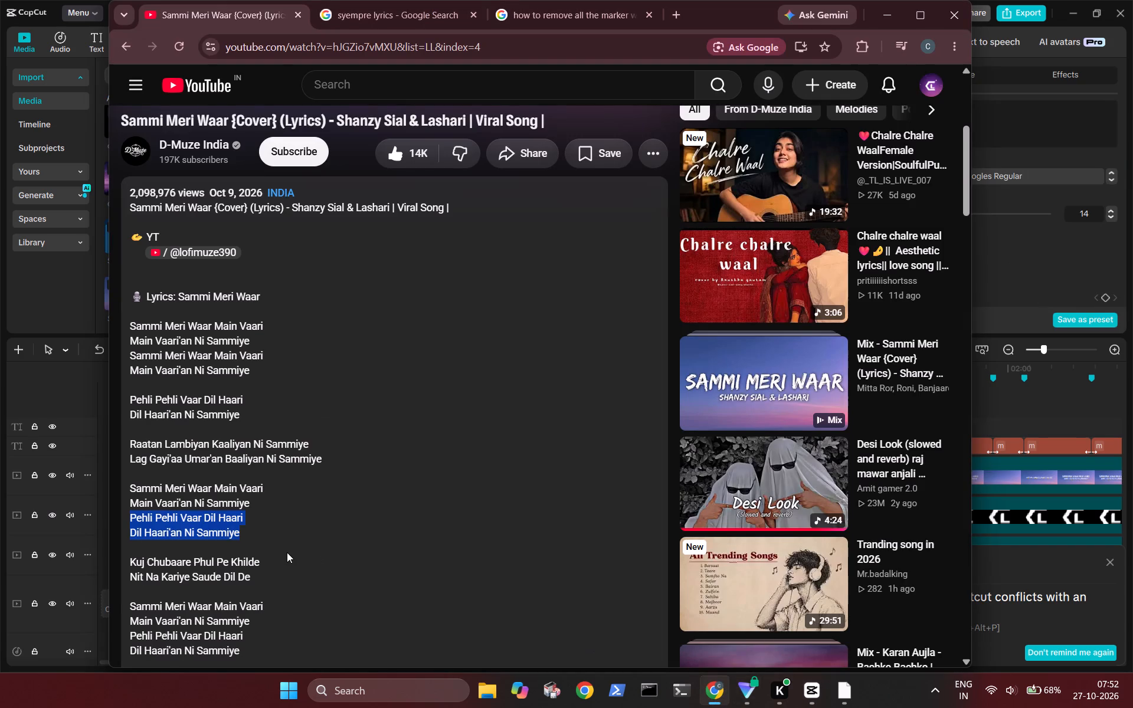
pyautogui.scroll(-1, 287, 552)
pyautogui.moveTo(263, 527); pyautogui.dragTo(127, 523)
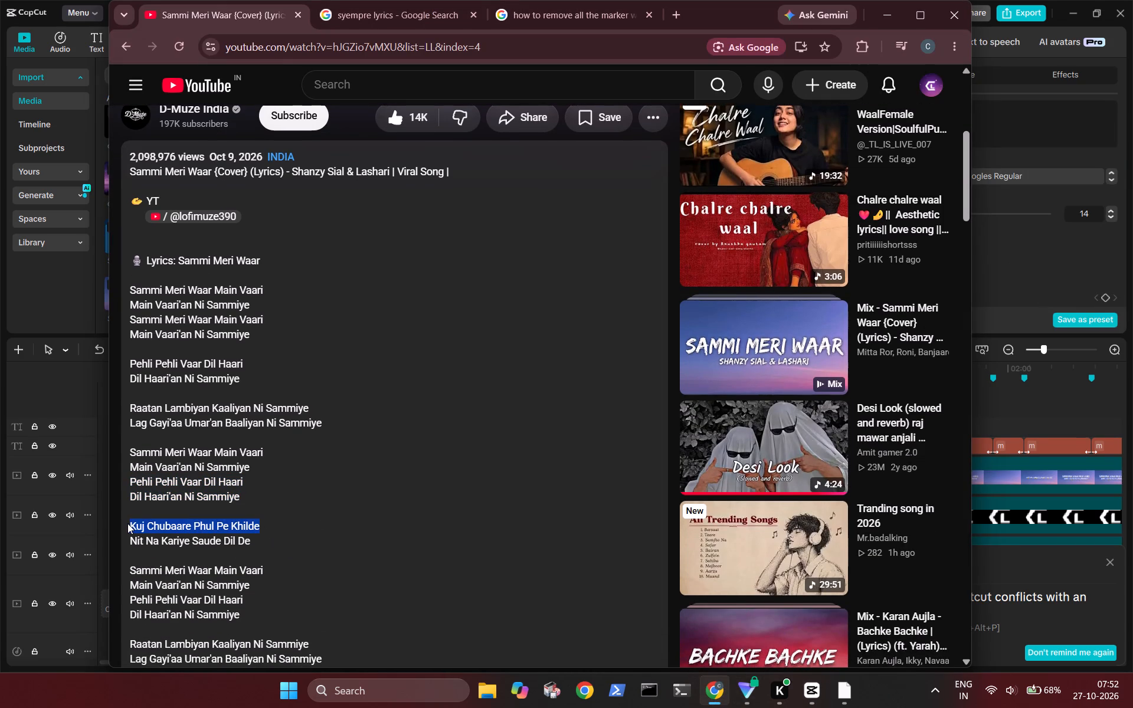
pyautogui.hotkey('ctrl', 'c')
pyautogui.click(1009, 102)
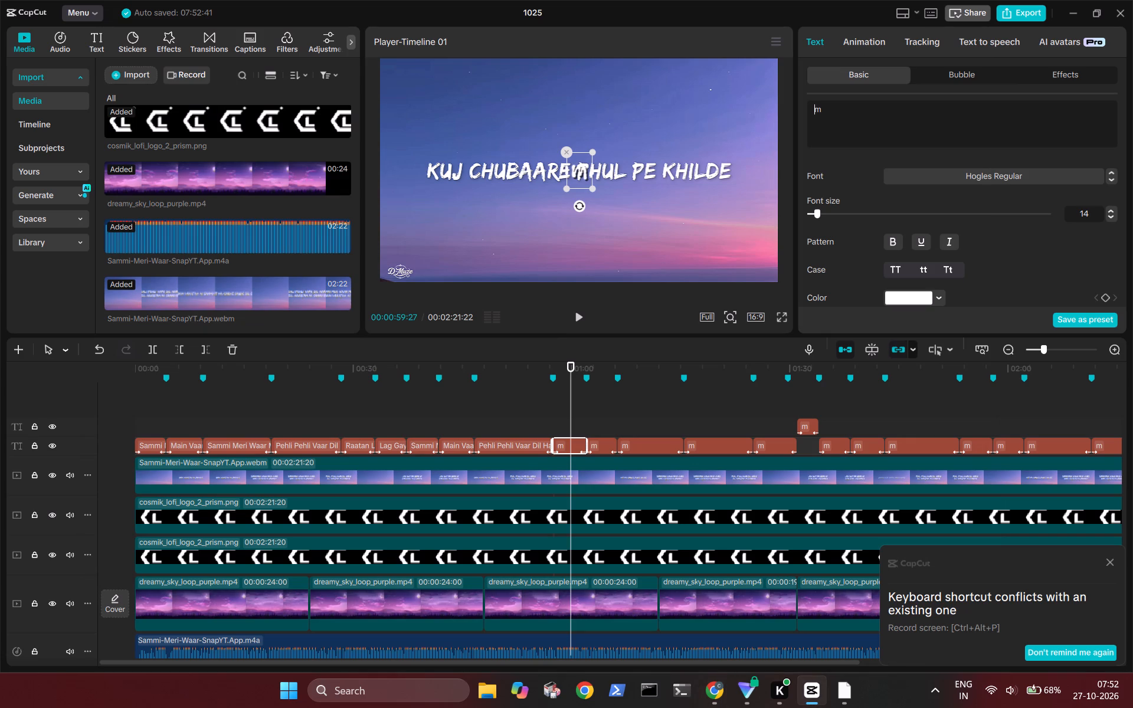
pyautogui.press('Right')
pyautogui.press('BackSpace')
pyautogui.hotkey('ctrl', 'v')
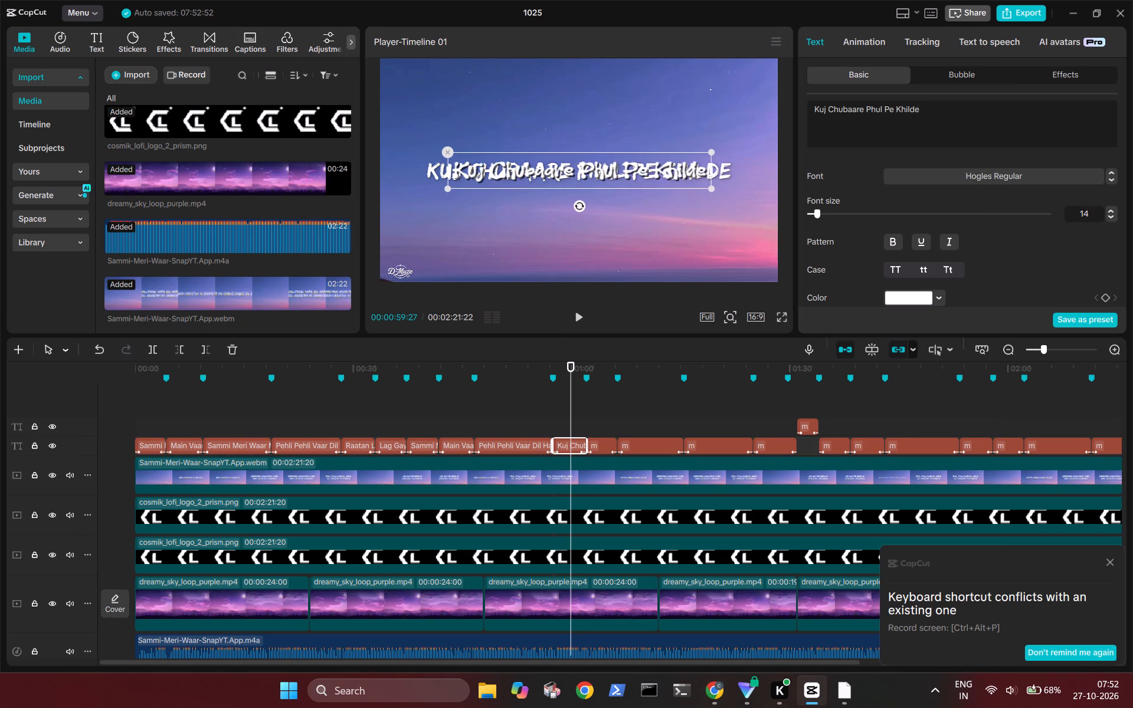
# Replace the eleventh text clip's "m" with the line "Nit Na Kariye Saude Dil De" copied from the YouTube description.
pyautogui.click(600, 422)
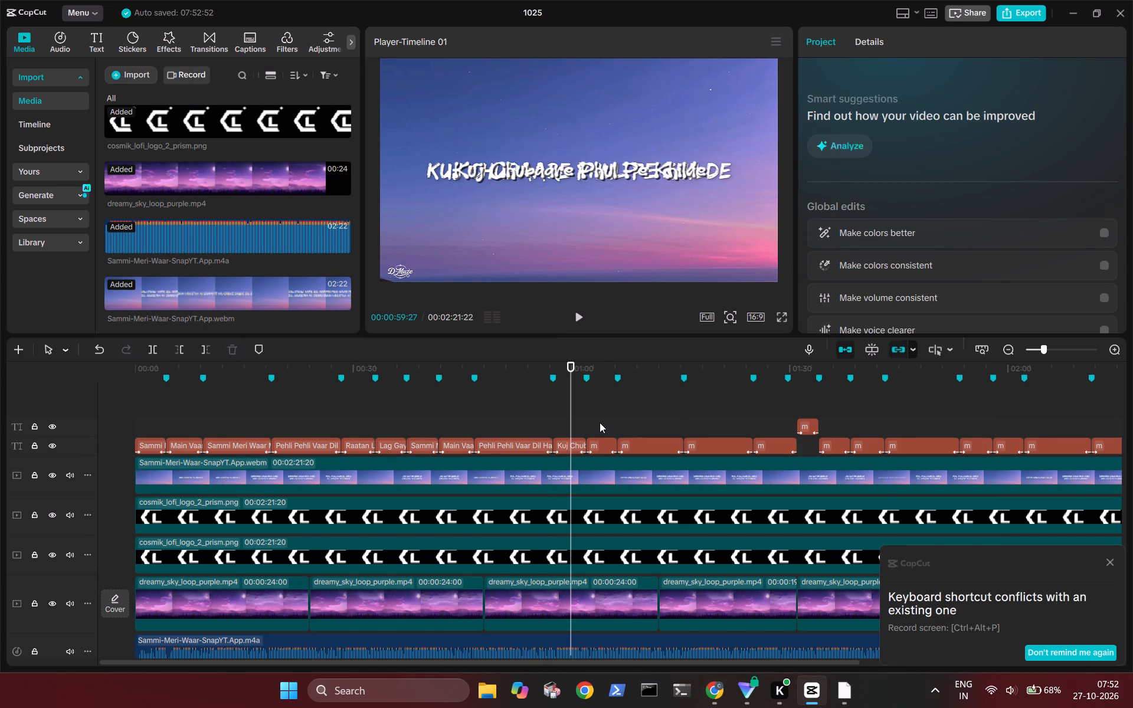
pyautogui.scroll(-1, 600, 422)
pyautogui.click(710, 693)
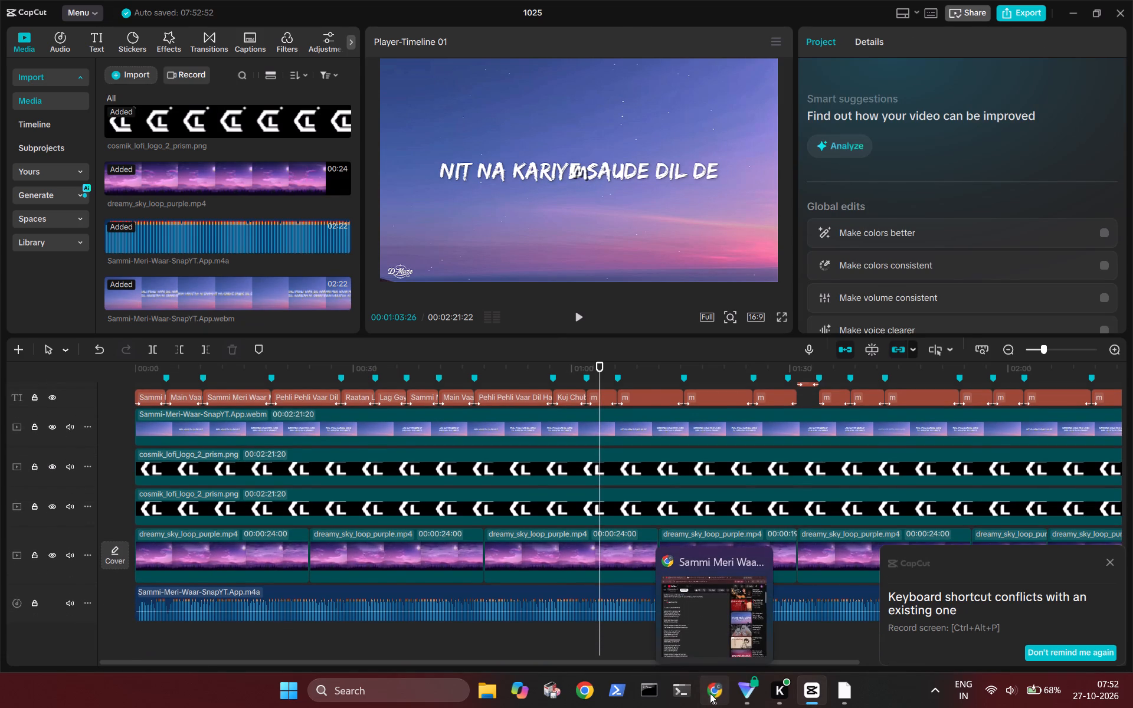
pyautogui.moveTo(257, 543); pyautogui.dragTo(169, 541)
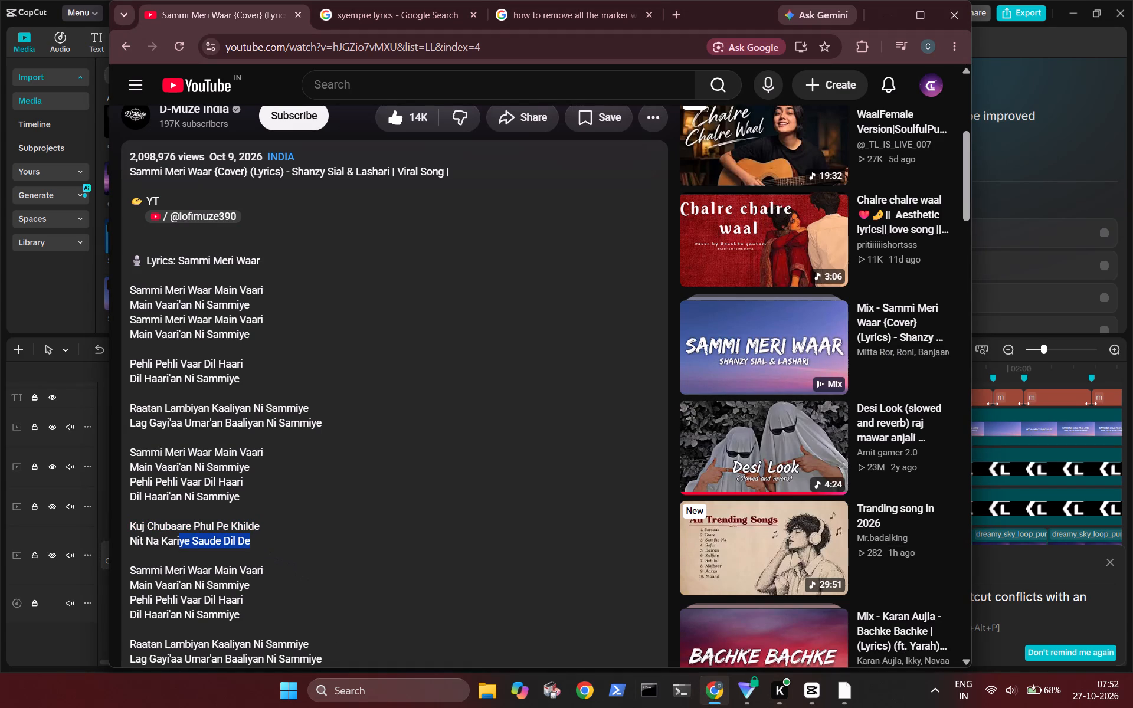
pyautogui.moveTo(169, 541); pyautogui.dragTo(130, 540)
pyautogui.hotkey('ctrl', 'c')
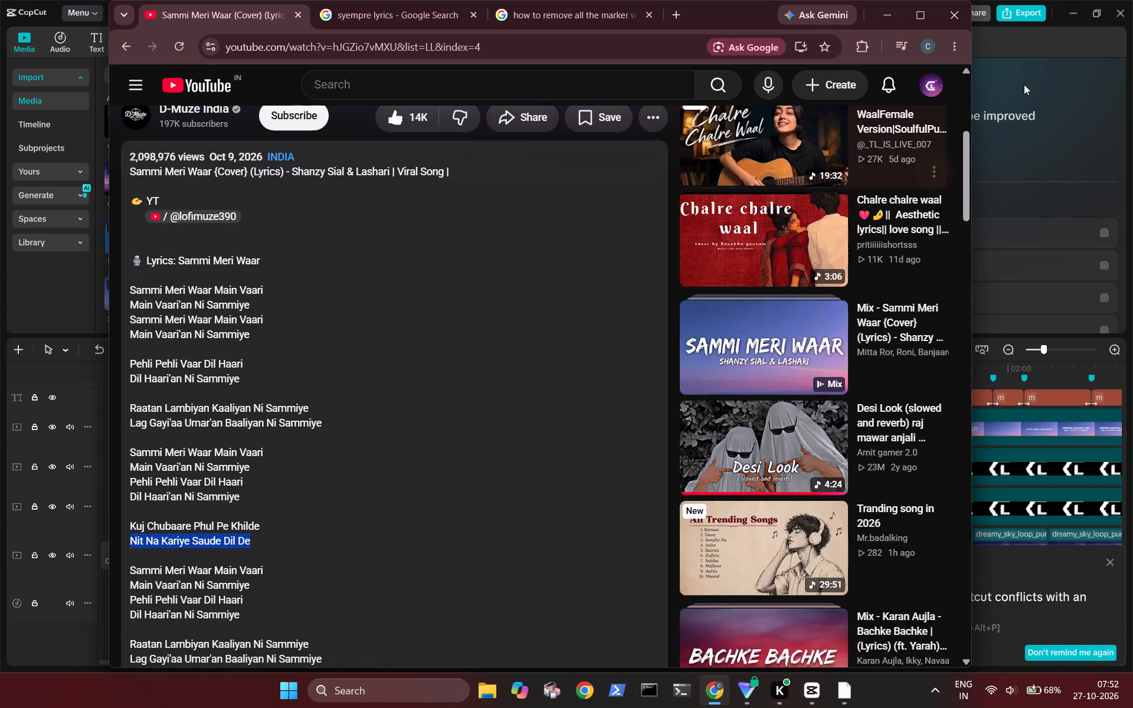
pyautogui.click(999, 174)
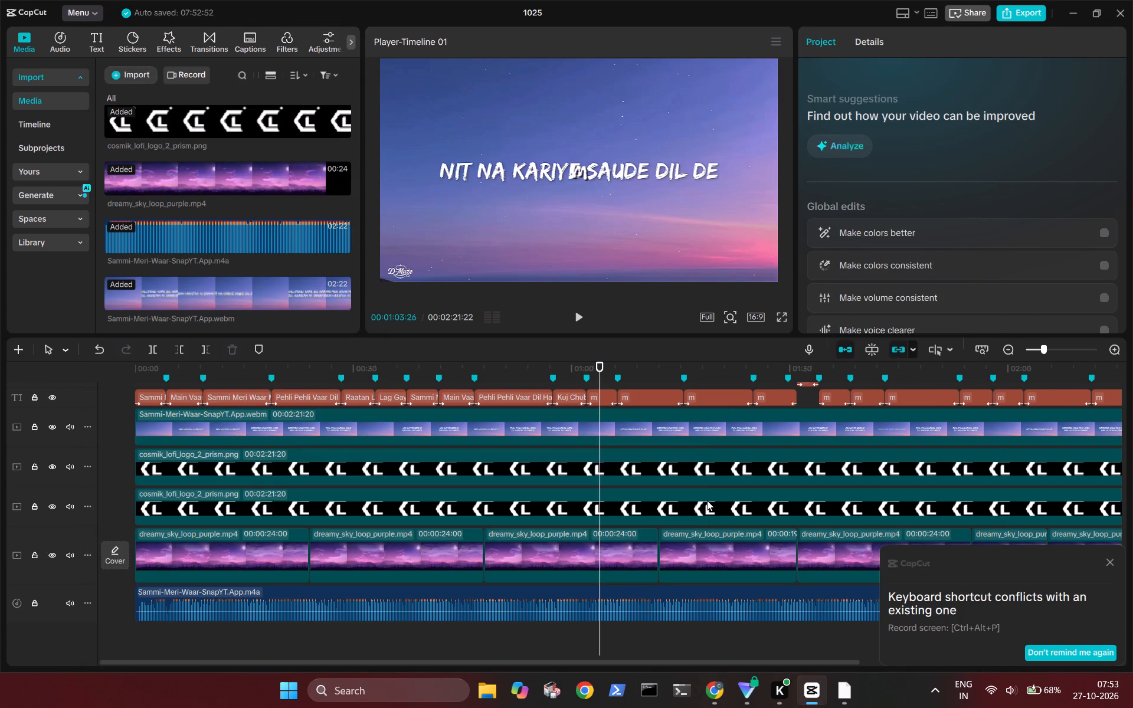
pyautogui.click(605, 399)
pyautogui.click(864, 104)
pyautogui.press('BackSpace')
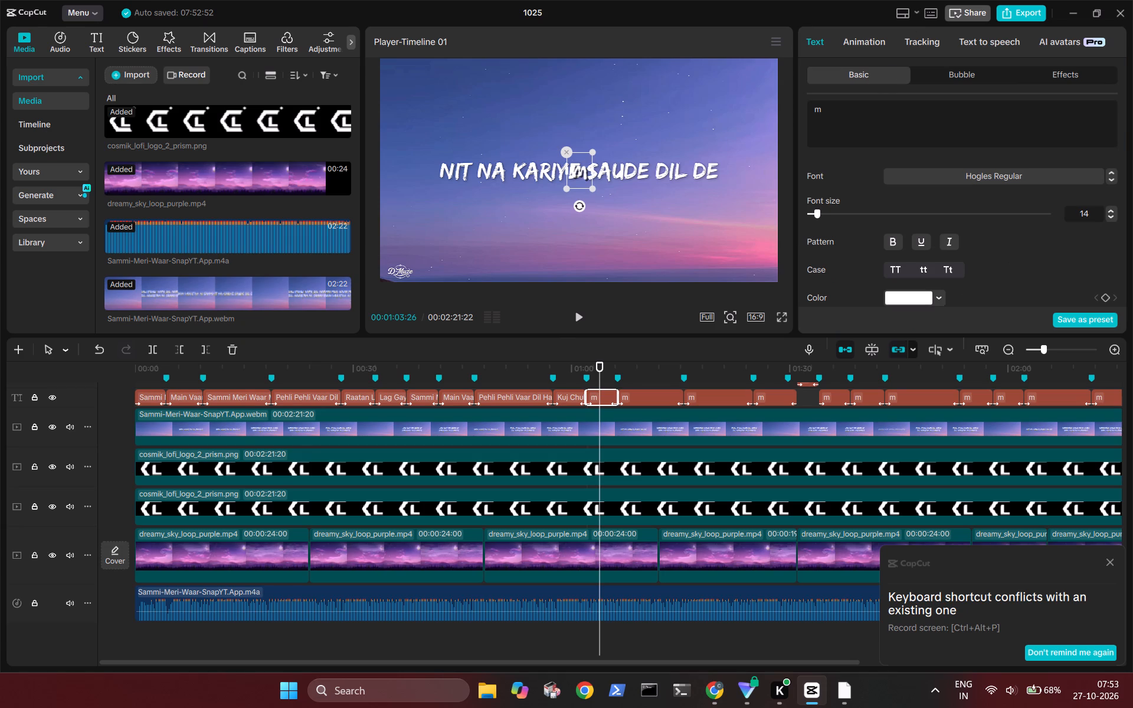
pyautogui.hotkey('ctrl', 'v')
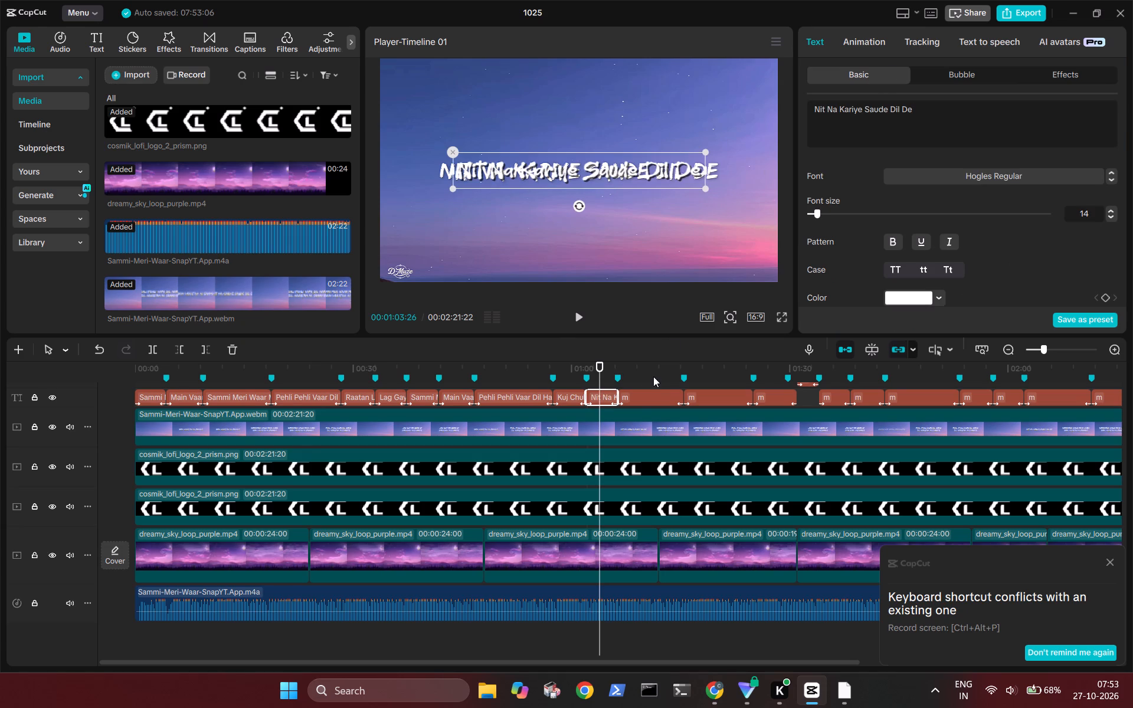
# Replace the twelfth text clip's "m" with the two lines "Sammi Meri Waar Main Vaari" and "Main Vaari'an Ni Sammiye" copied from the YouTube description.
pyautogui.click(653, 376)
pyautogui.click(661, 395)
pyautogui.scroll(1, 661, 395)
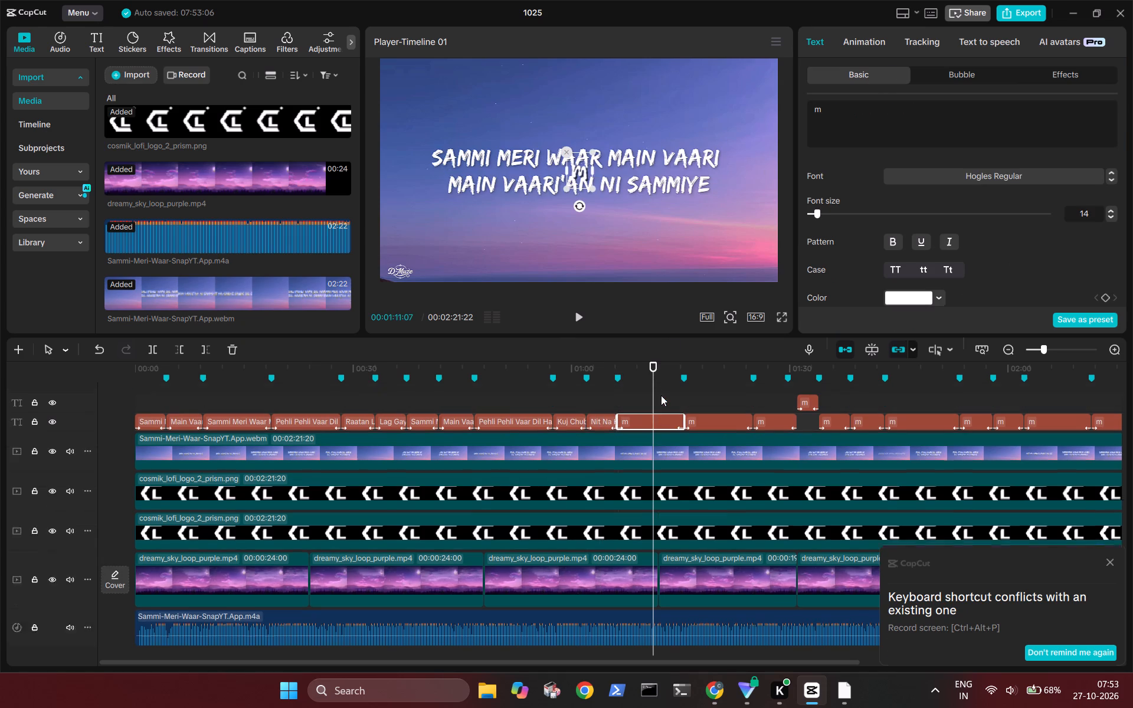
pyautogui.scroll(1, 661, 395)
pyautogui.click(843, 107)
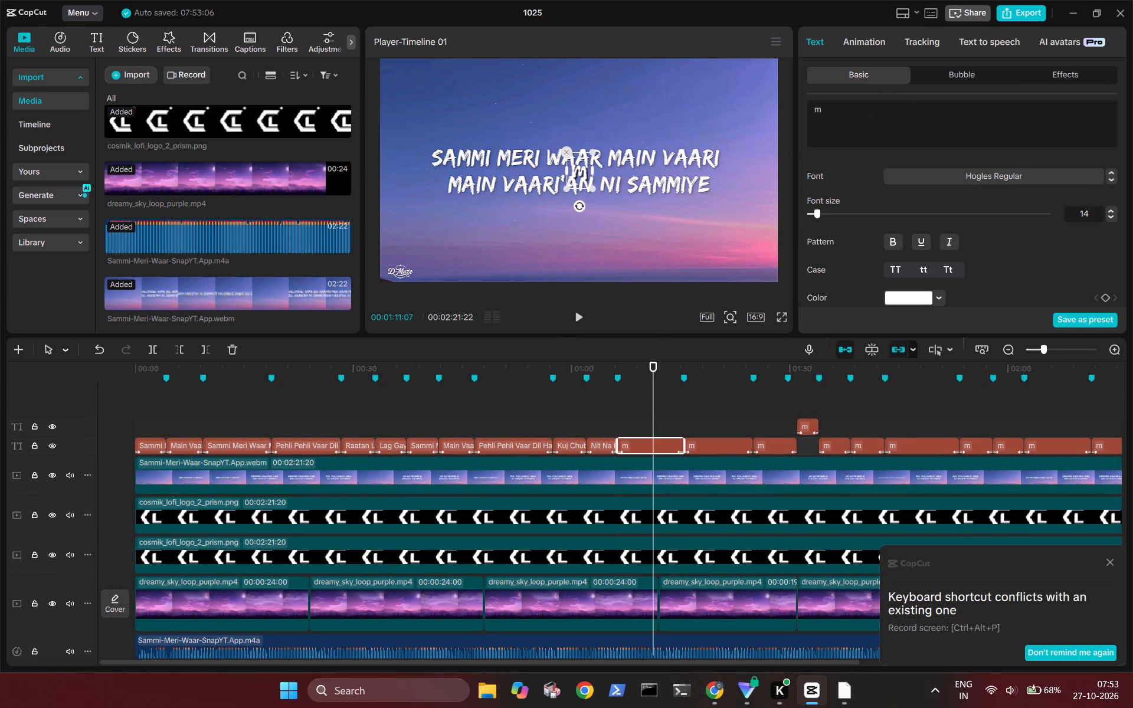
pyautogui.press('BackSpace')
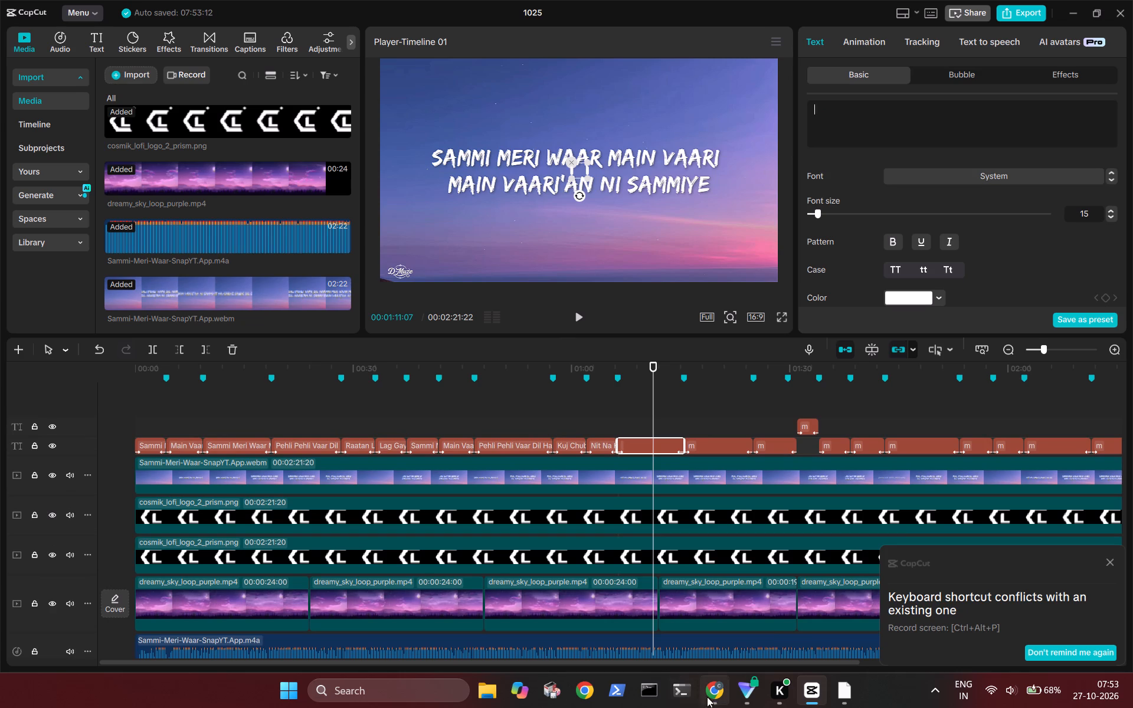
pyautogui.click(712, 691)
pyautogui.scroll(-1, 342, 518)
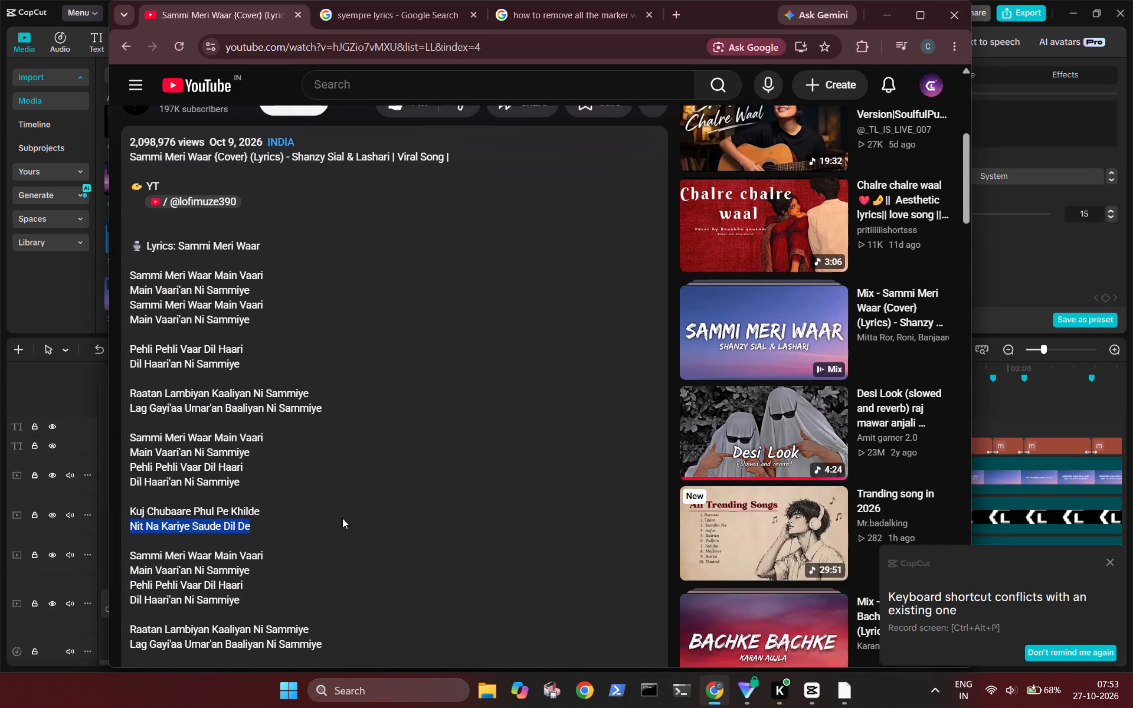
pyautogui.scroll(-1, 342, 518)
pyautogui.moveTo(257, 491); pyautogui.dragTo(139, 480)
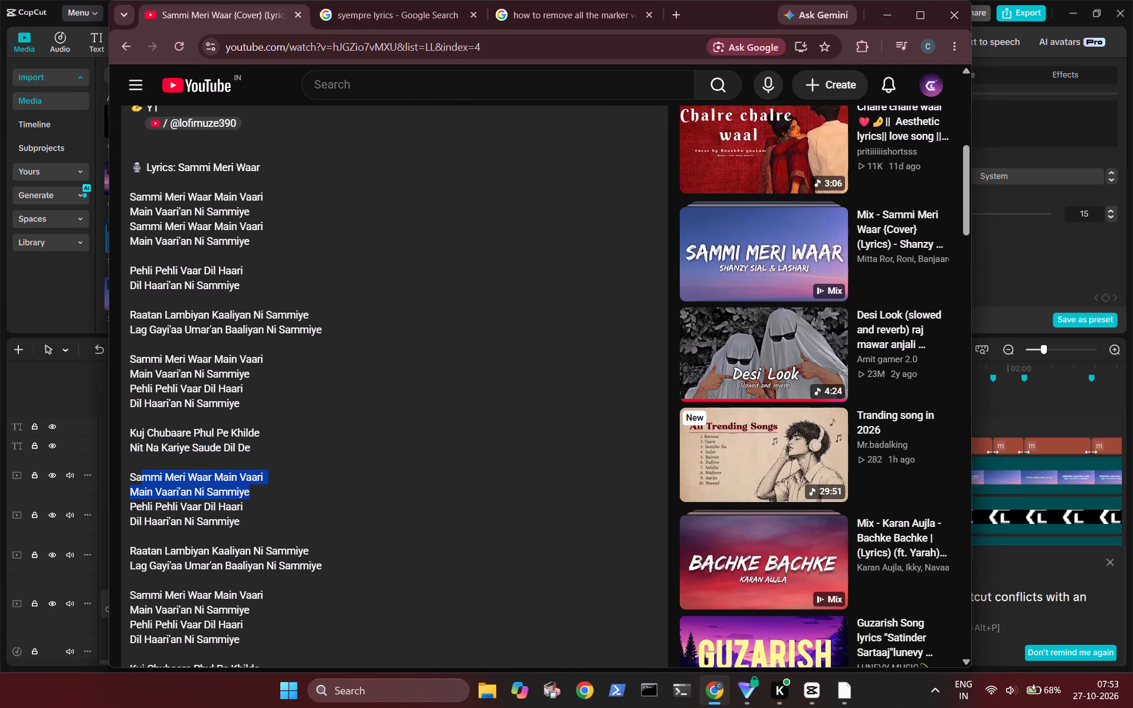
pyautogui.moveTo(139, 480); pyautogui.dragTo(132, 480)
pyautogui.hotkey('ctrl', 'c')
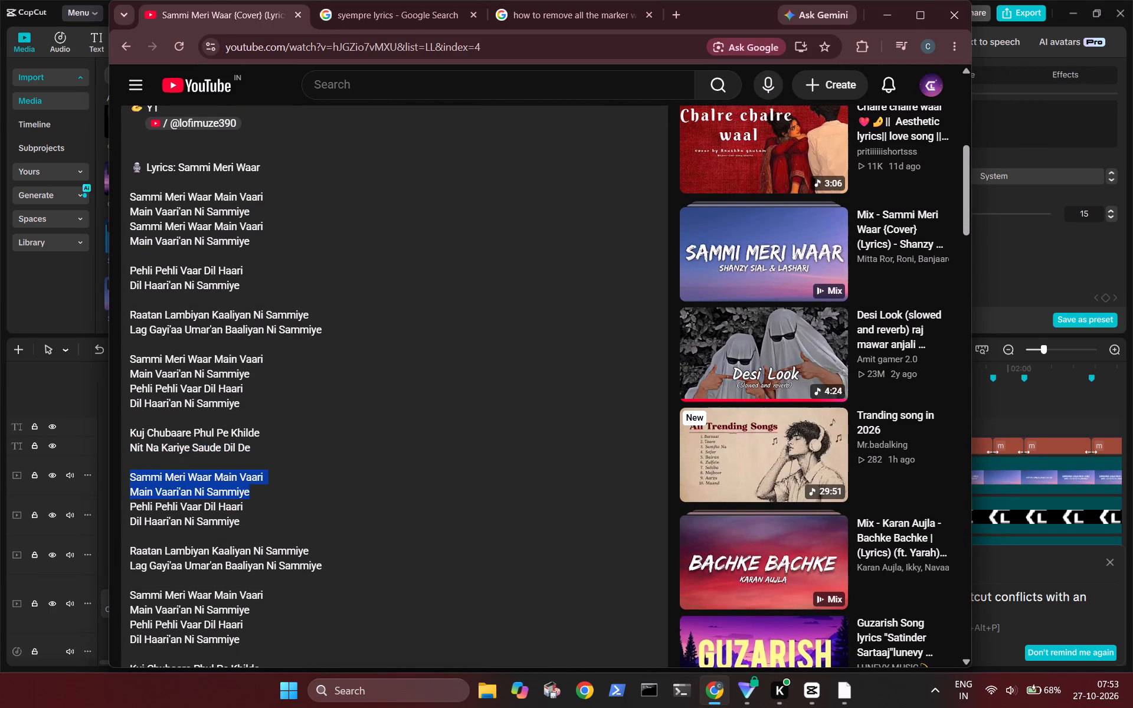
pyautogui.click(1024, 108)
pyautogui.hotkey('ctrl', 'v')
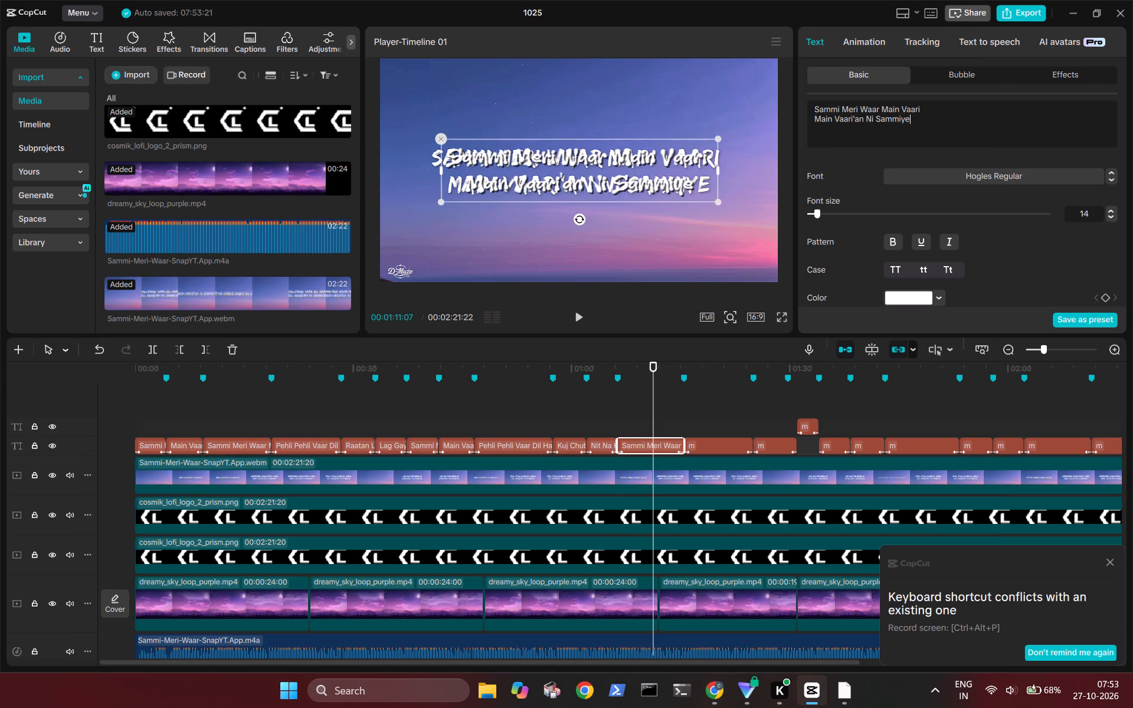
# Replace the thirteenth text clip's "m" with the two lines "Pehli Pehli Vaar Dil Haari" and "Dil Haari'an Ni Sammiye" copied from the YouTube description.
pyautogui.click(708, 415)
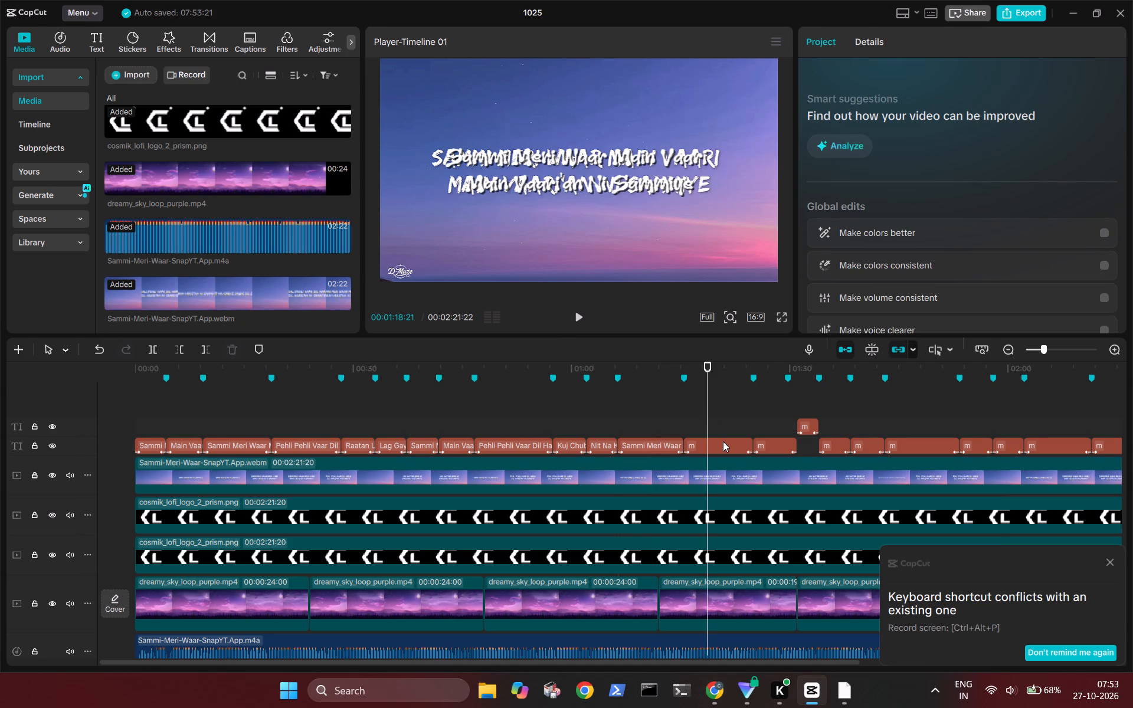
pyautogui.click(723, 441)
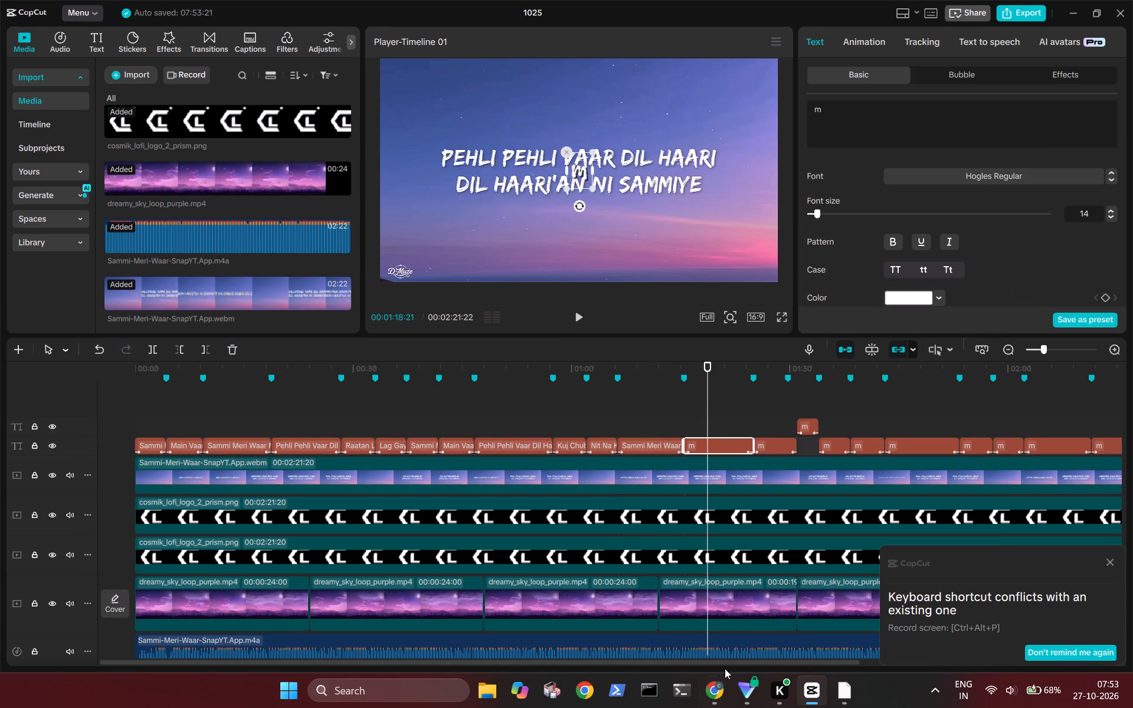
pyautogui.click(718, 690)
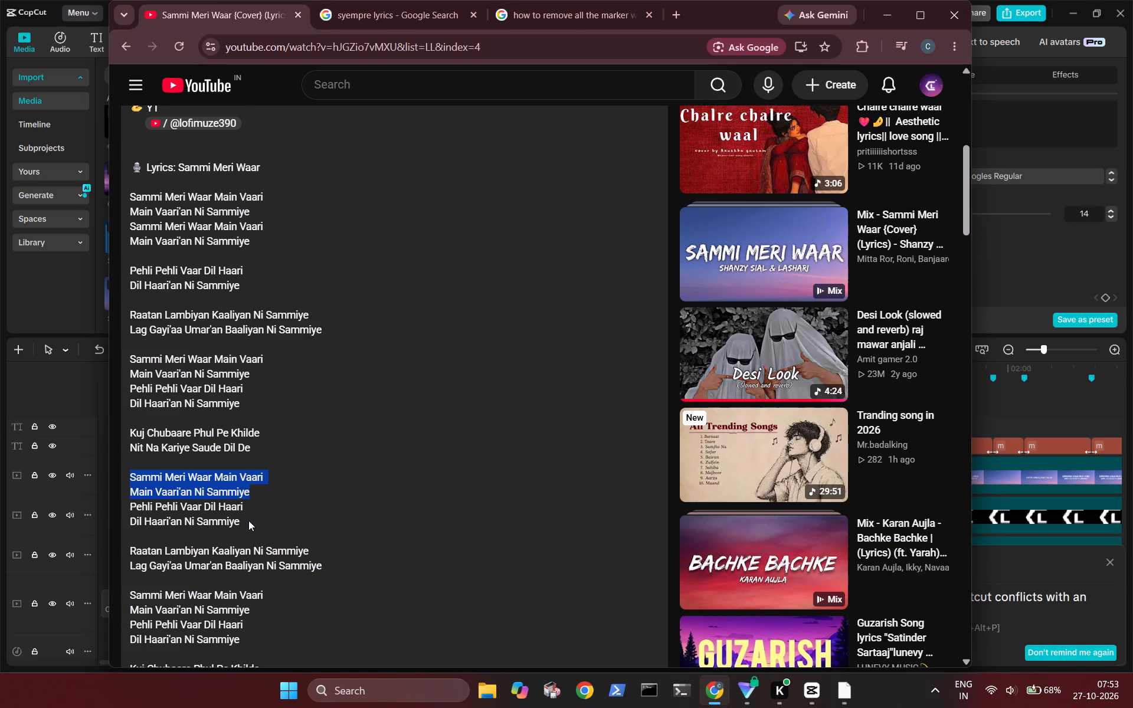
pyautogui.moveTo(248, 520); pyautogui.dragTo(125, 506)
pyautogui.hotkey('ctrl', 'c')
pyautogui.click(1041, 103)
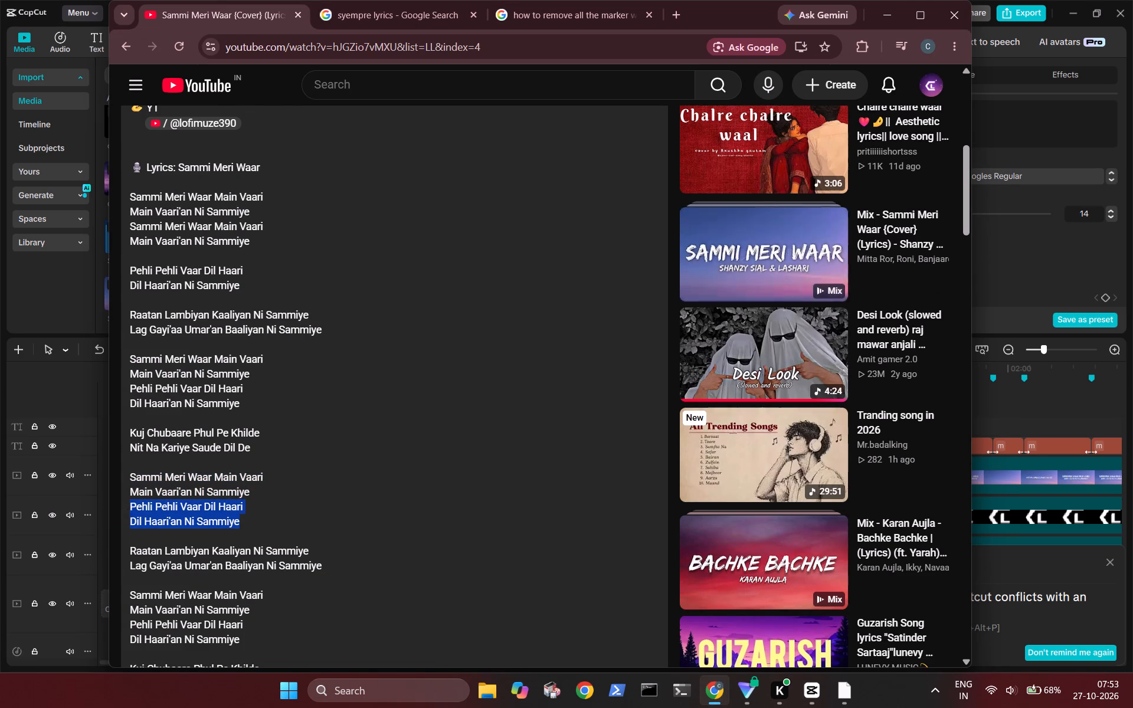
pyautogui.press('Right')
pyautogui.press('BackSpace')
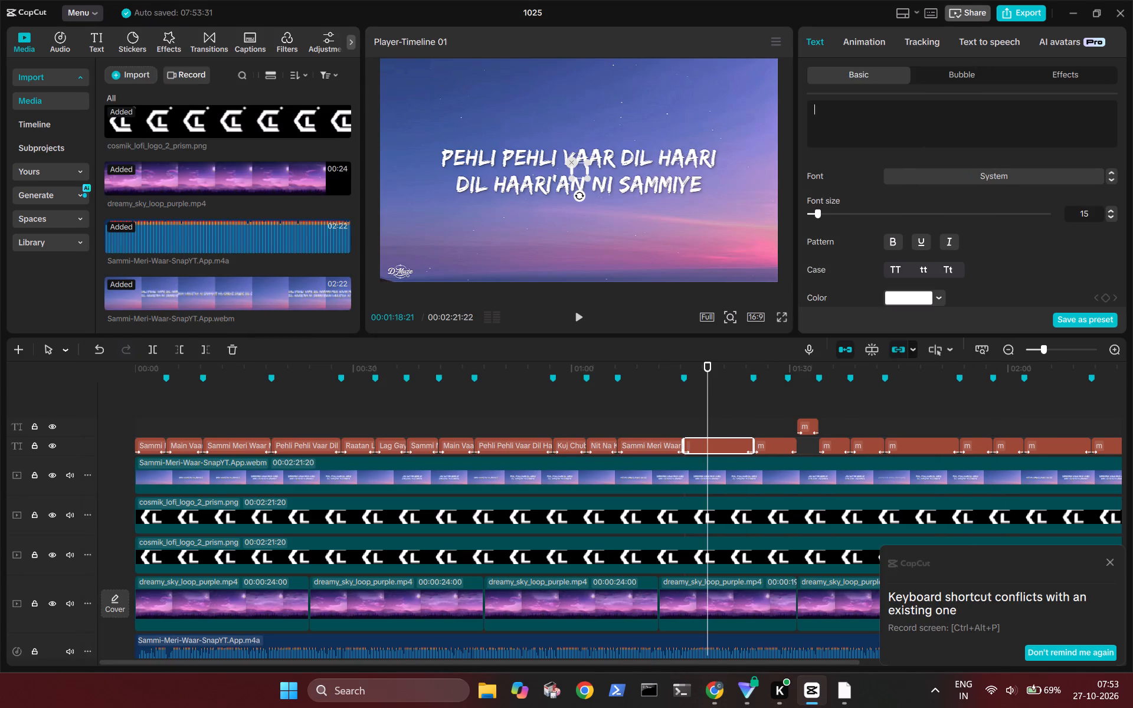
pyautogui.hotkey('ctrl', 'v')
# Replace the fourteenth text clip's "m" with the YouTube lyric "Raatan Lambiyan Kaaliyan Ni Sammiye", broken into two lines after "Lambiyan" with no blank line above.
pyautogui.click(765, 422)
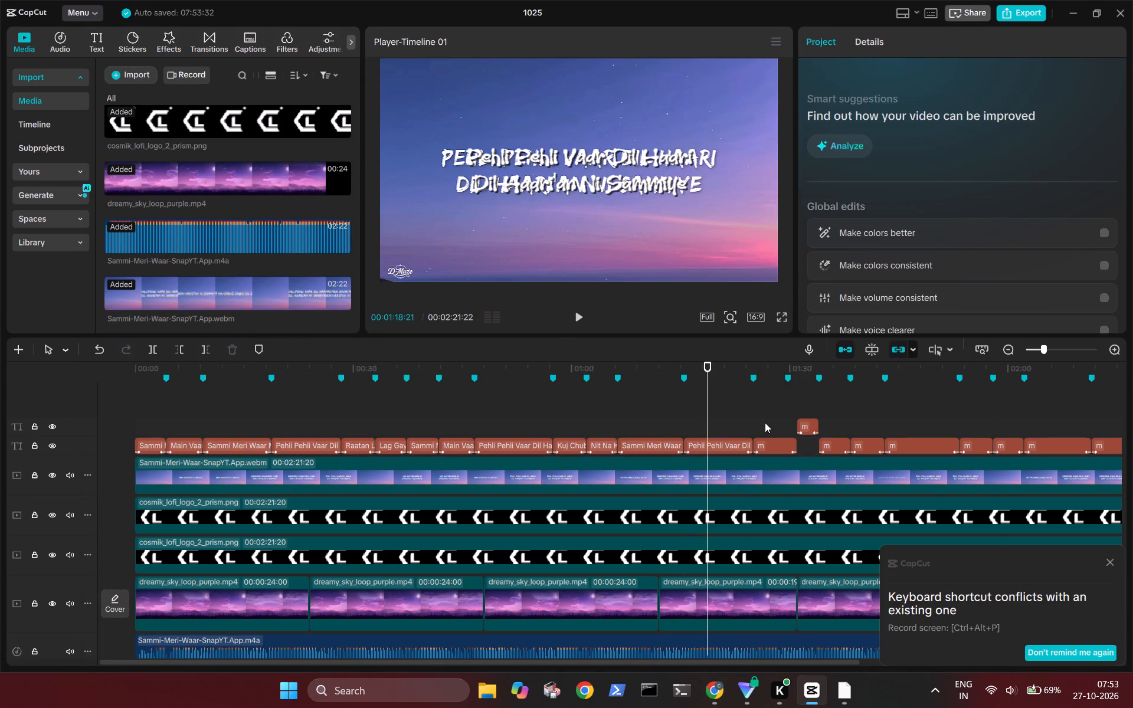
pyautogui.click(772, 446)
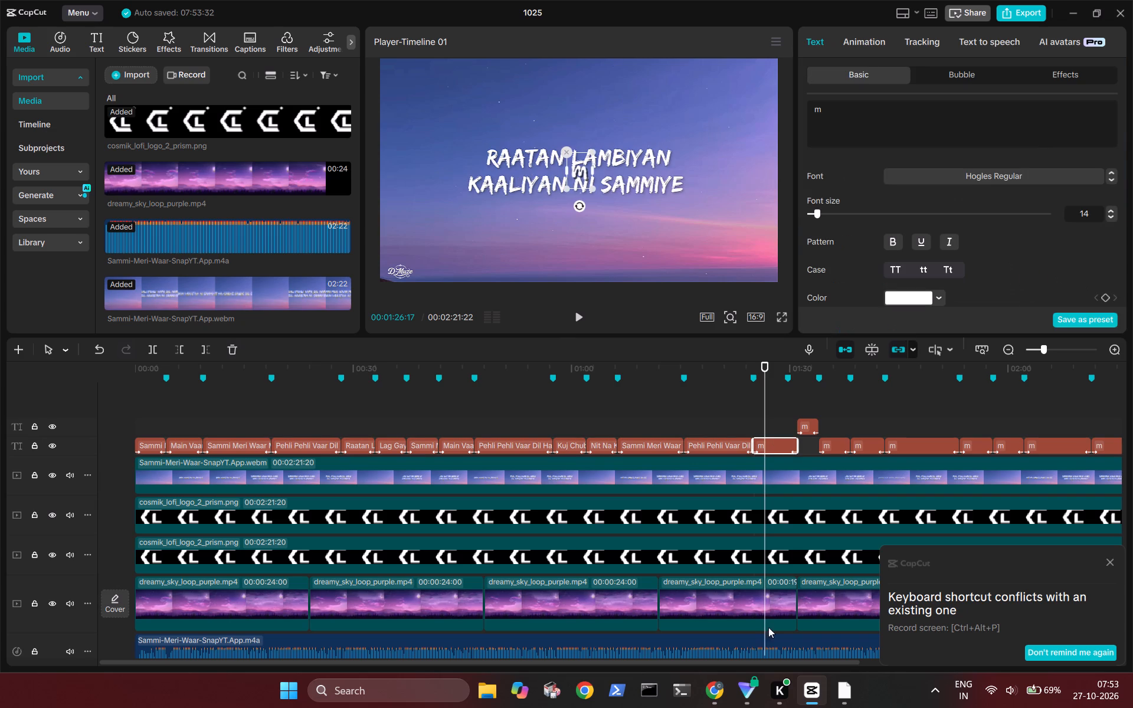
pyautogui.click(725, 684)
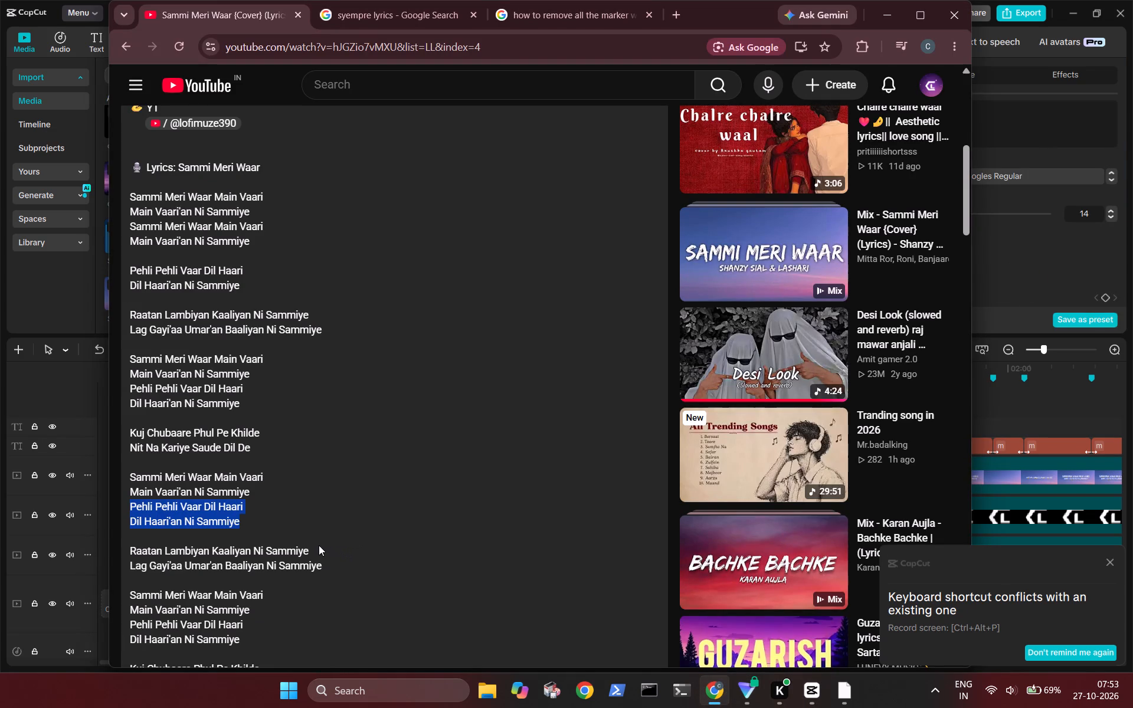
pyautogui.moveTo(319, 545); pyautogui.dragTo(126, 537)
pyautogui.hotkey('ctrl', 'c')
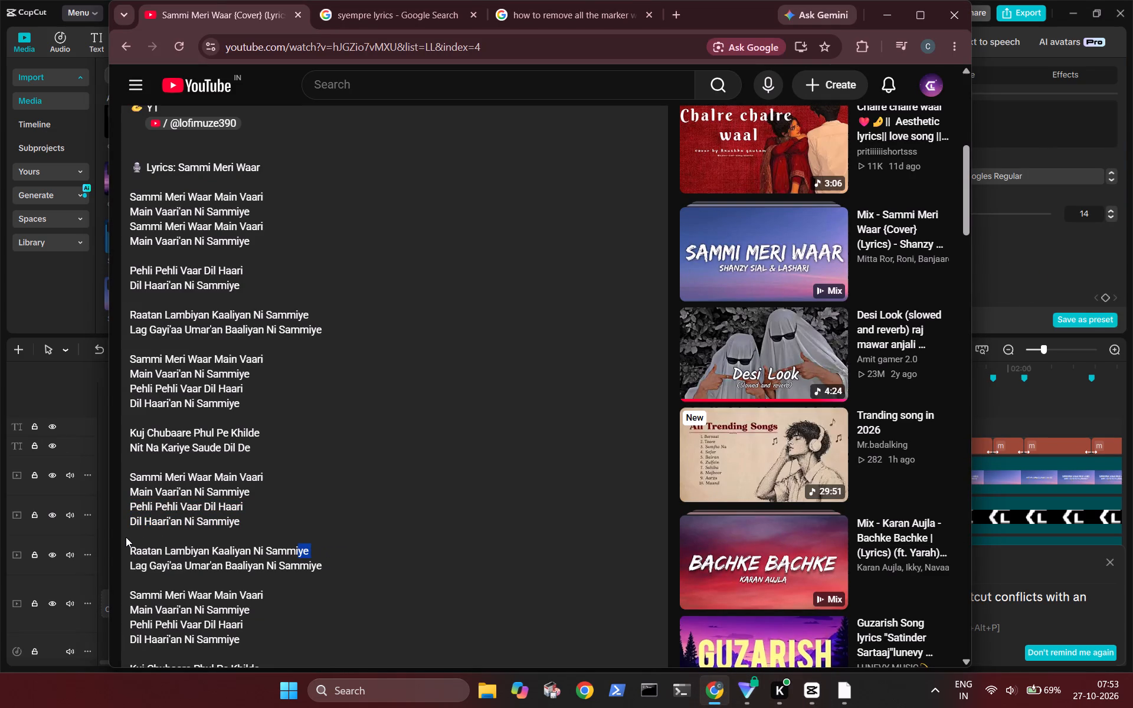
pyautogui.click(1002, 119)
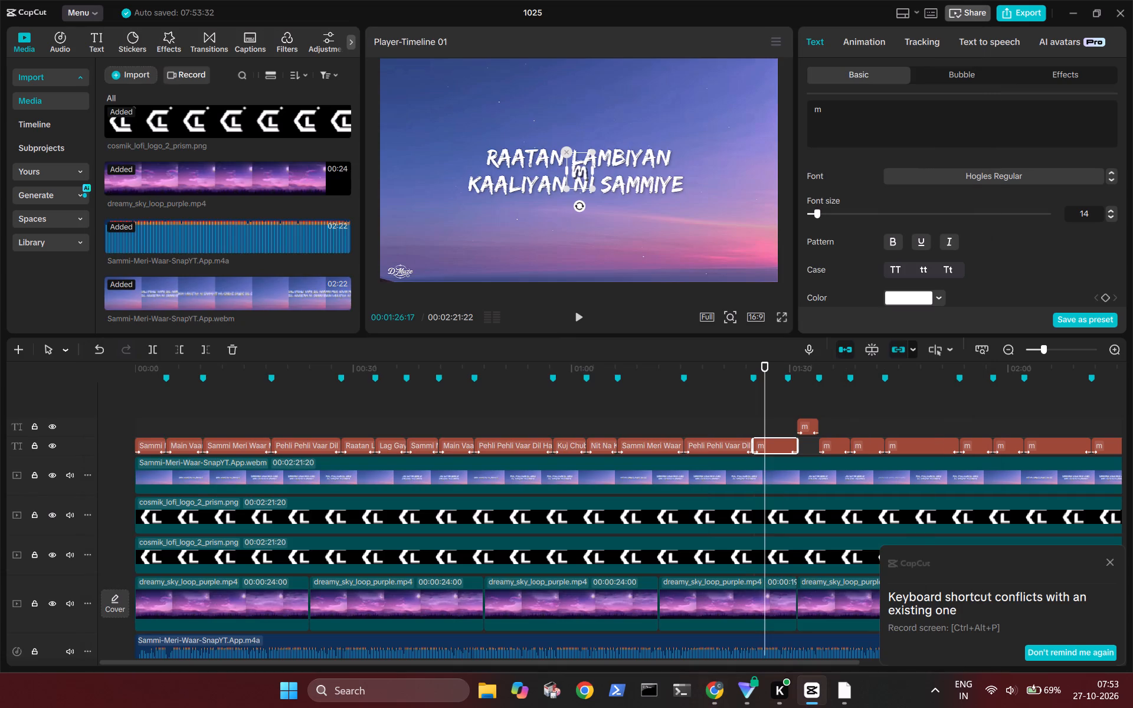
pyautogui.press('BackSpace')
pyautogui.hotkey('ctrl', 'v')
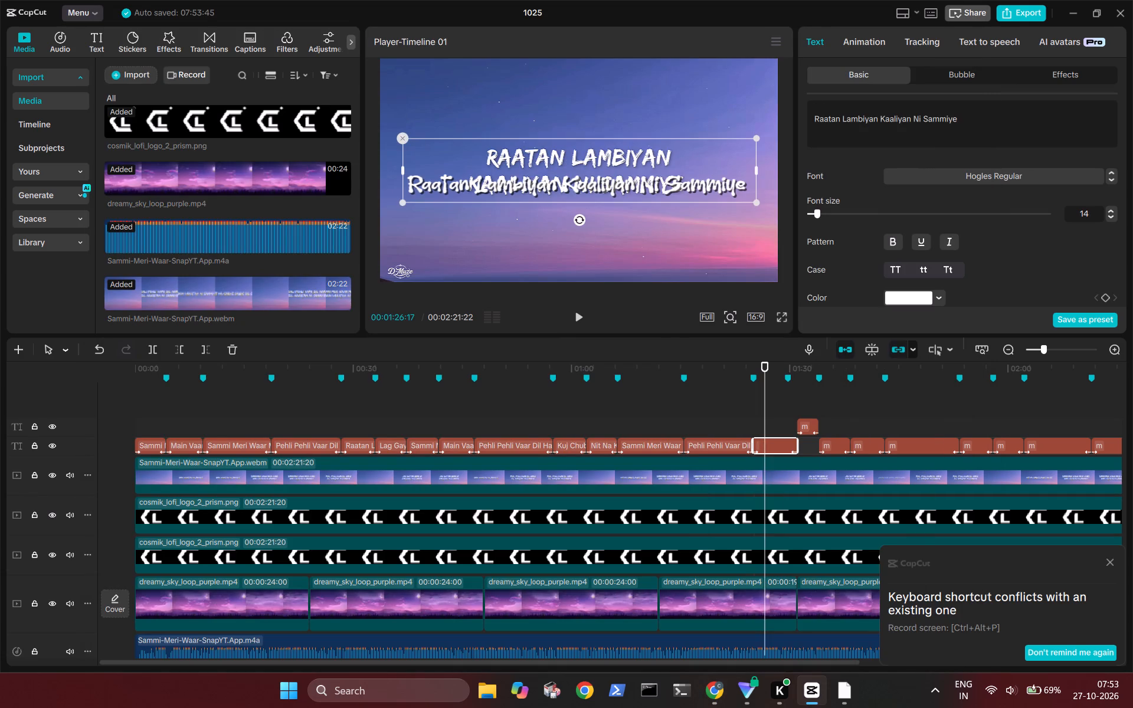
pyautogui.click(881, 119)
pyautogui.press('Return')
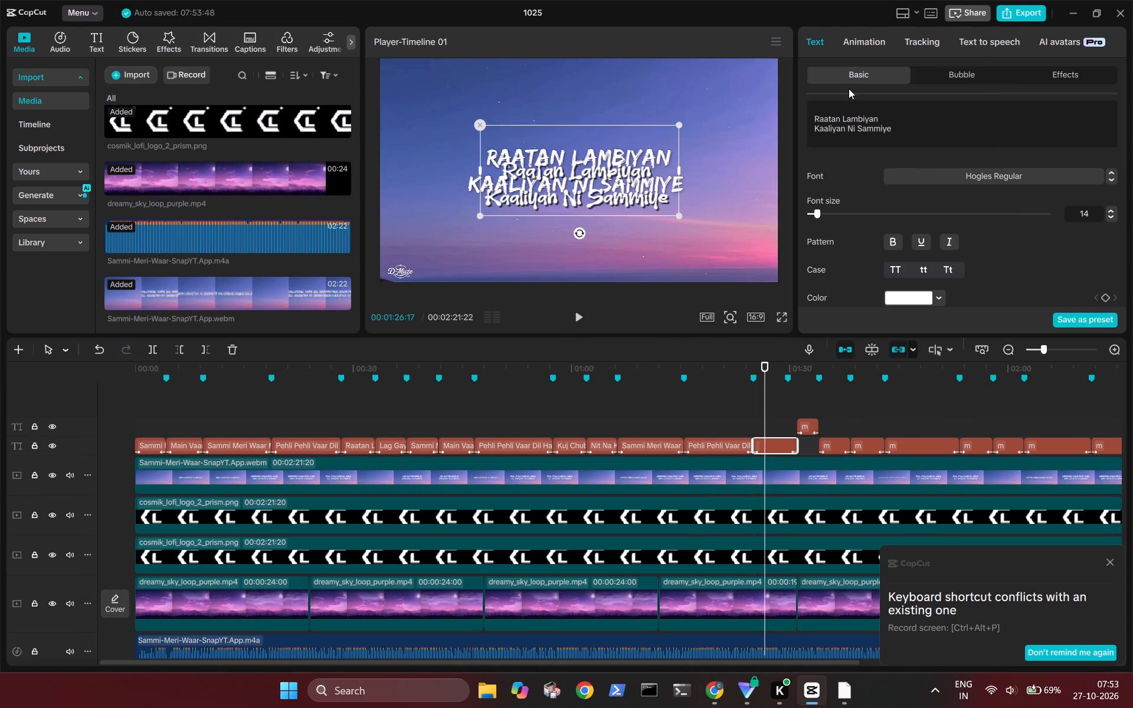
pyautogui.click(814, 113)
pyautogui.press('Down')
pyautogui.press('BackSpace')
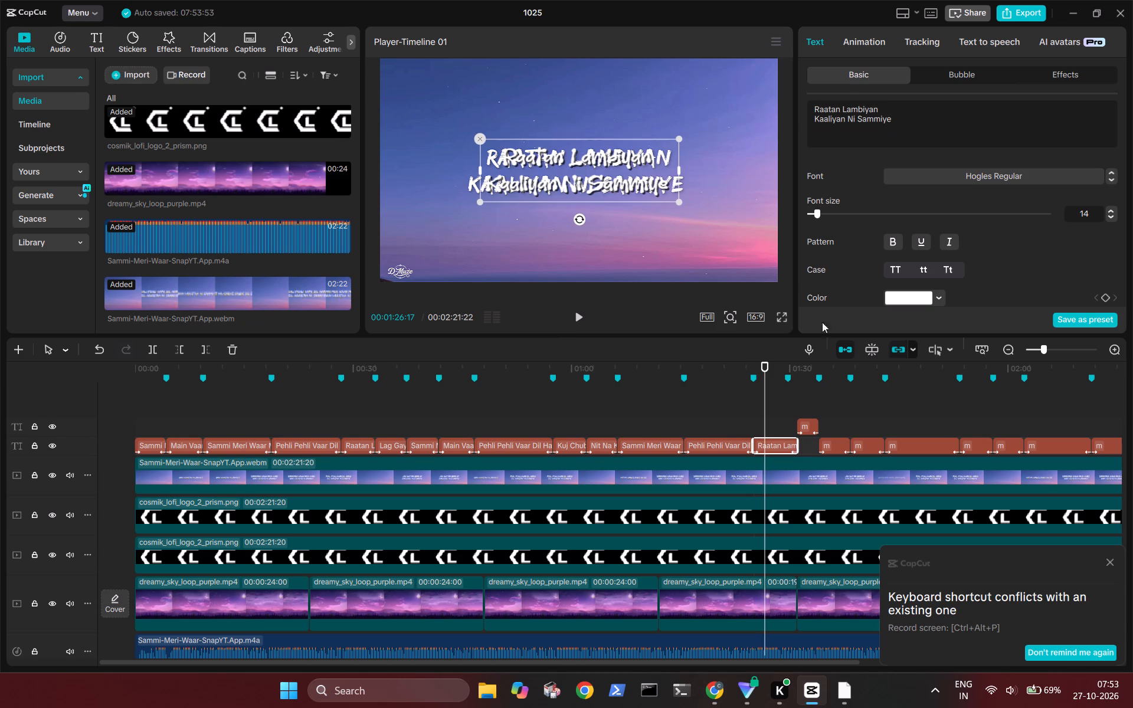
# Replace the "m" of the text clip on the upper text track with the YouTube lyric "Lag Gayi'aa Umar'an Baaliyan Ni Sammiye", broken into two lines after "Umar'an".
pyautogui.click(804, 404)
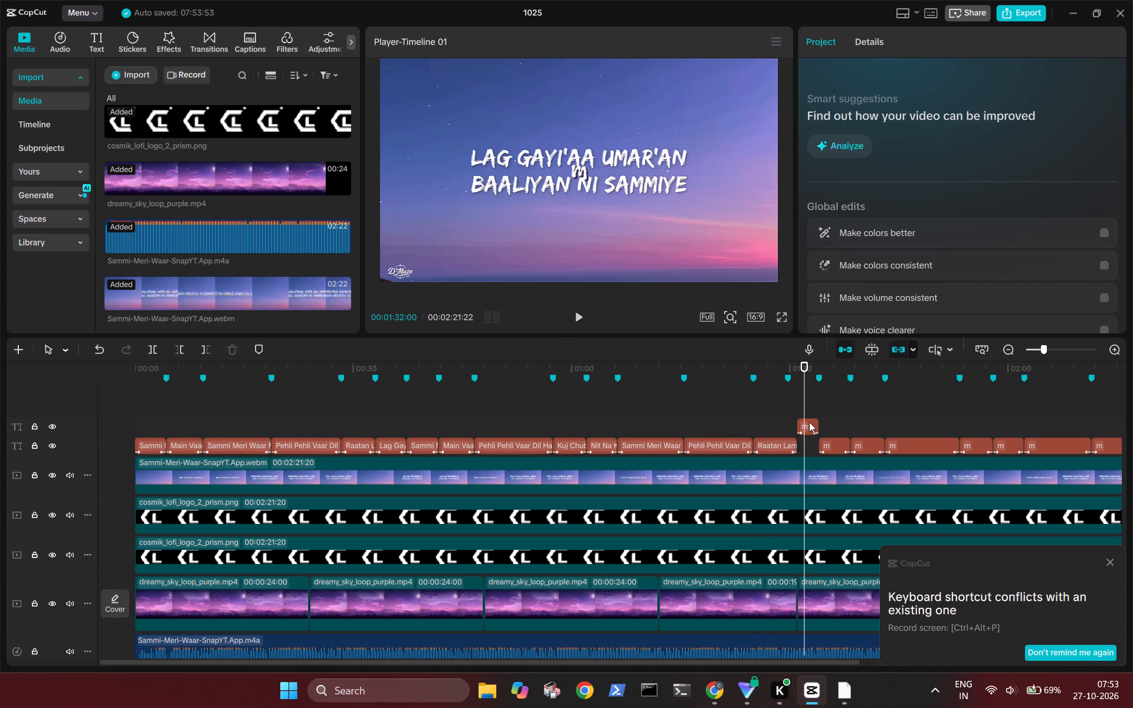
pyautogui.click(809, 422)
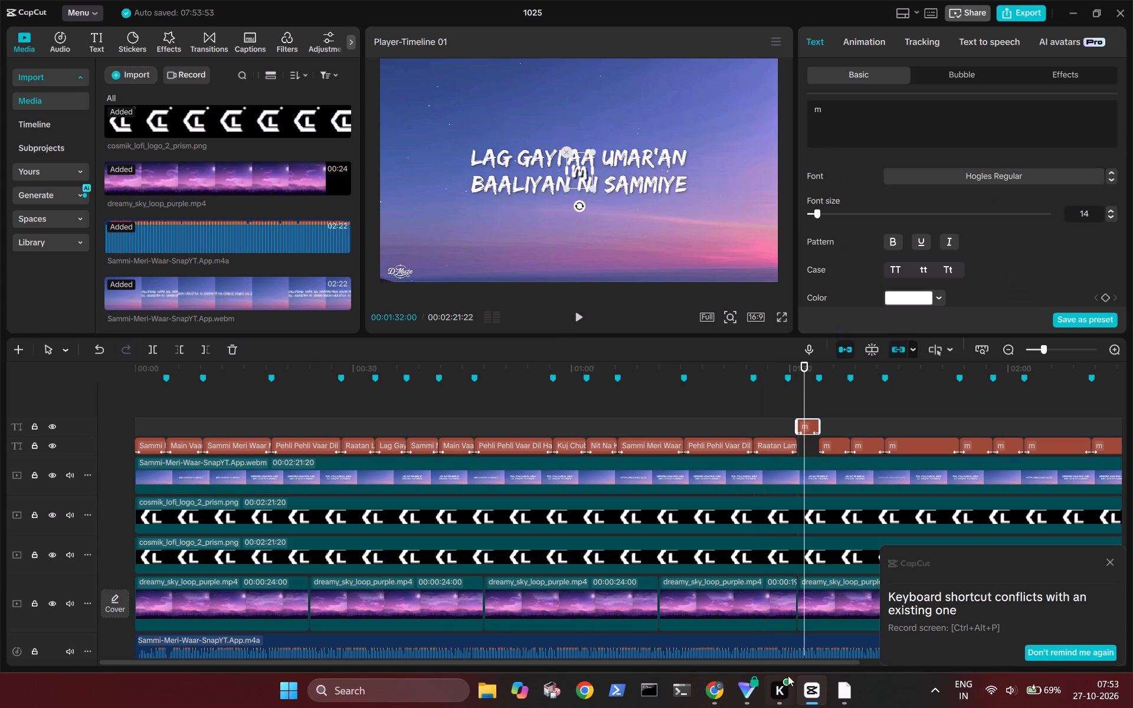
pyautogui.click(718, 697)
pyautogui.moveTo(340, 560); pyautogui.dragTo(127, 569)
pyautogui.hotkey('ctrl', 'c')
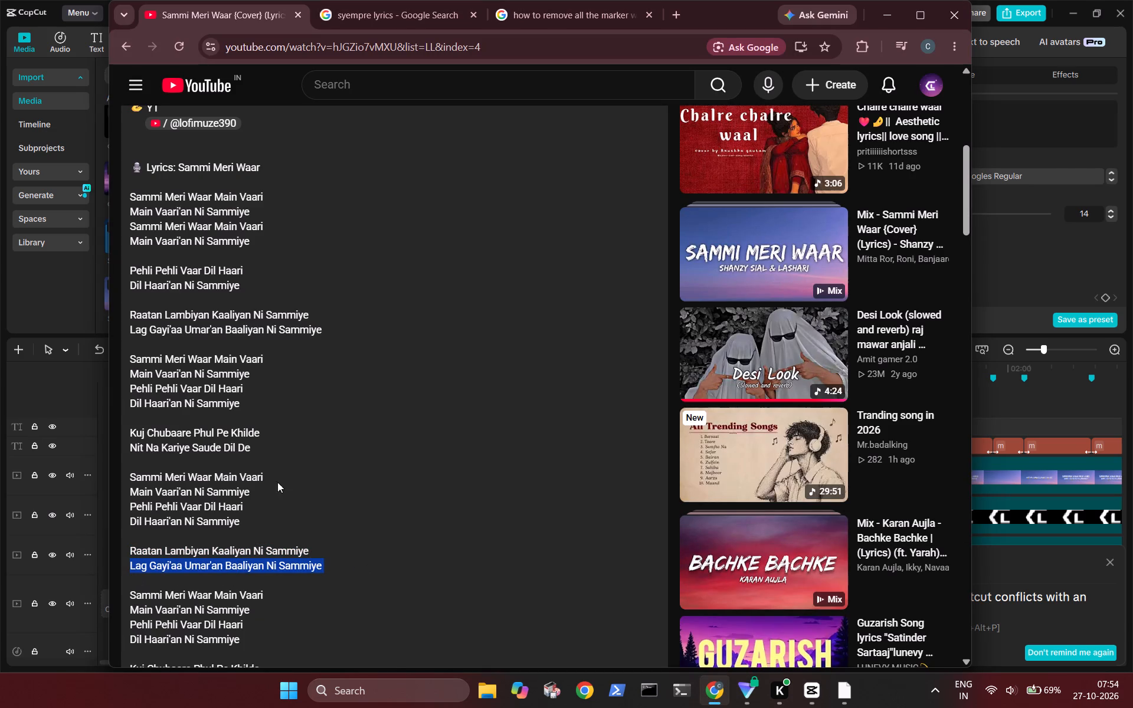
pyautogui.click(1036, 117)
pyautogui.press('BackSpace')
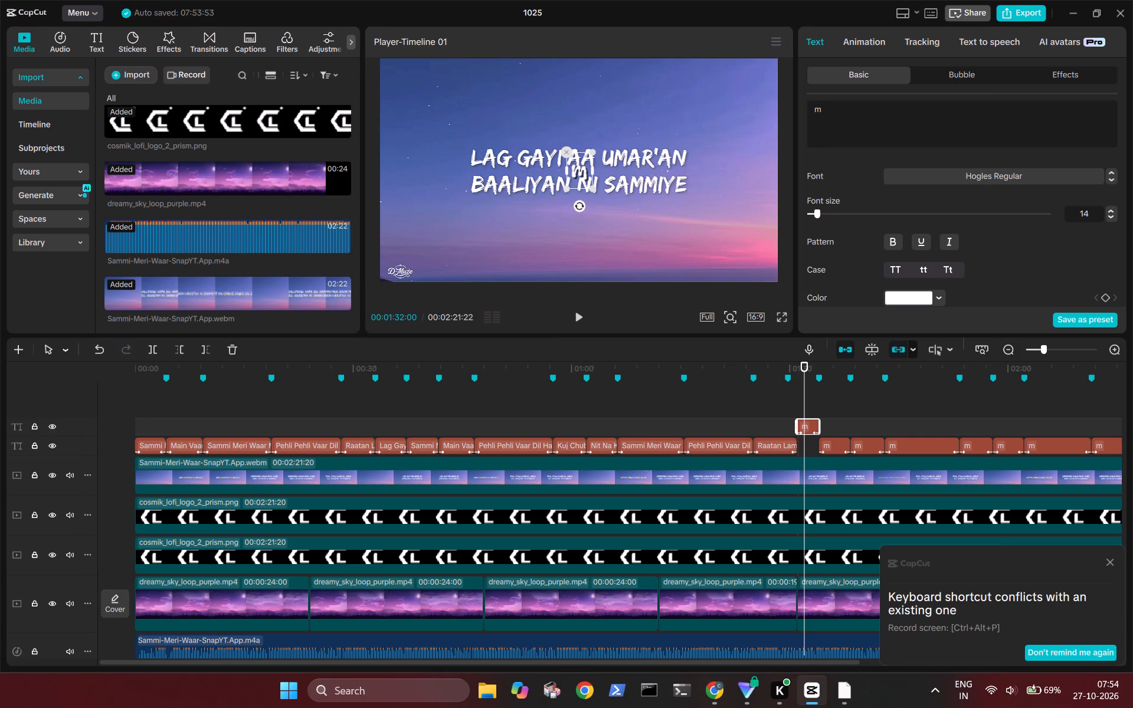
pyautogui.hotkey('ctrl', 'v')
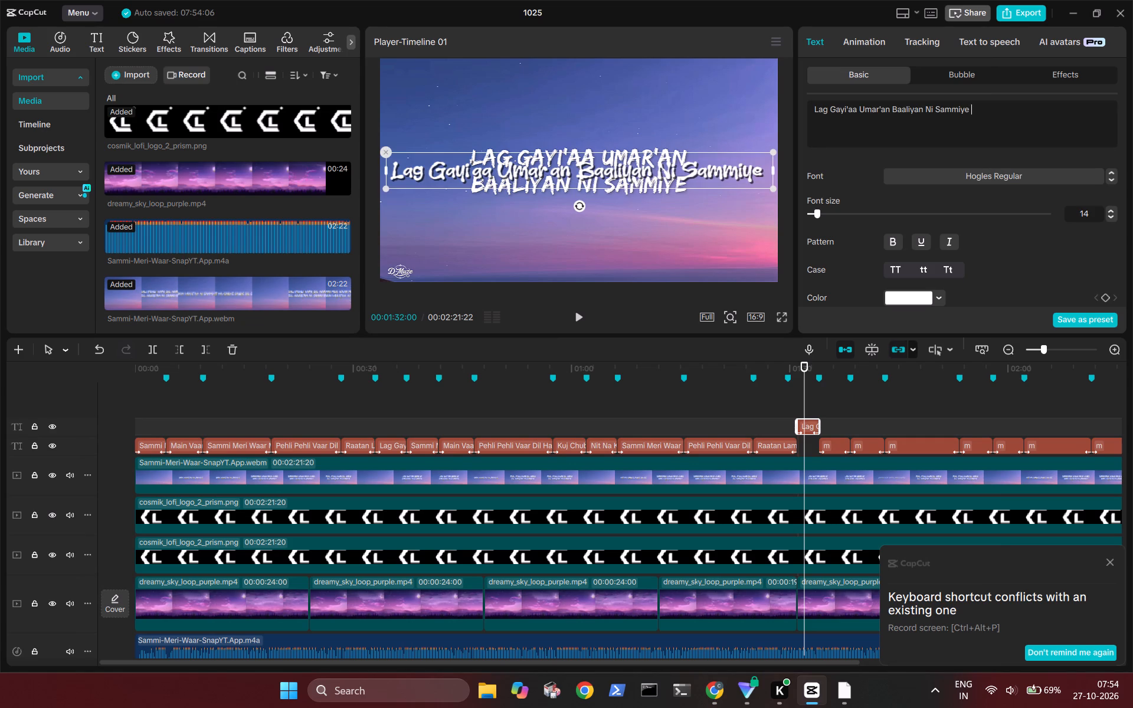
pyautogui.click(892, 110)
pyautogui.press('Return')
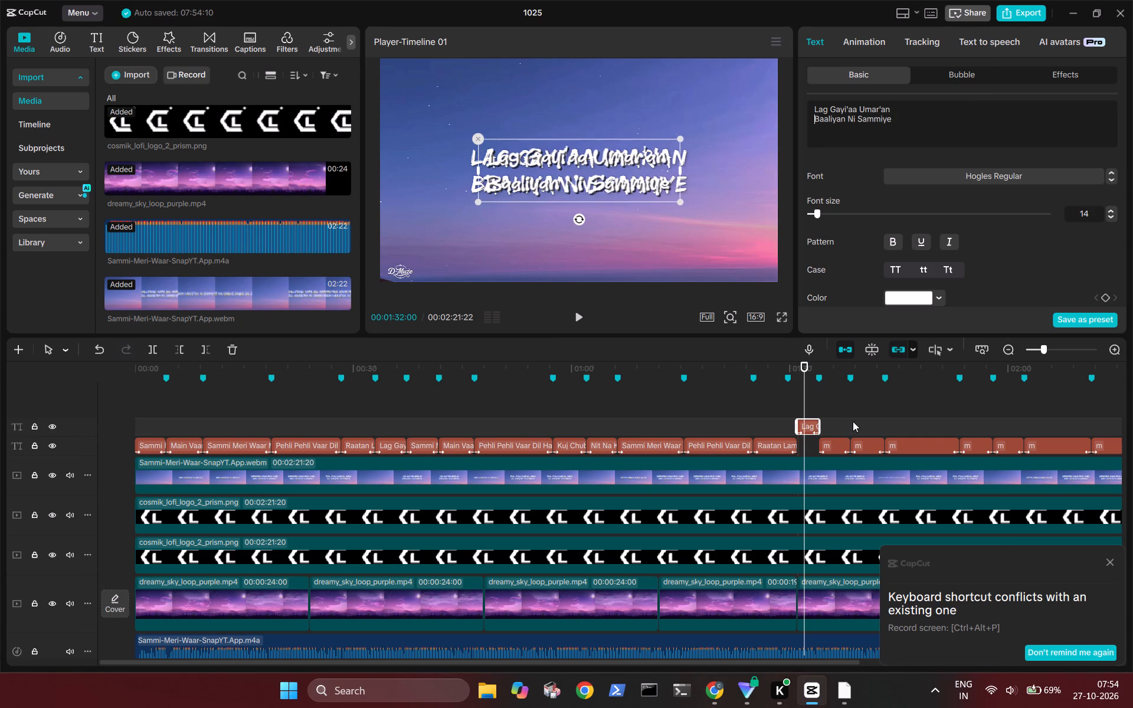
# Replace the sixteenth text clip's "m" with the line "Sammi Meri Waar Main Vaari" copied from the YouTube description.
pyautogui.click(831, 421)
pyautogui.click(840, 440)
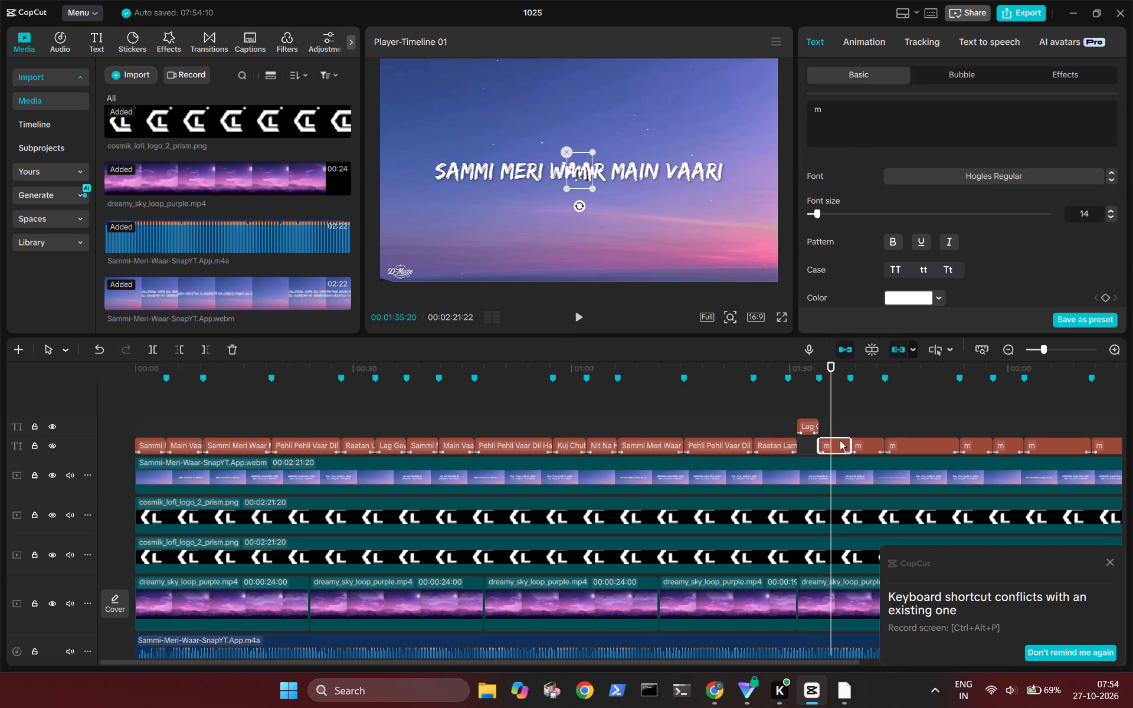
pyautogui.click(714, 694)
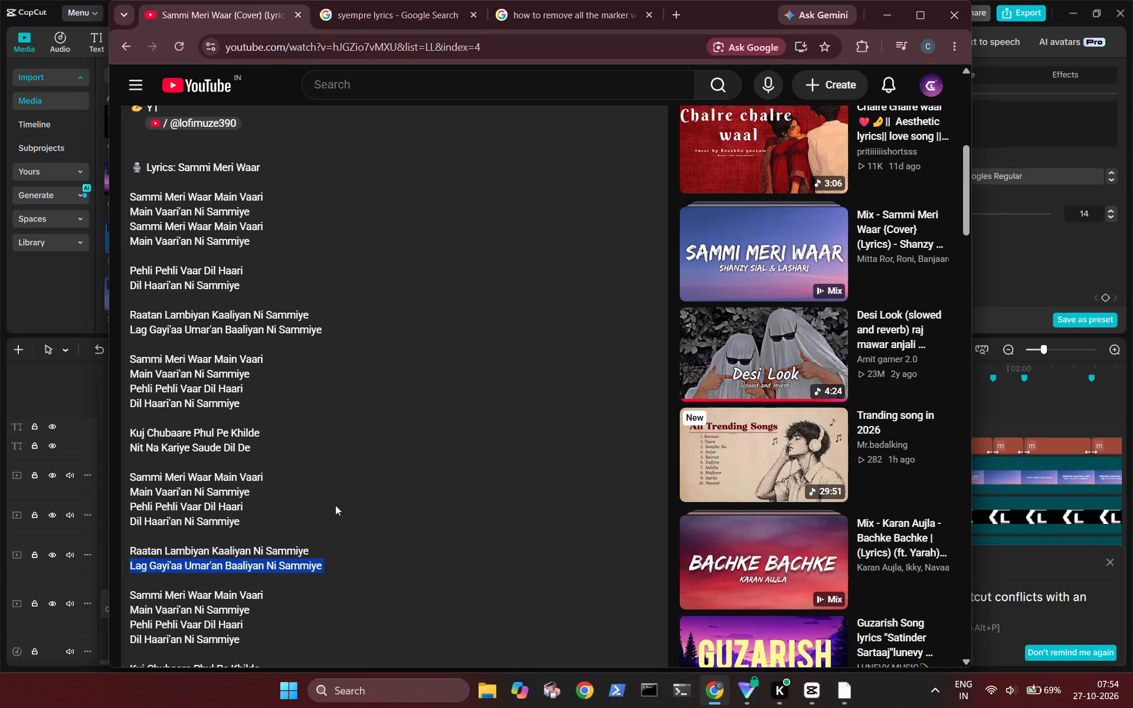
pyautogui.scroll(-1, 317, 530)
pyautogui.scroll(-1, 289, 492)
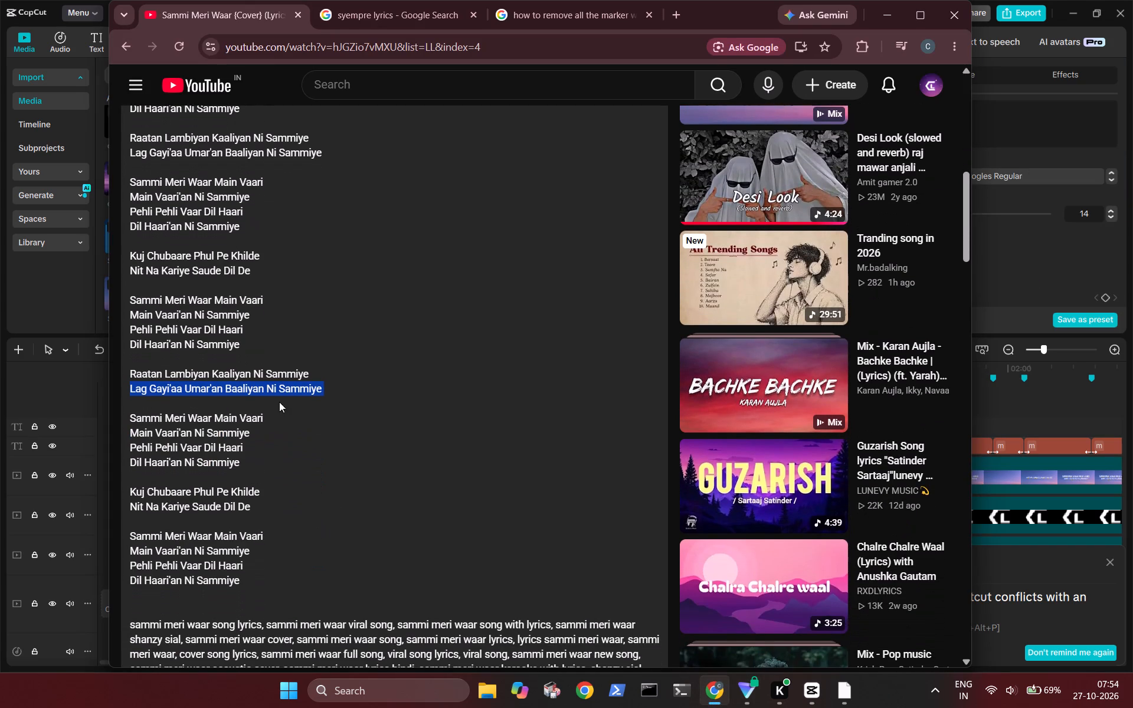
pyautogui.moveTo(268, 422); pyautogui.dragTo(128, 418)
pyautogui.hotkey('ctrl', 'c')
pyautogui.click(997, 106)
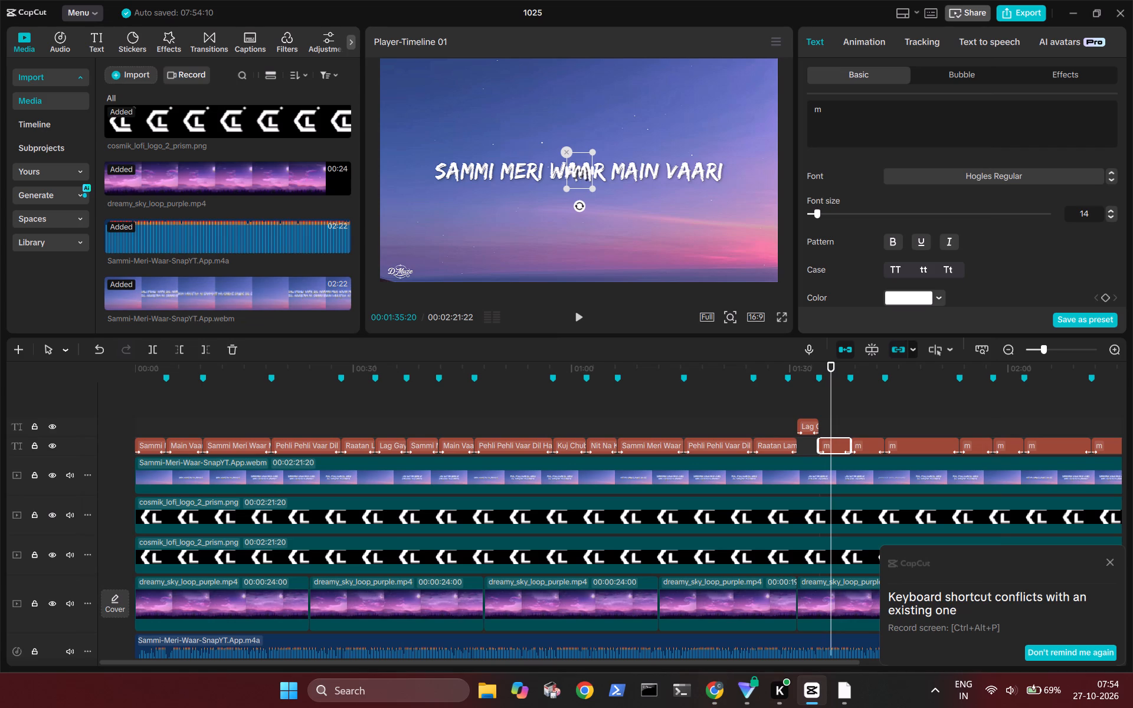
pyautogui.press('BackSpace')
pyautogui.hotkey('ctrl', 'v')
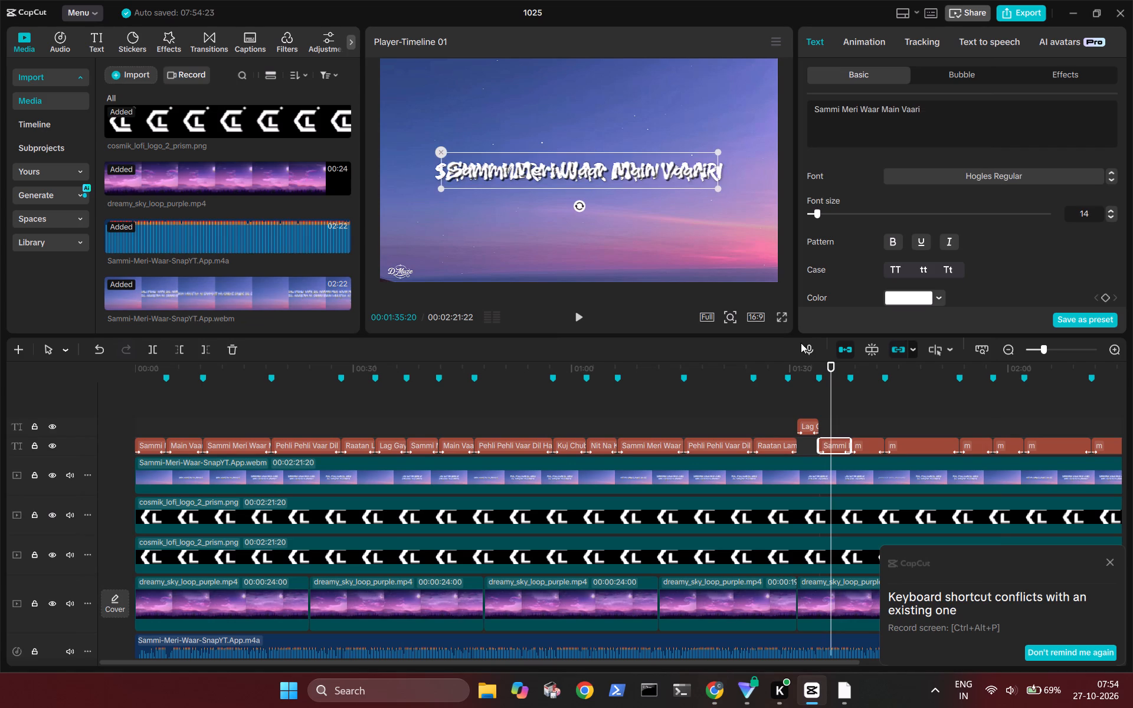
# Replace the seventeenth text clip's "m" with the line "Main Vaari'an Ni Sammiye" copied from the YouTube description.
pyautogui.click(859, 417)
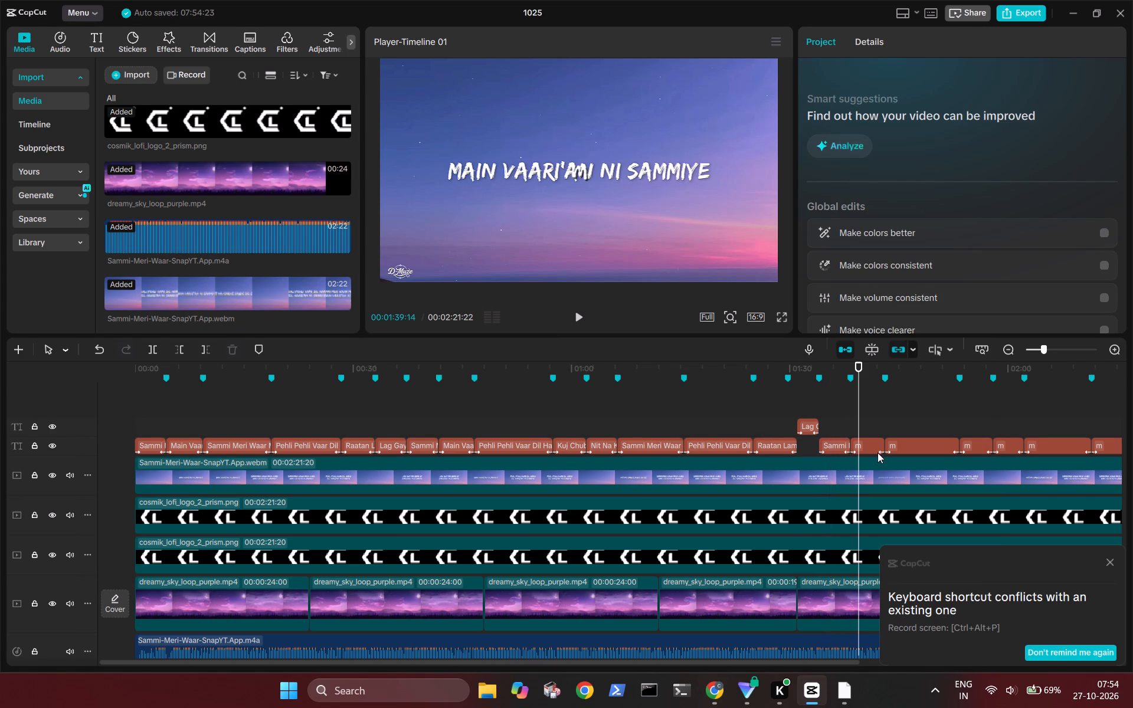
pyautogui.click(869, 449)
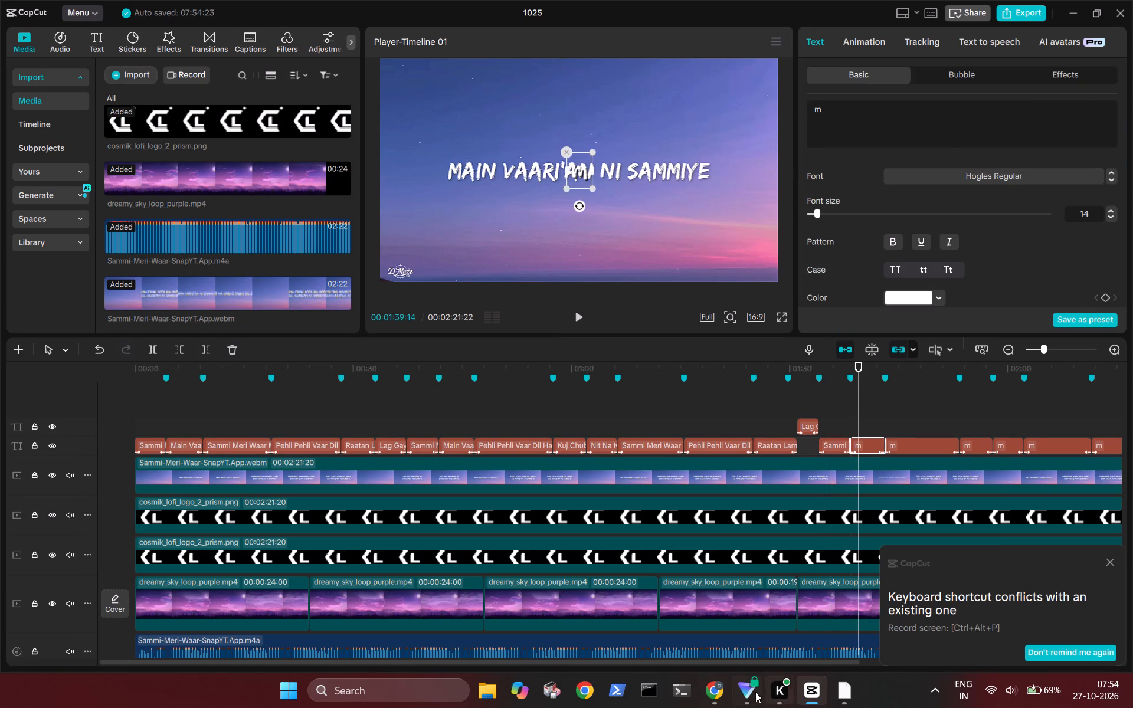
pyautogui.click(715, 688)
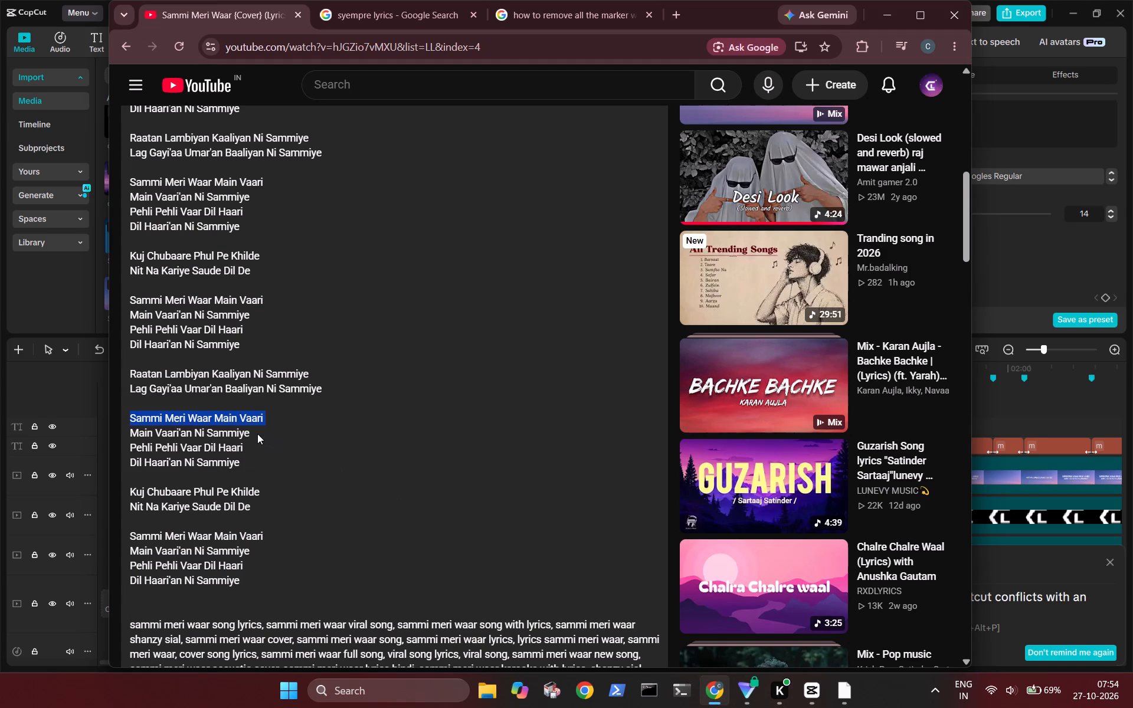
pyautogui.moveTo(256, 432); pyautogui.dragTo(129, 430)
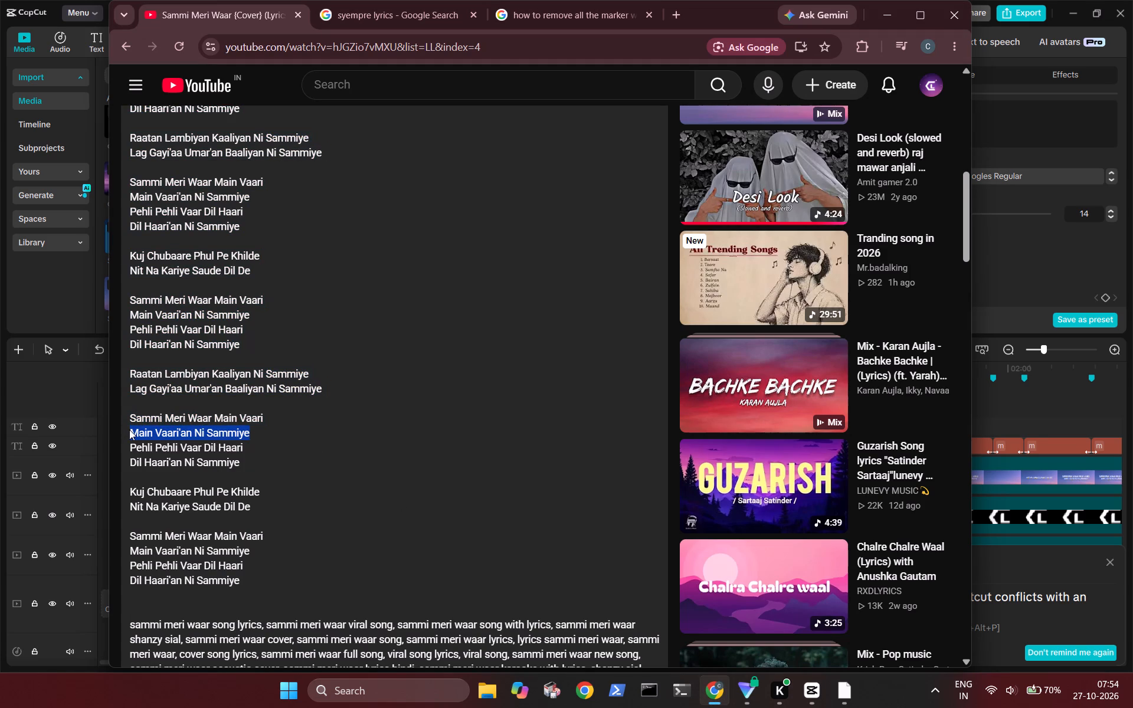
pyautogui.hotkey('ctrl', 'c')
pyautogui.click(1056, 110)
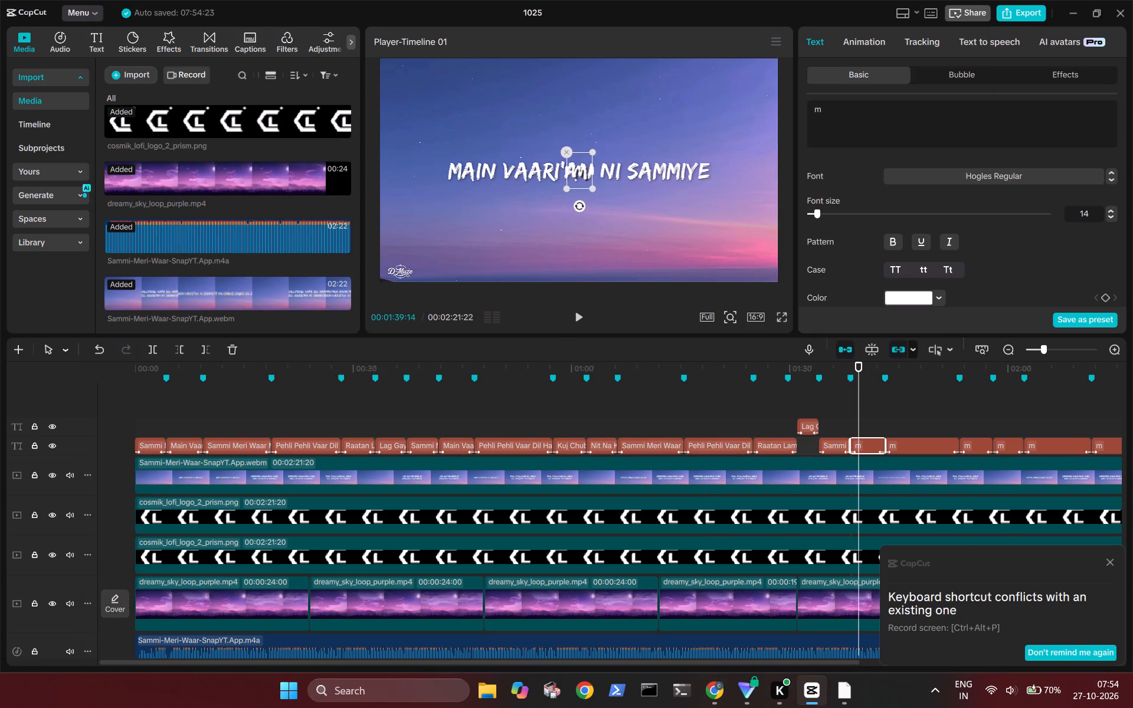
pyautogui.press('BackSpace')
pyautogui.hotkey('ctrl', 'v')
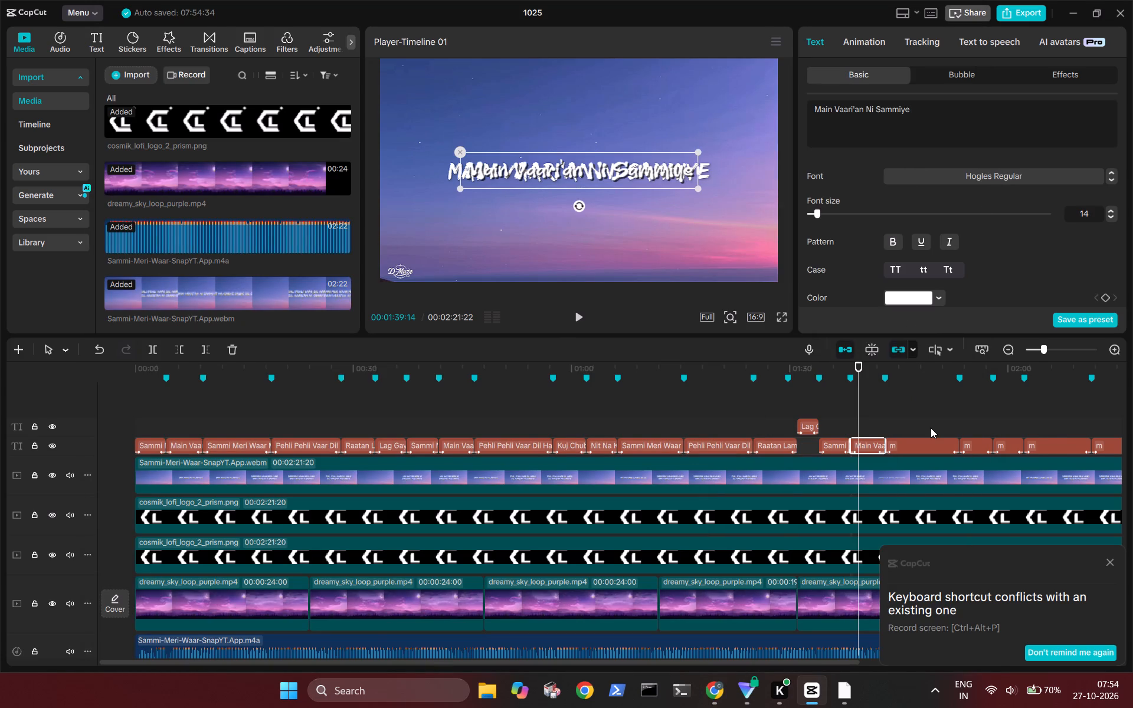
# Replace the eighteenth text clip's "m" with the two lines "Pehli Pehli Vaar Dil Haari" and "Dil Haari'an Ni Sammiye" copied from the YouTube description.
pyautogui.click(931, 428)
pyautogui.click(913, 441)
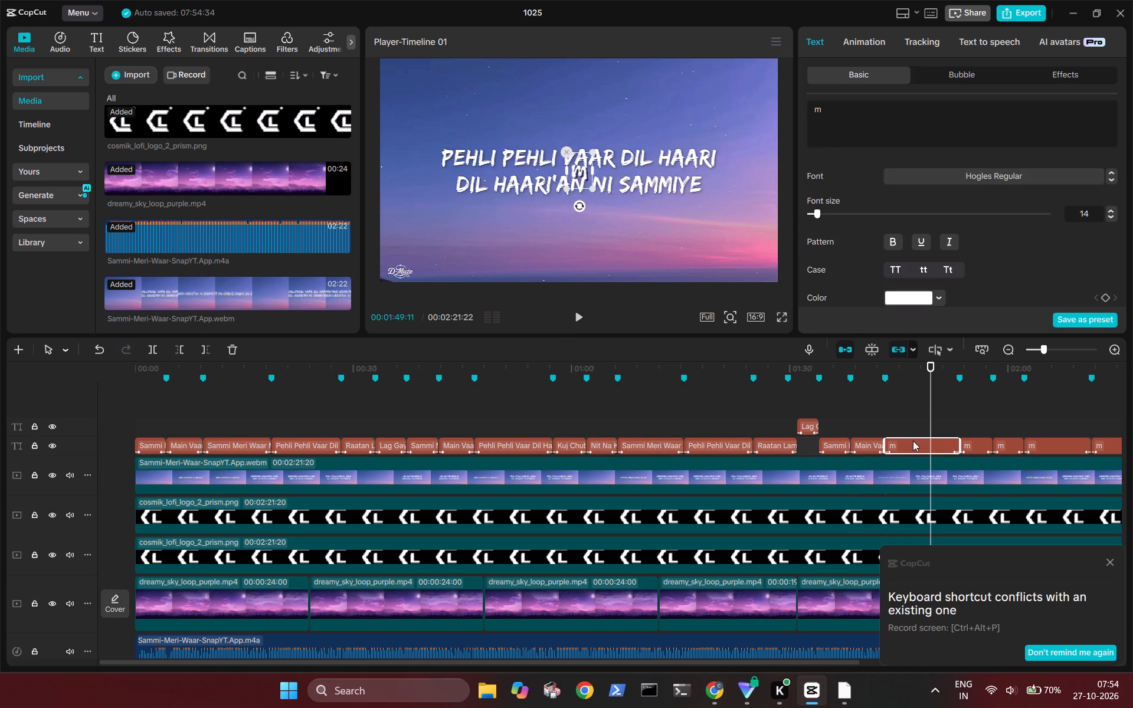
pyautogui.click(716, 687)
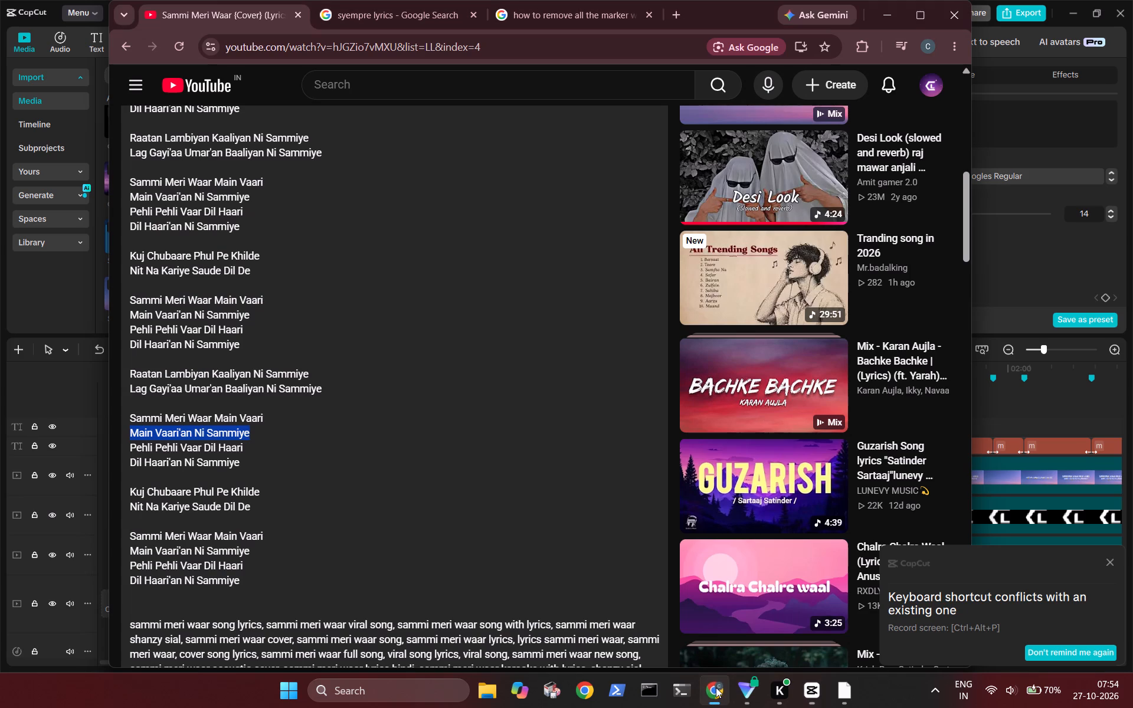
pyautogui.moveTo(241, 459); pyautogui.dragTo(117, 444)
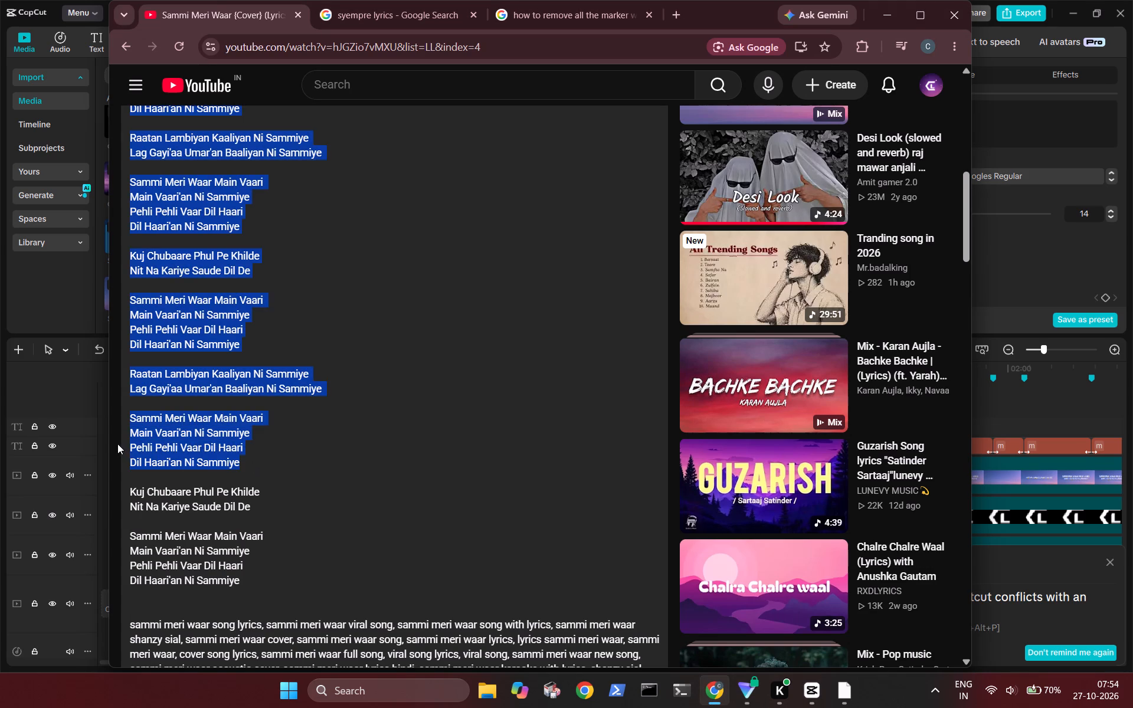
pyautogui.moveTo(117, 444); pyautogui.dragTo(127, 447)
pyautogui.hotkey('ctrl', 'c')
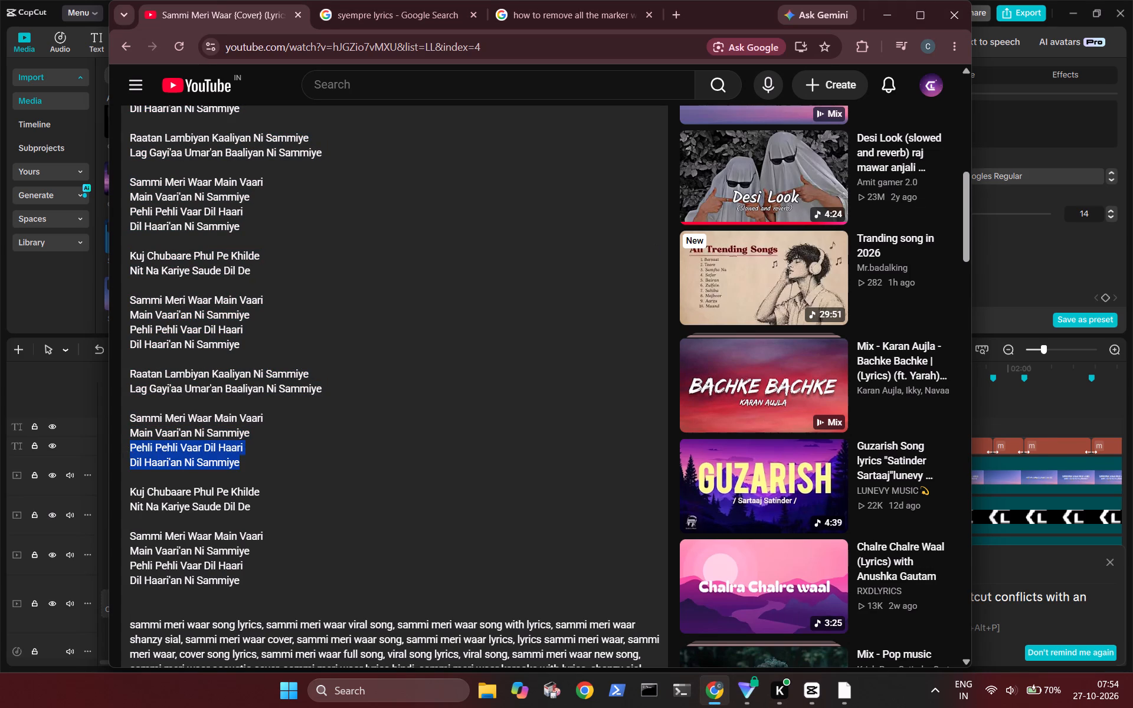
pyautogui.click(998, 136)
pyautogui.press('BackSpace')
pyautogui.hotkey('ctrl', 'v')
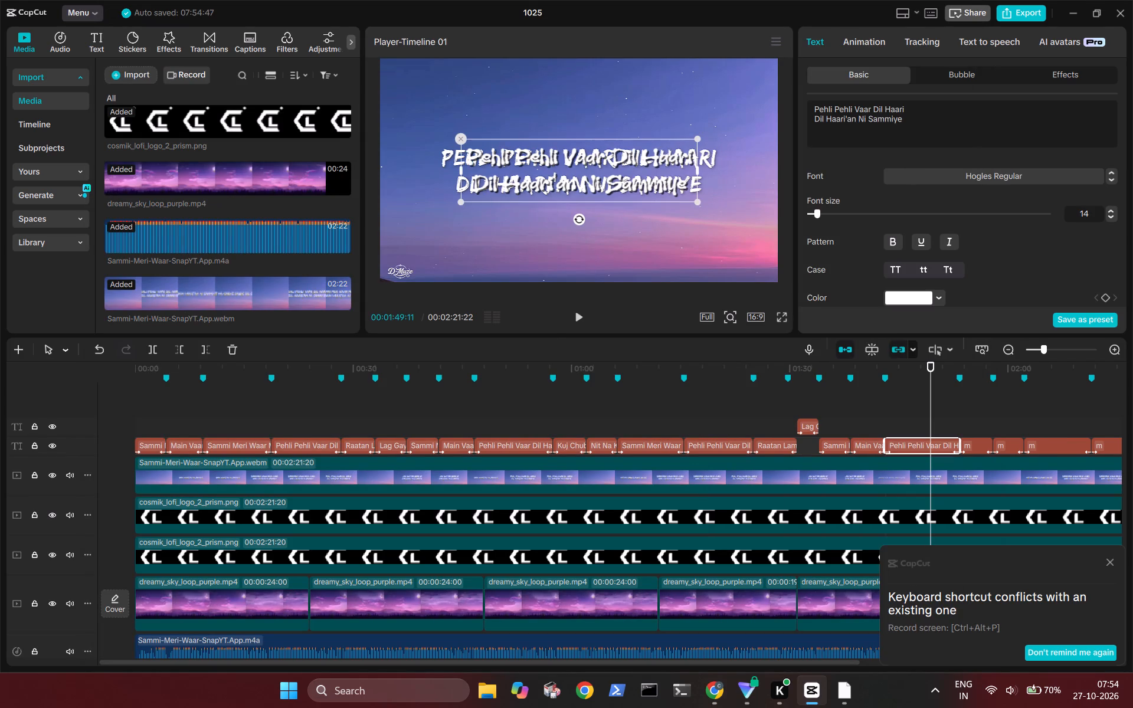
# Replace the nineteenth text clip's "m" with the line "Kuj Chubaare Phul Pe Khilde" copied from the YouTube description.
pyautogui.hscroll(-1, 822, 425)
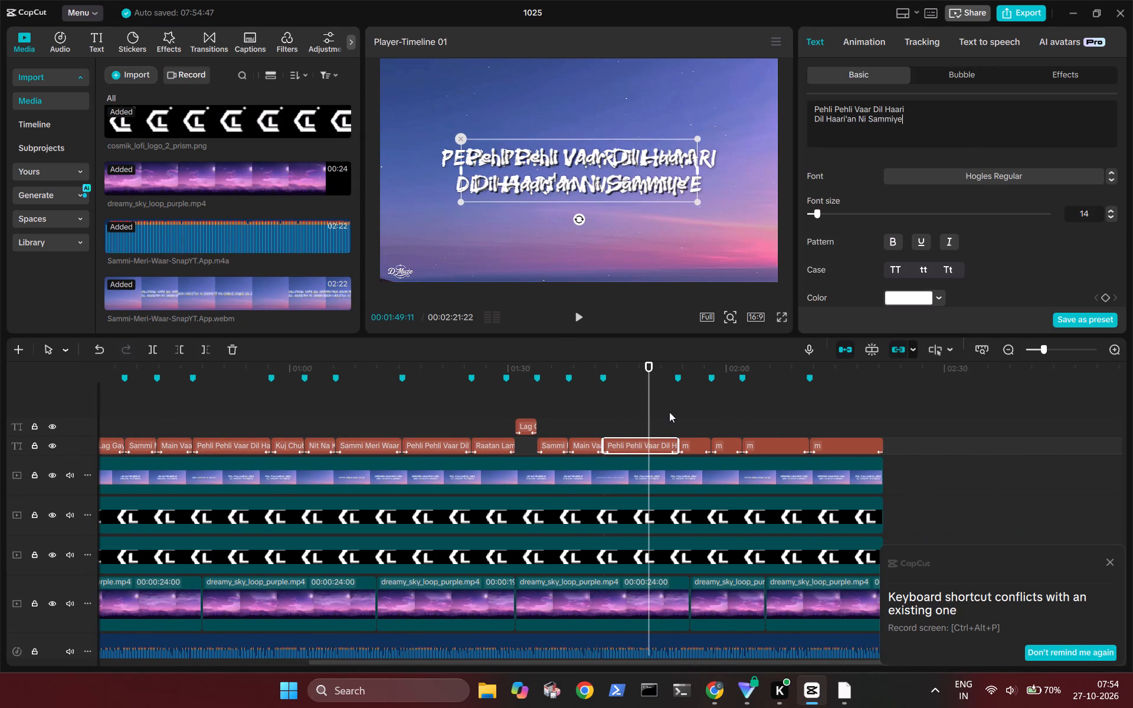
pyautogui.click(695, 419)
pyautogui.click(696, 444)
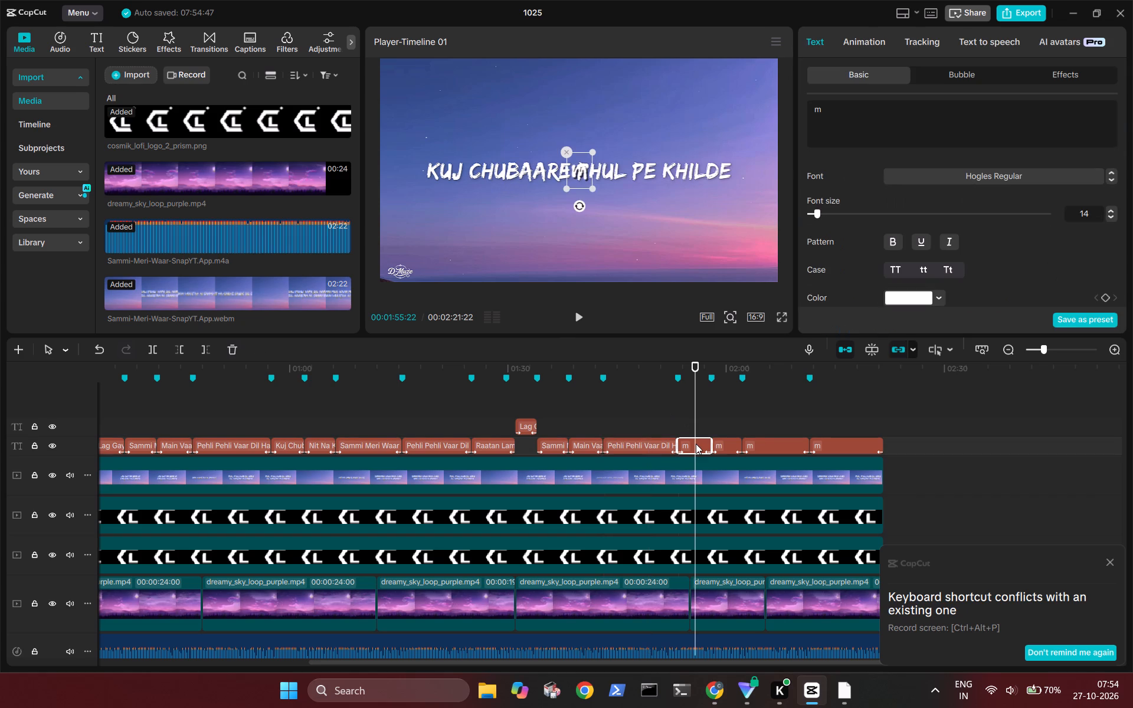
pyautogui.click(859, 117)
pyautogui.press('BackSpace')
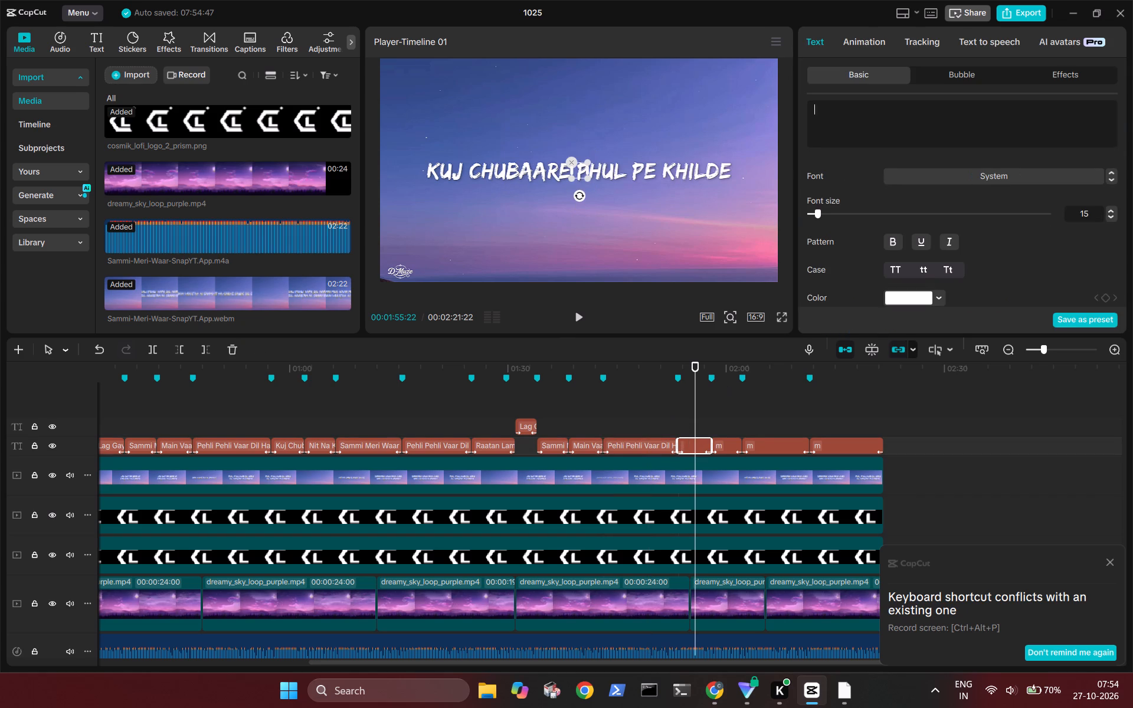
pyautogui.click(718, 687)
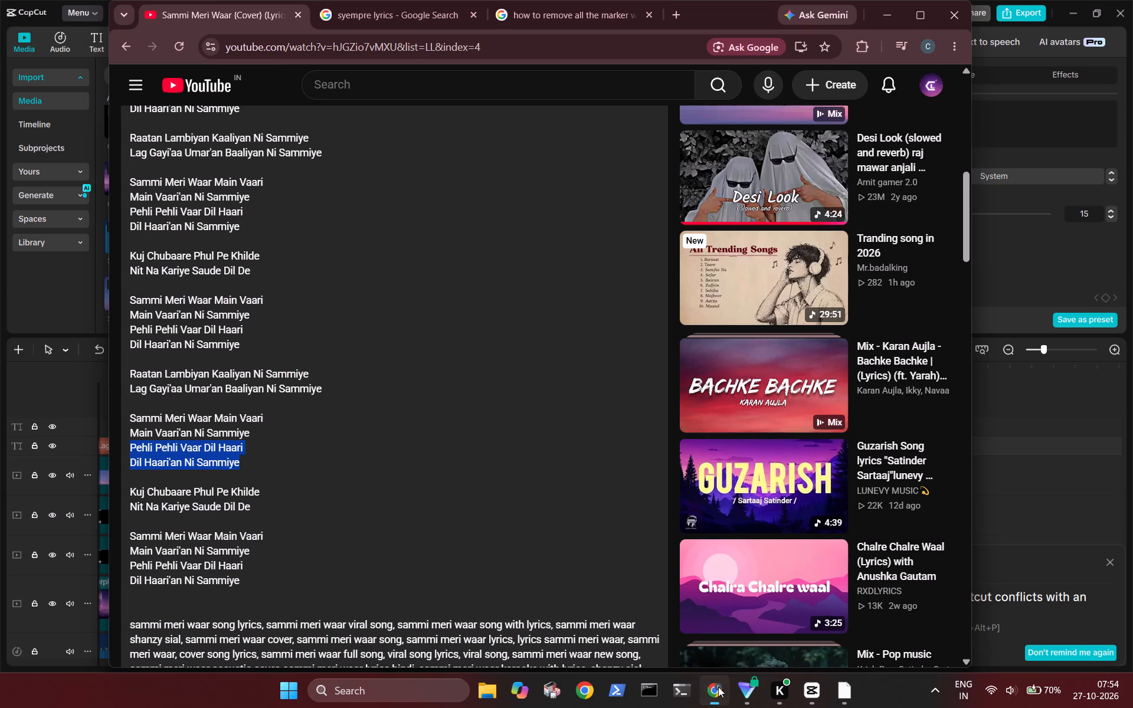
pyautogui.moveTo(270, 488); pyautogui.dragTo(162, 488)
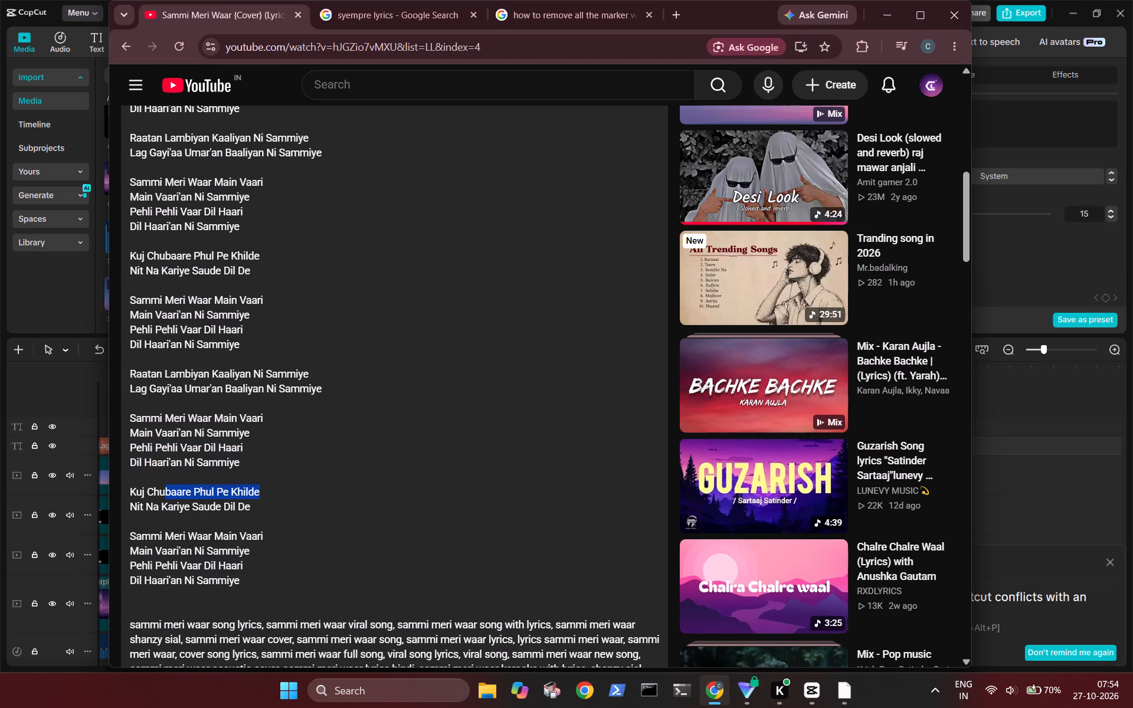
pyautogui.moveTo(162, 488); pyautogui.dragTo(129, 487)
pyautogui.hotkey('ctrl', 'c')
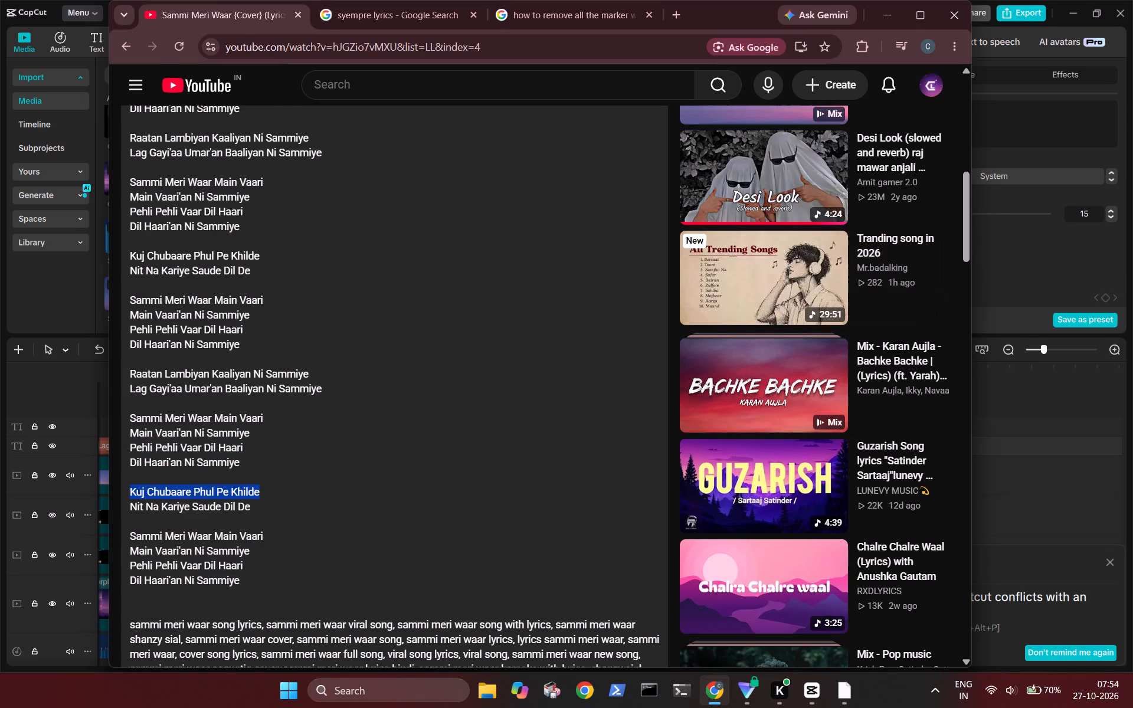
pyautogui.click(1005, 112)
pyautogui.hotkey('ctrl', 'v')
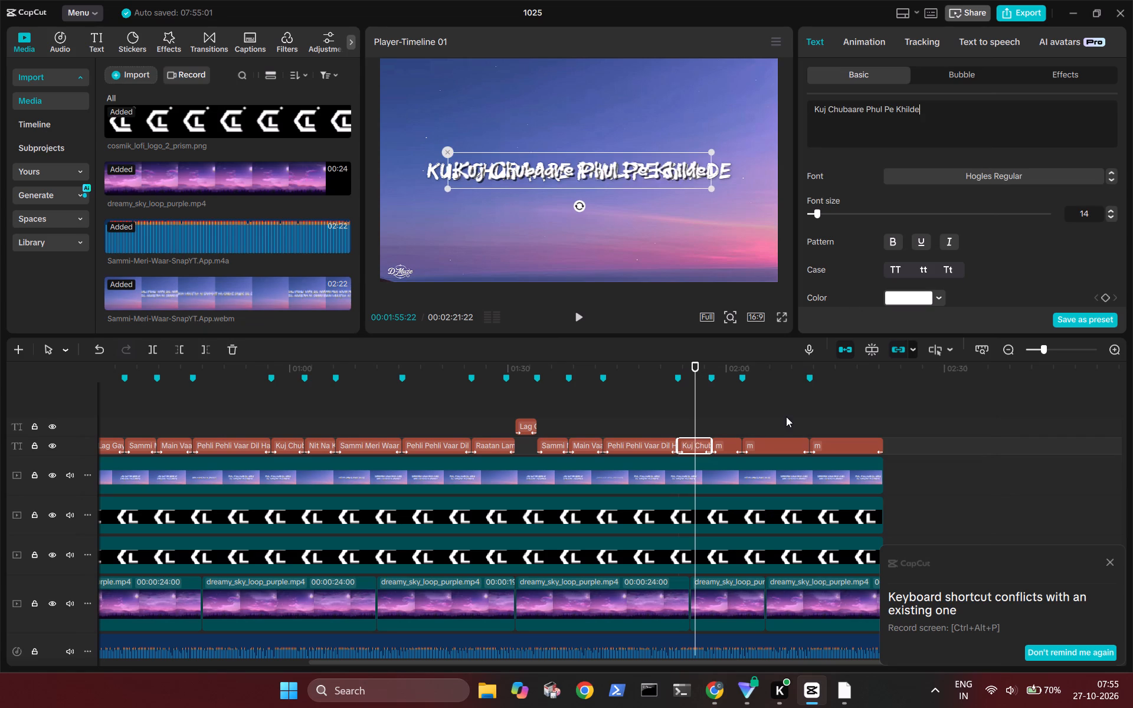
# Replace the twentieth text clip's "m" with the line "Nit Na Kariye Saude Dil De" copied from the YouTube description.
pyautogui.click(719, 425)
pyautogui.click(732, 442)
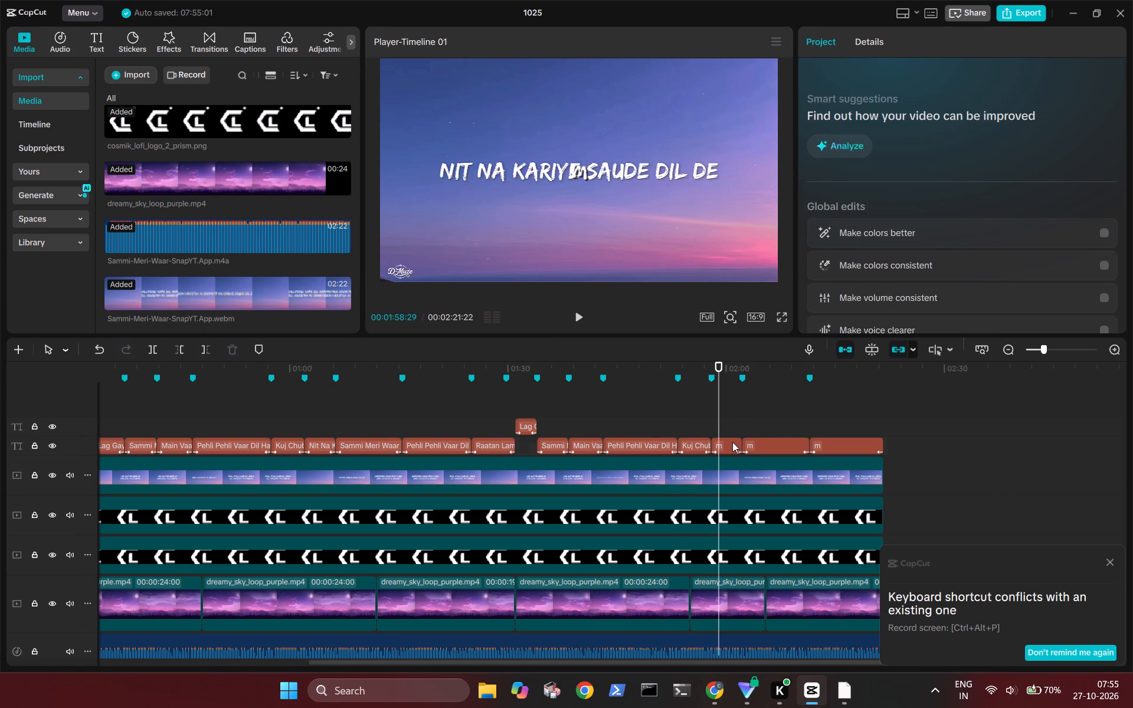
pyautogui.click(883, 109)
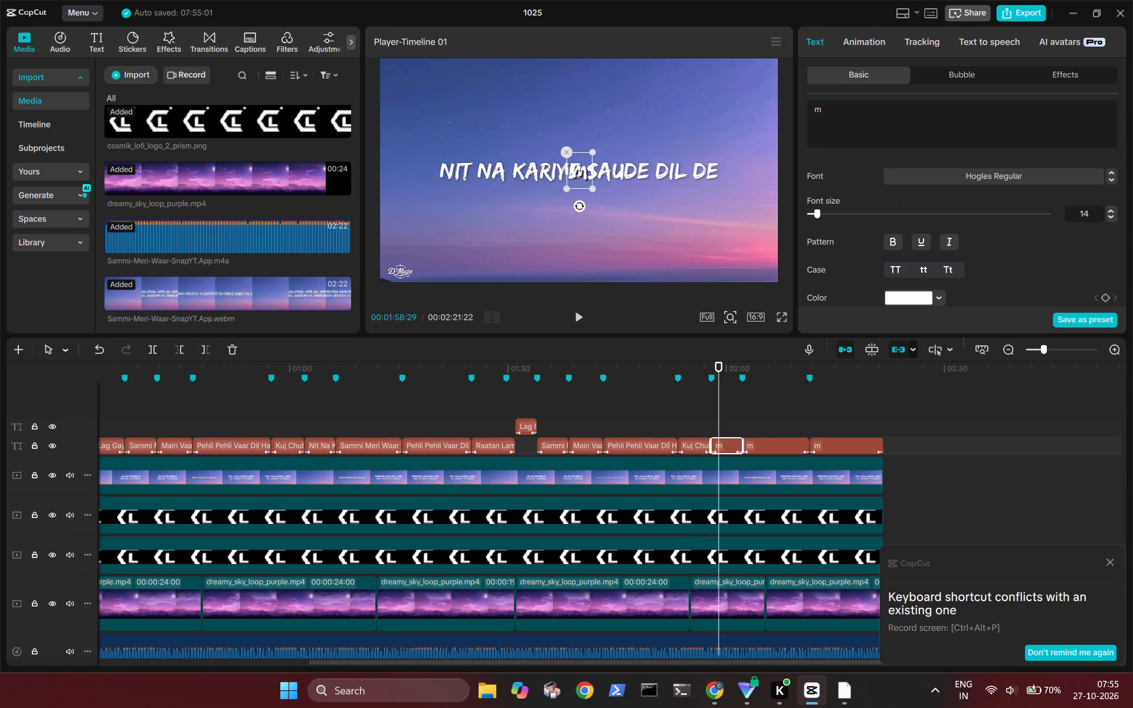
pyautogui.press('BackSpace')
pyautogui.click(718, 695)
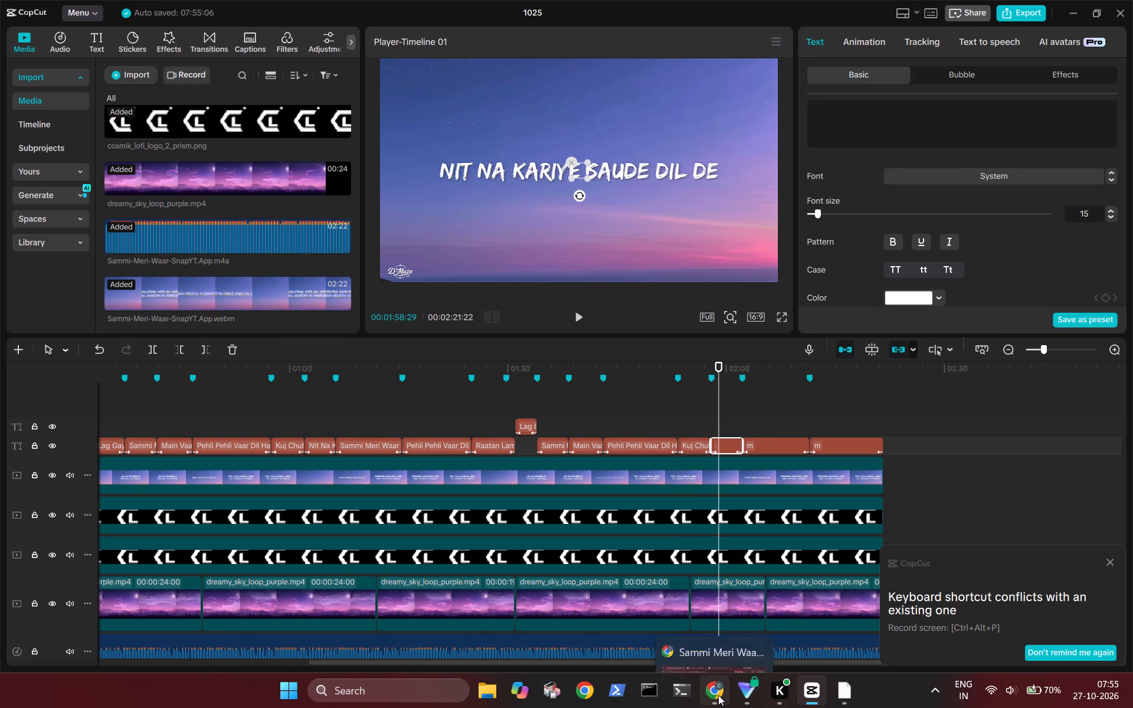
pyautogui.moveTo(257, 504); pyautogui.dragTo(148, 510)
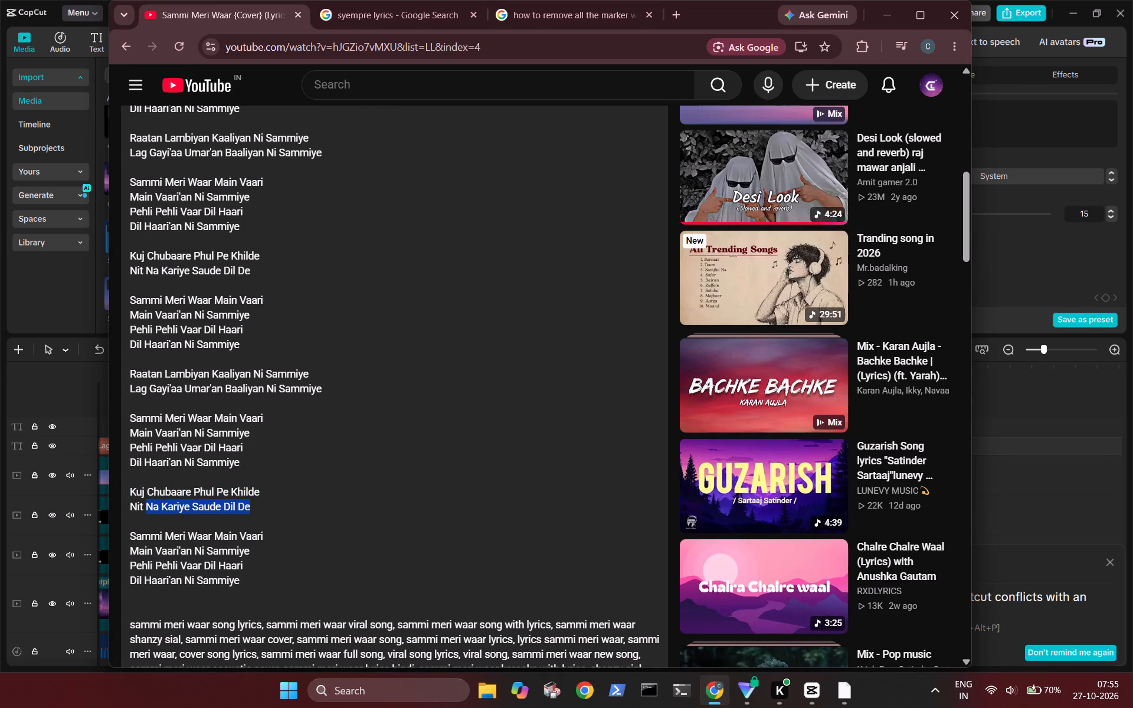
pyautogui.moveTo(148, 510); pyautogui.dragTo(132, 511)
pyautogui.hotkey('ctrl', 'c')
pyautogui.click(992, 130)
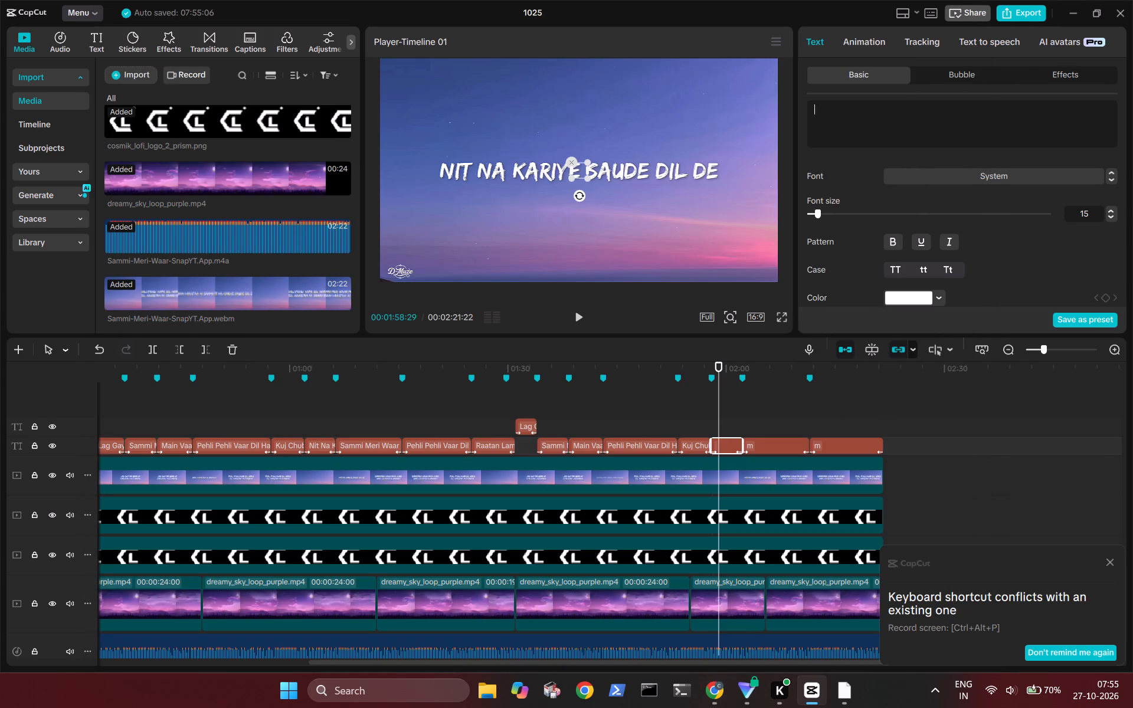
pyautogui.hotkey('ctrl', 'v')
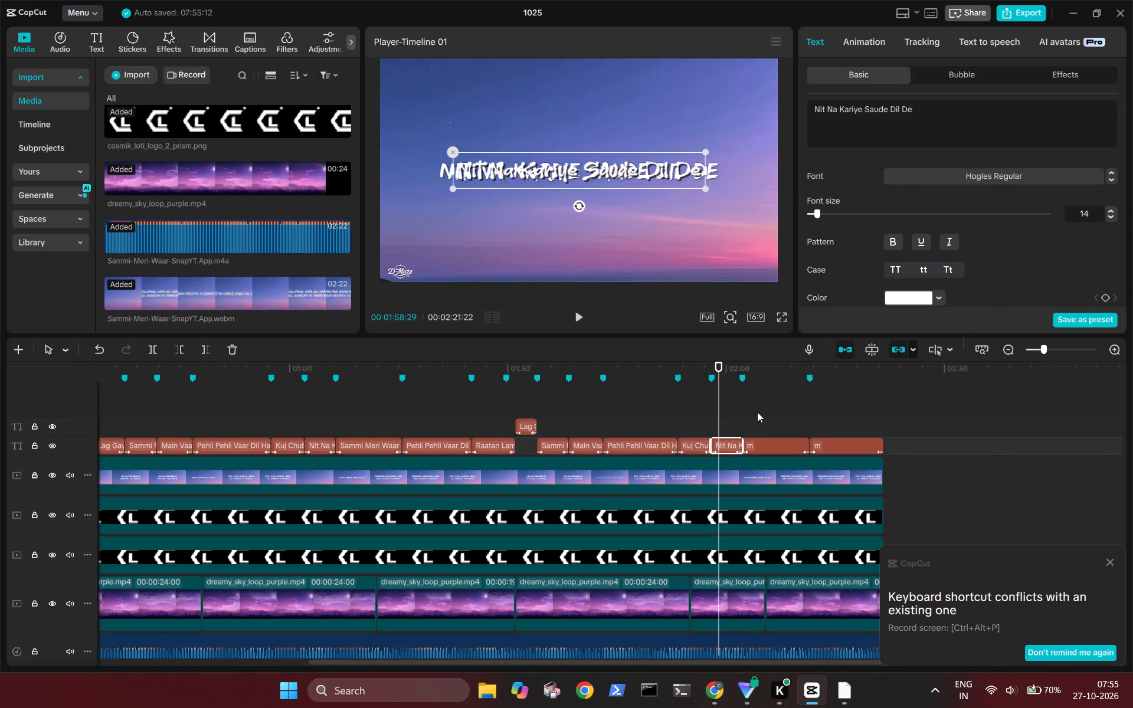
# Replace the second-to-last text clip's "m" with the two lines "Sammi Meri Waar Main Vaari" and "Main Vaari'an Ni Sammiye" copied from the YouTube description.
pyautogui.click(757, 412)
pyautogui.click(769, 437)
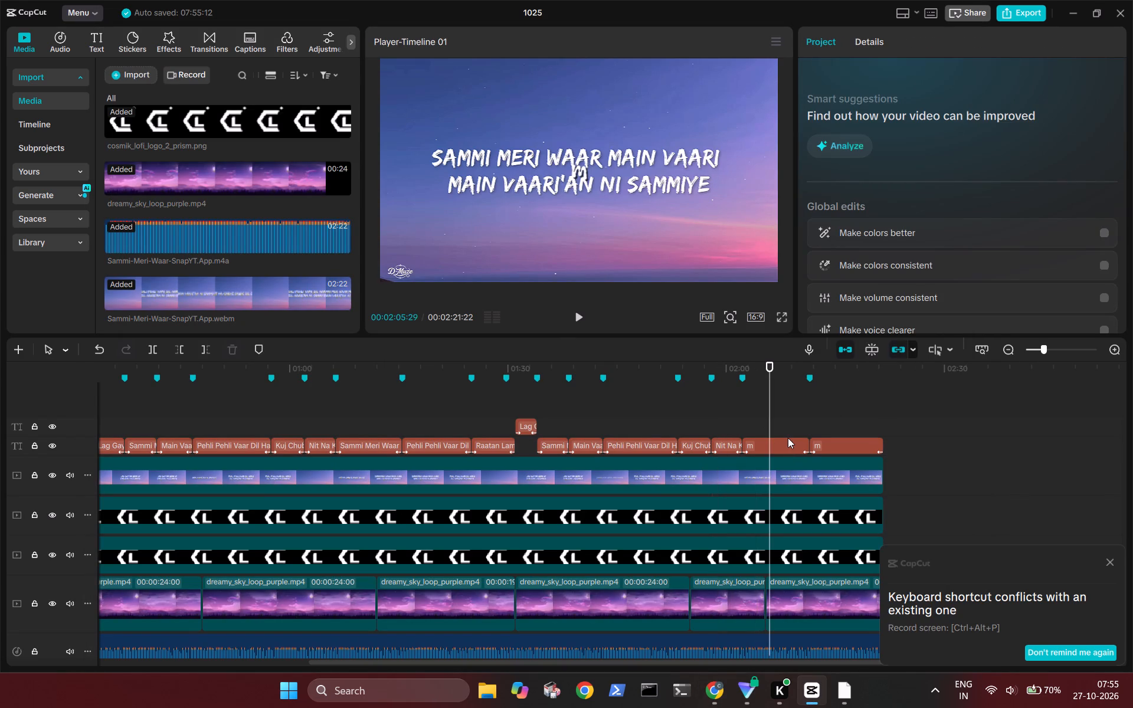
pyautogui.click(788, 438)
pyautogui.click(841, 105)
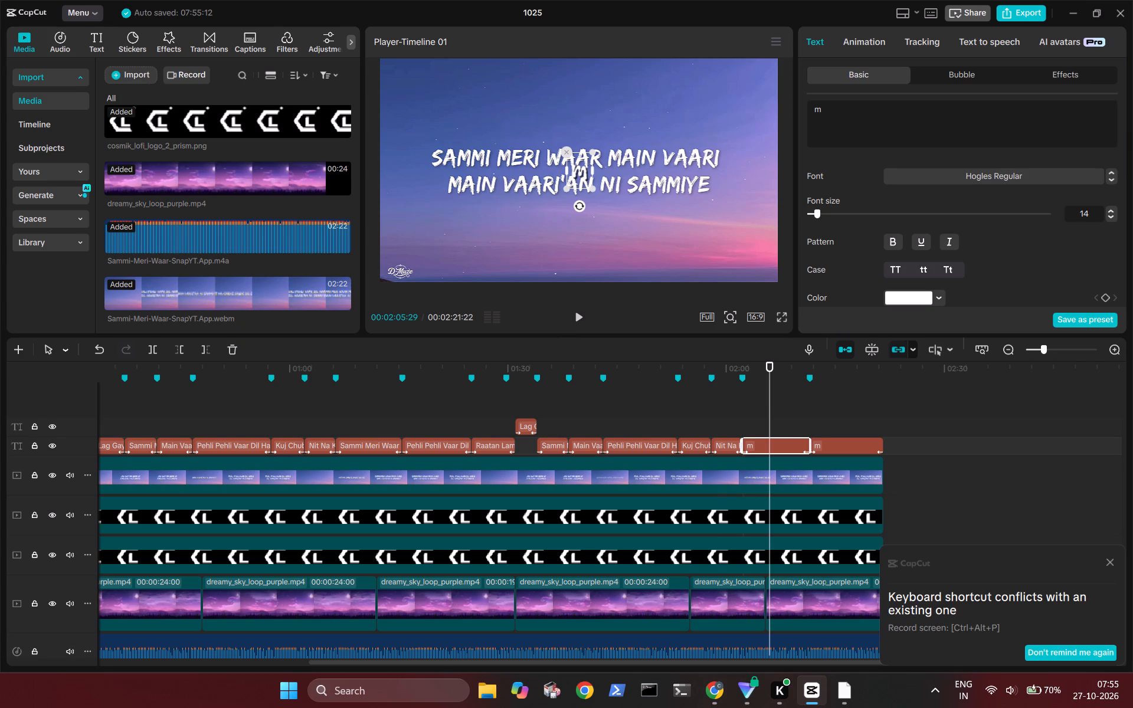
pyautogui.press('BackSpace')
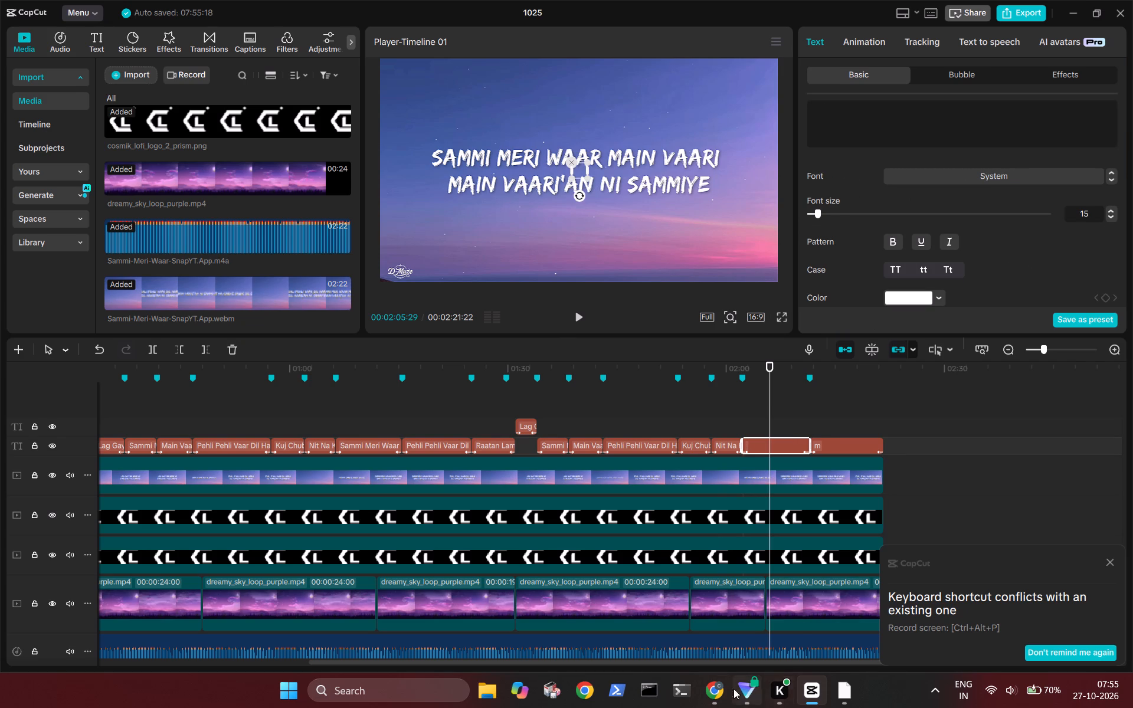
pyautogui.click(710, 689)
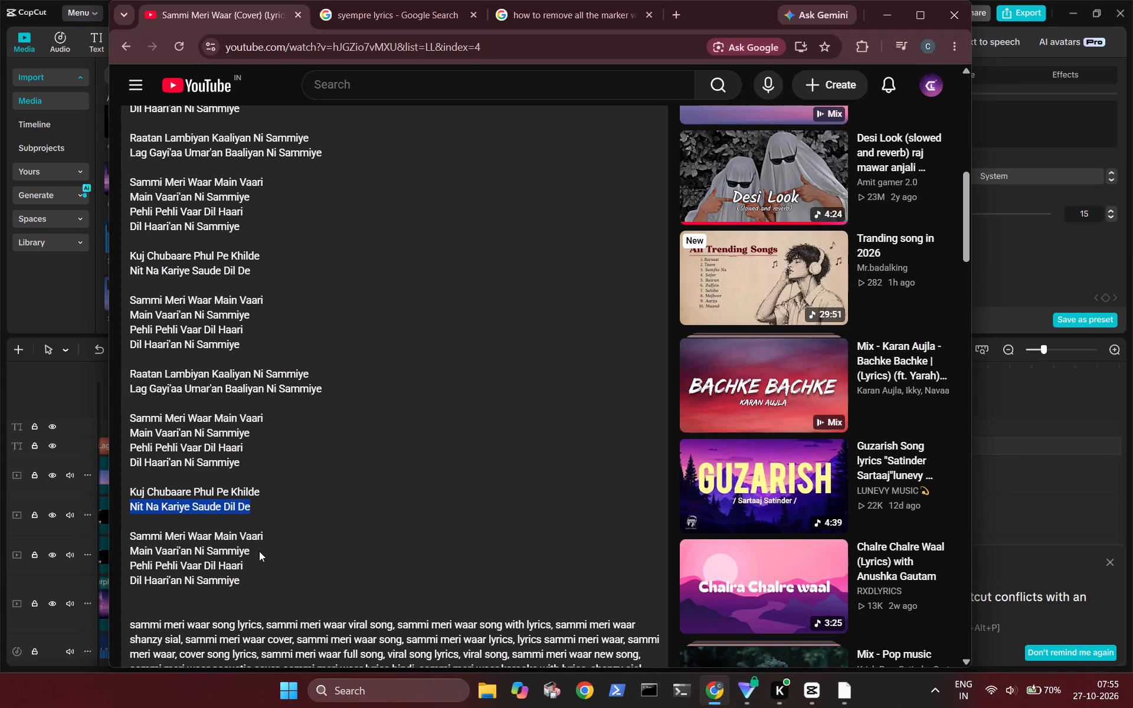
pyautogui.moveTo(259, 551); pyautogui.dragTo(131, 535)
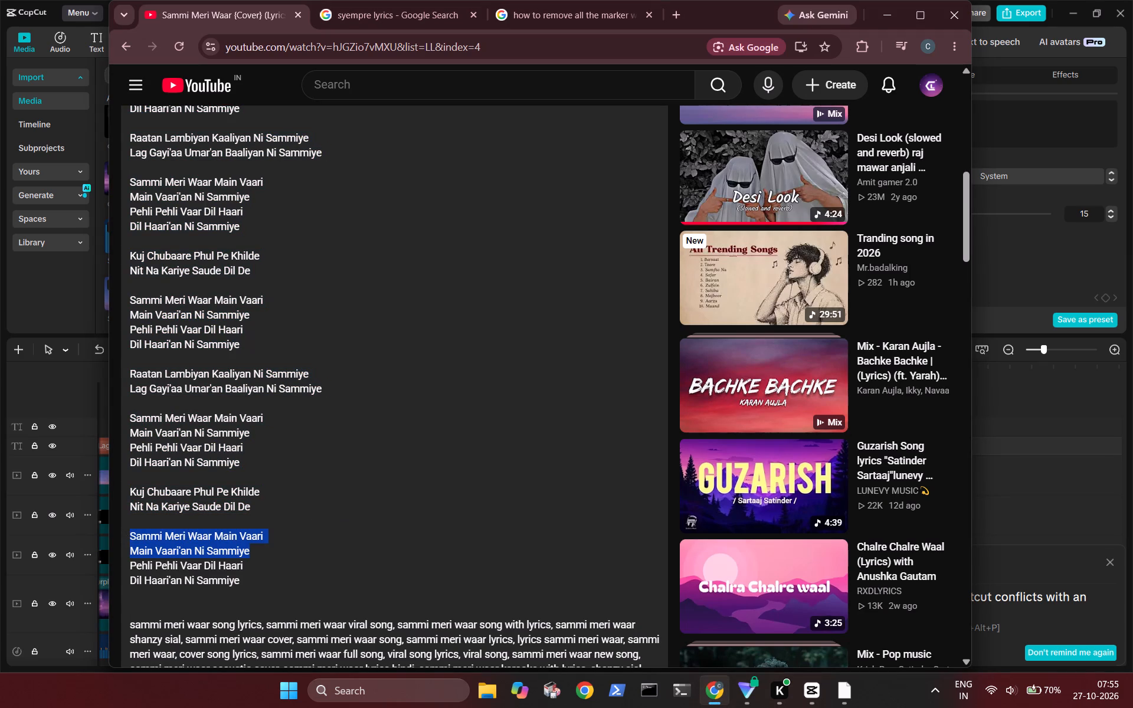
pyautogui.hotkey('ctrl', 'c')
pyautogui.click(1072, 116)
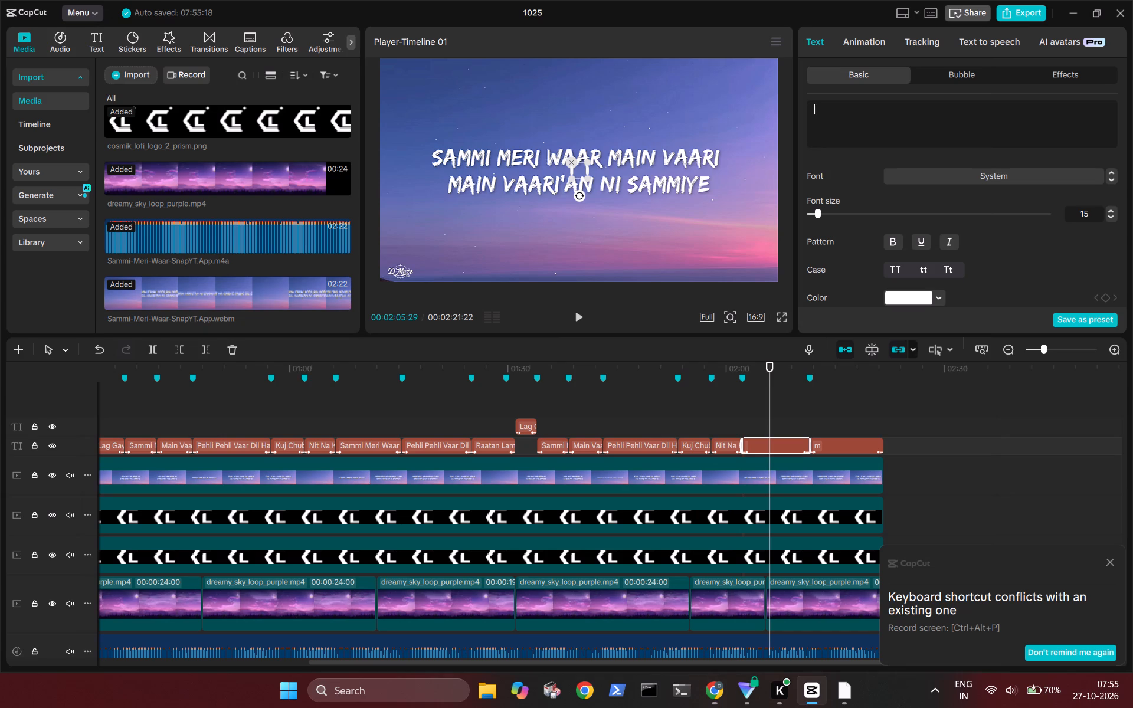
pyautogui.hotkey('ctrl', 'v')
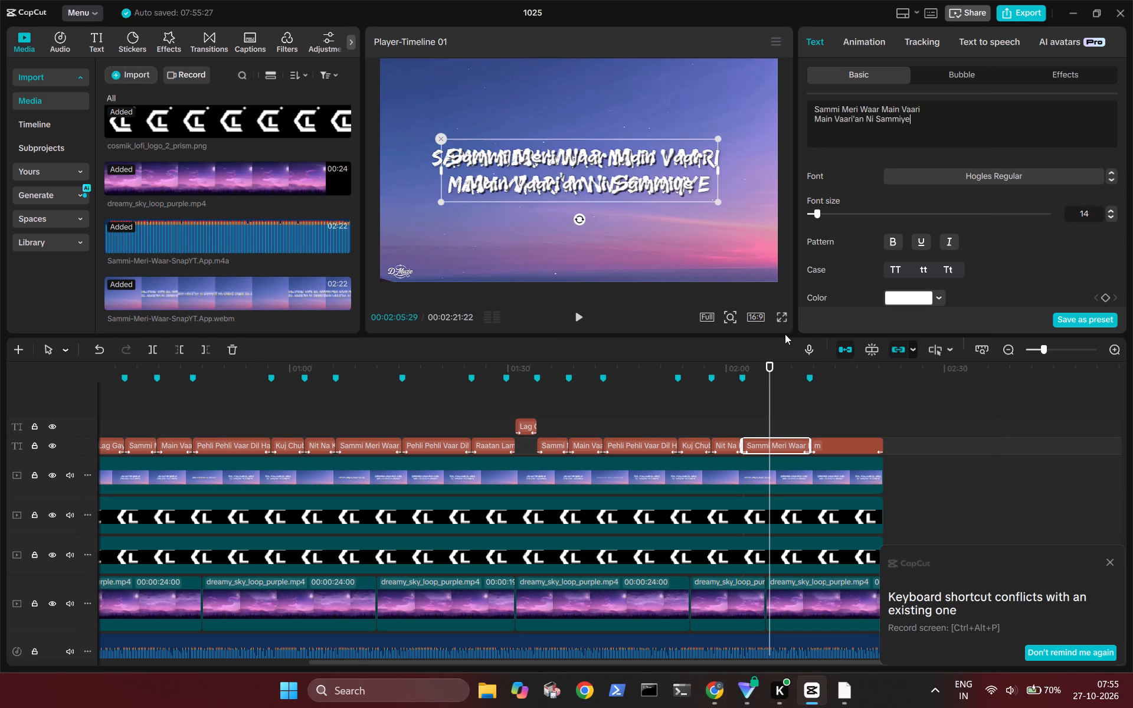
# Replace the last text clip's "m" with the two lines "Pehli Pehli Vaar Dil Haari" and "Dil Haari'an Ni Sammiye" copied from the YouTube description.
pyautogui.click(843, 405)
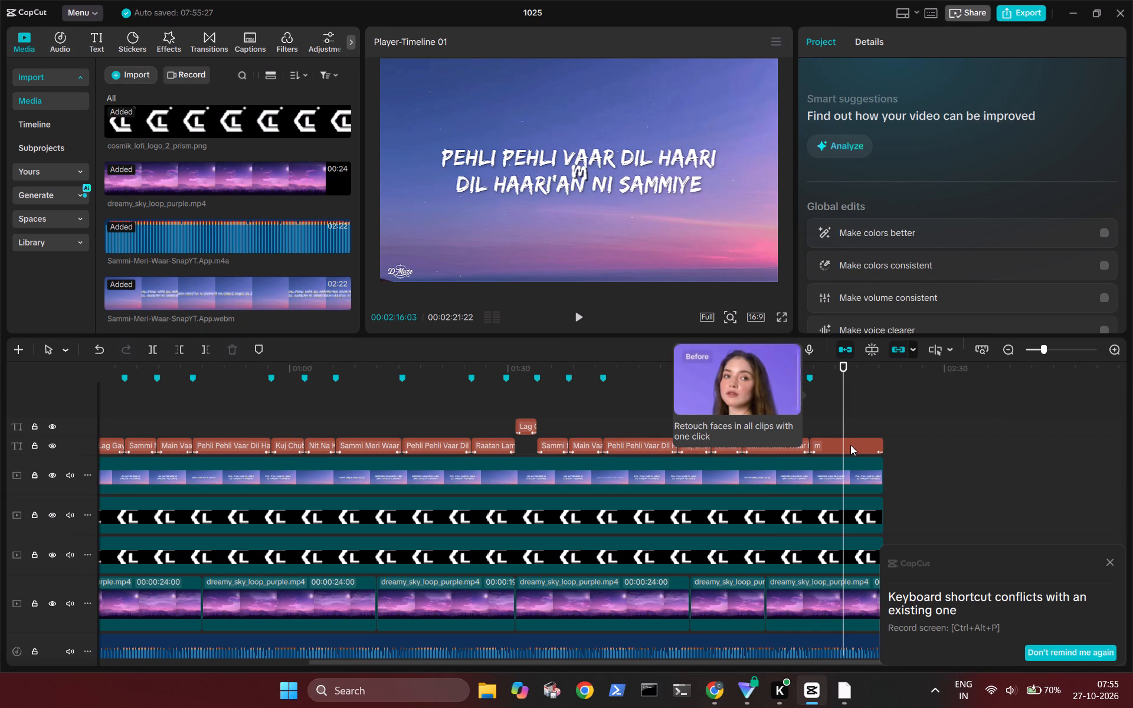
pyautogui.click(850, 445)
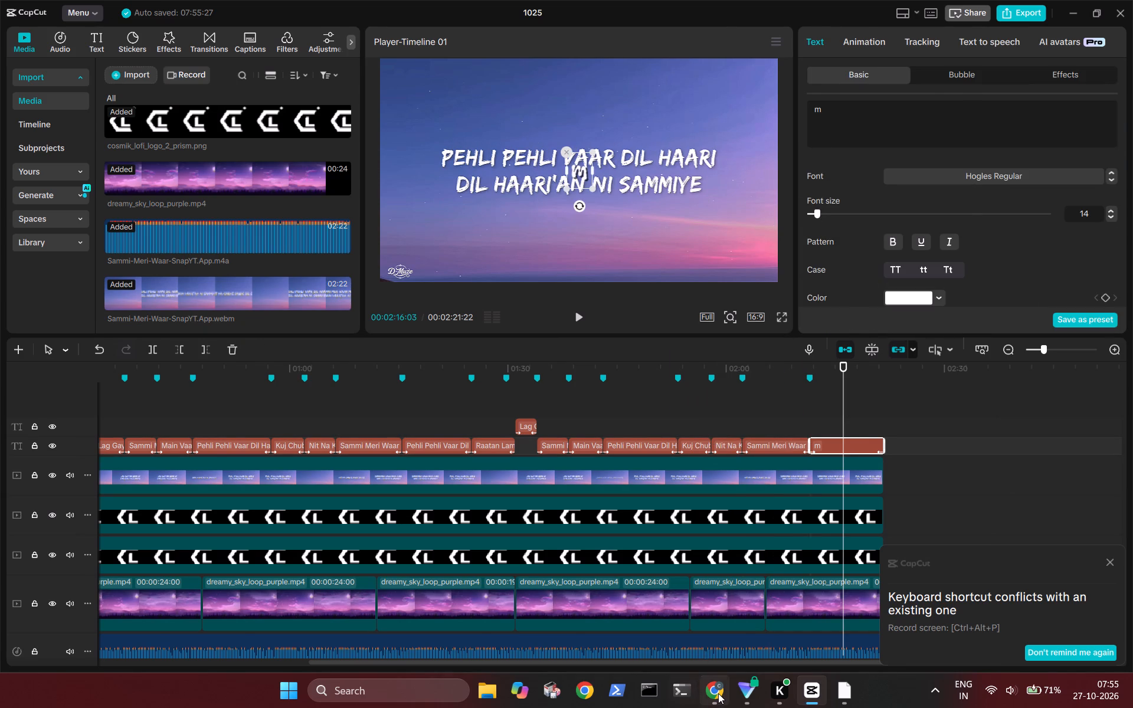
pyautogui.click(718, 693)
pyautogui.moveTo(249, 584); pyautogui.dragTo(130, 571)
pyautogui.hotkey('ctrl', 'c')
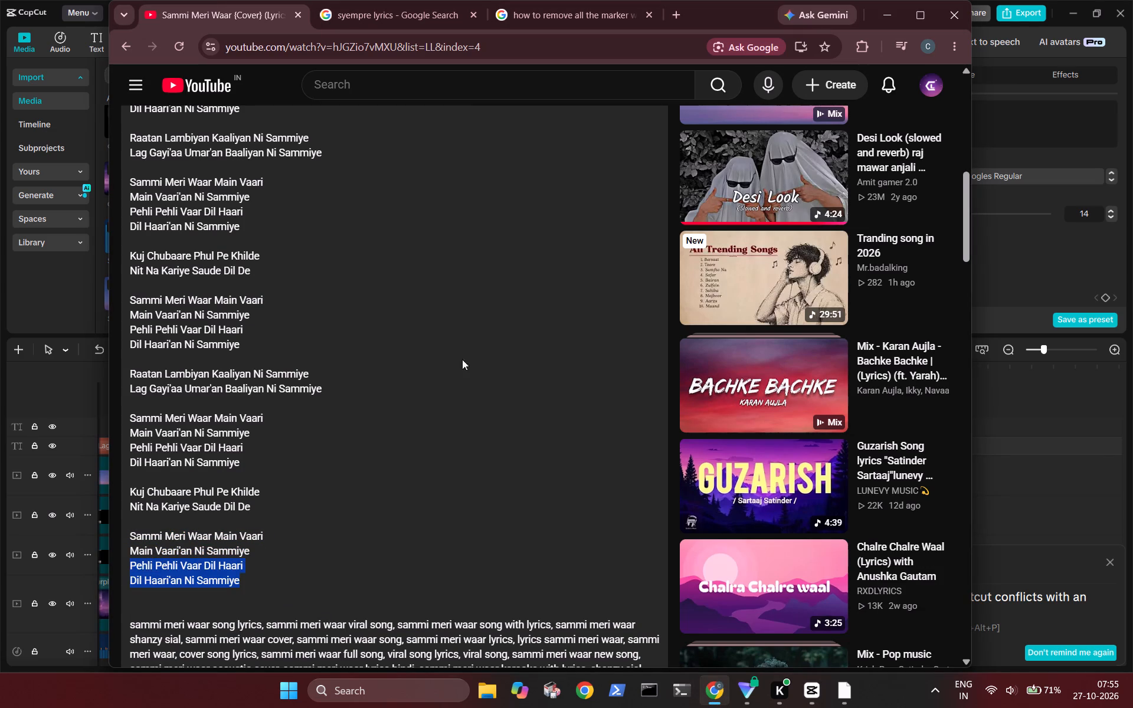
pyautogui.click(1004, 111)
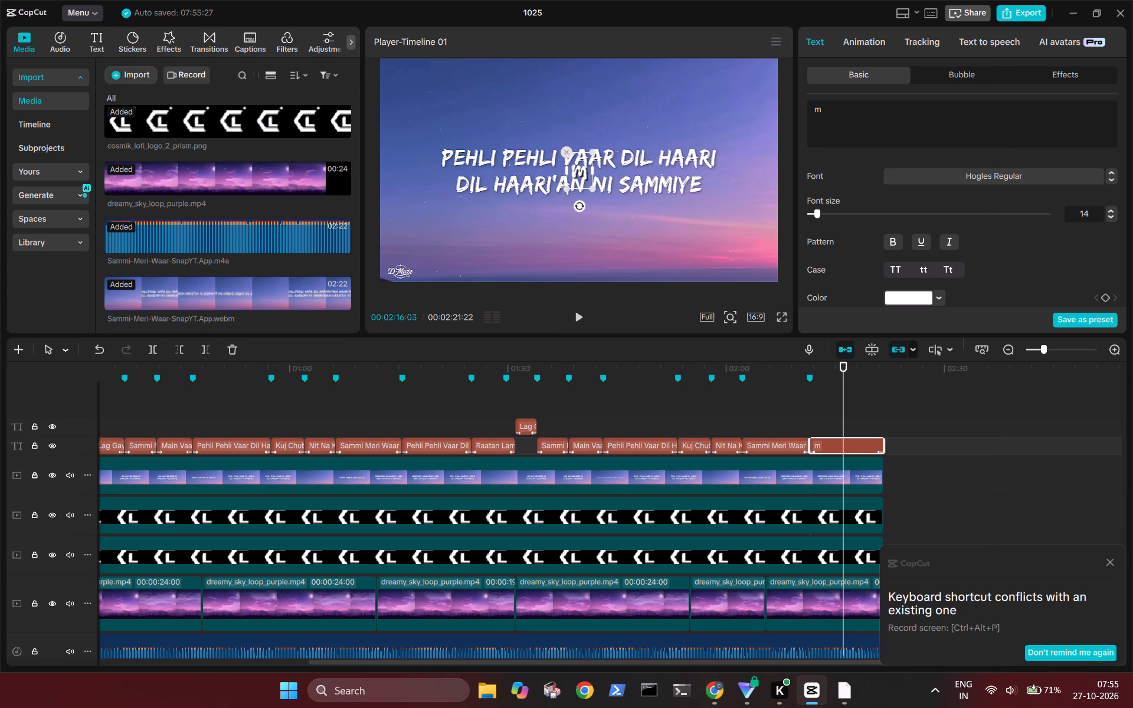
pyautogui.press('BackSpace')
pyautogui.hotkey('ctrl', 'v')
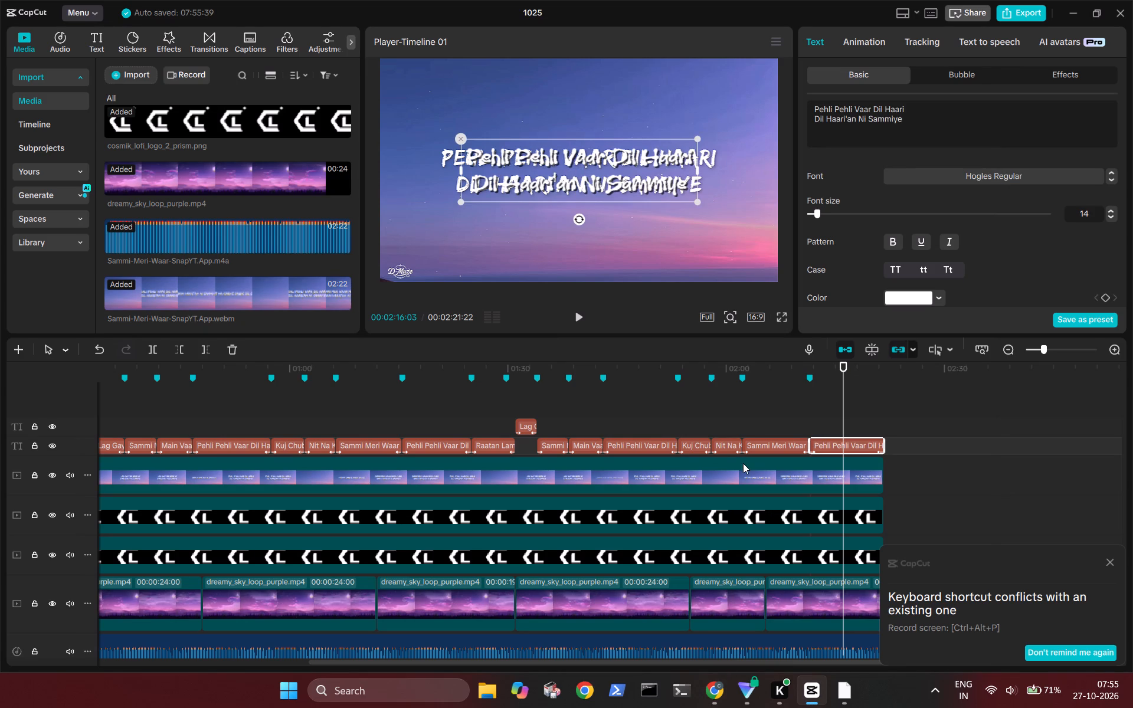
# Delete the reference lyric video clip Sammi-Meri-Waar-SnapYT.App.webm from the timeline.
pyautogui.hscroll(4, 743, 463)
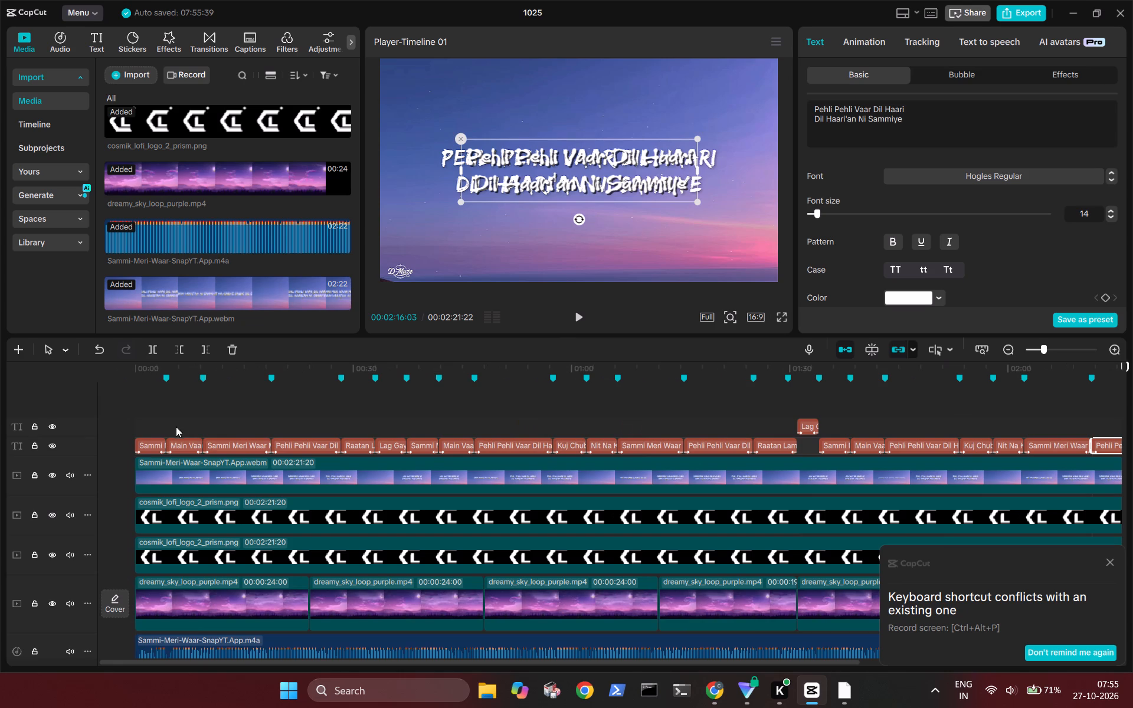
pyautogui.click(152, 418)
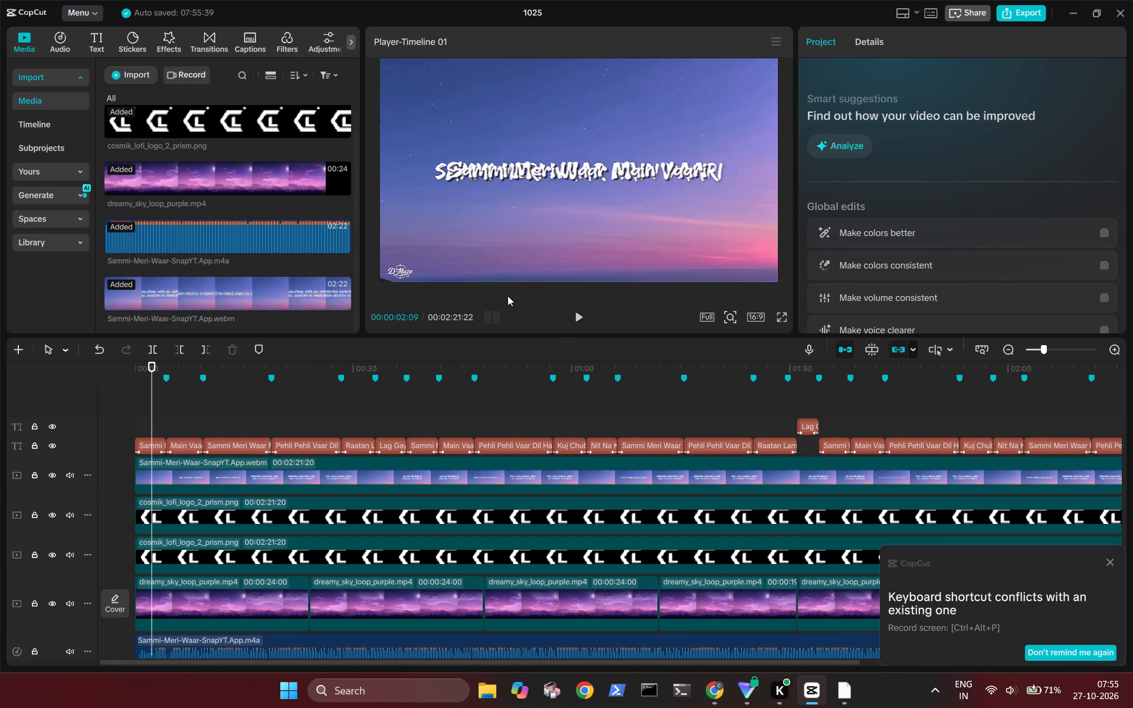
pyautogui.click(463, 471)
pyautogui.press('BackSpace')
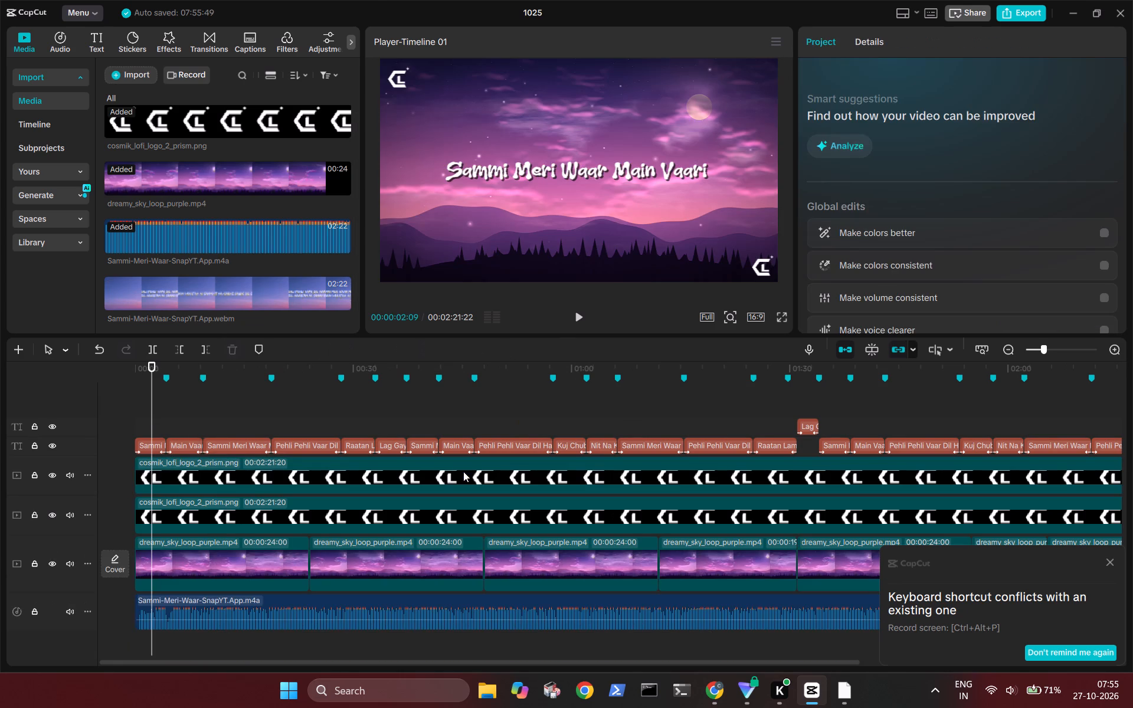
# Export the current "Sammi Meri Waar Main Vaari" frame as a still image named "sammithm".
pyautogui.click(775, 44)
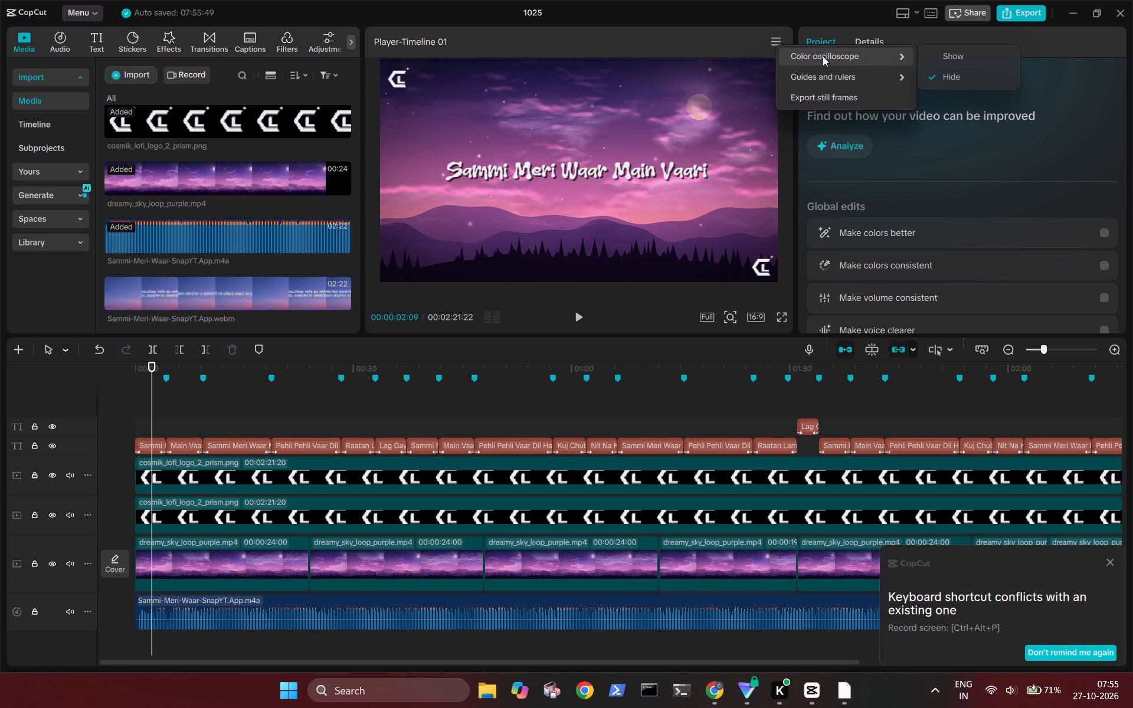
pyautogui.click(846, 99)
pyautogui.click(744, 259)
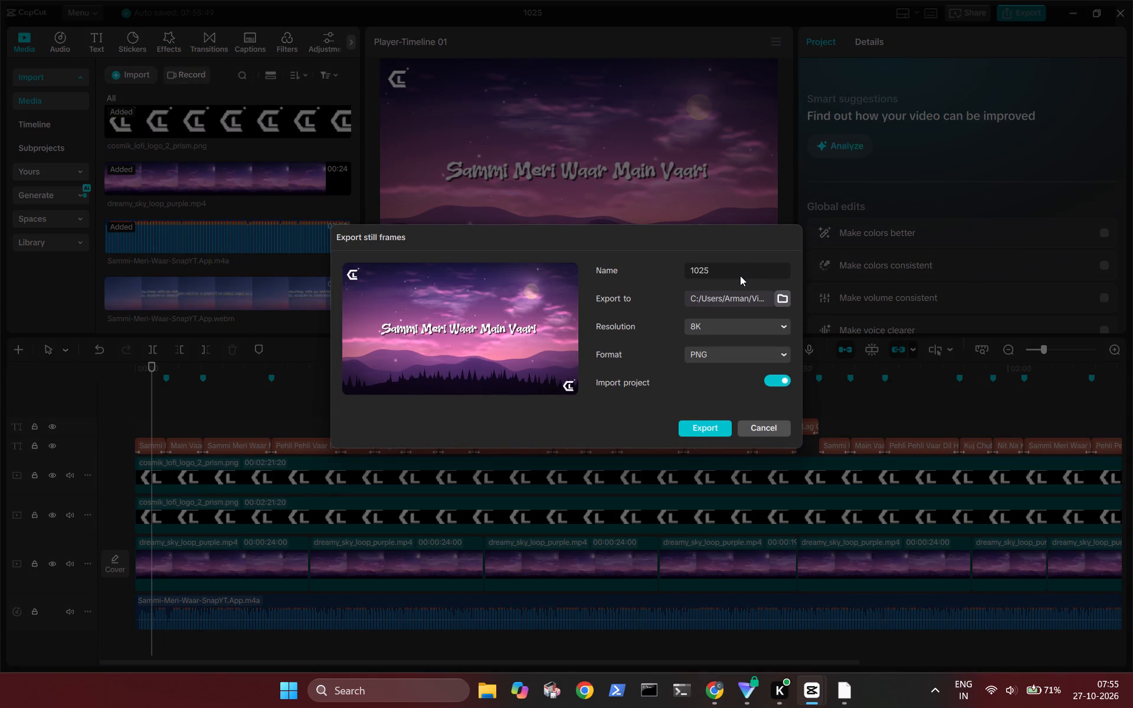
pyautogui.click(740, 276)
pyautogui.press('BackSpace')
pyautogui.press('BackSpace')
pyautogui.press('BackSpace')
pyautogui.press('BackSpace')
pyautogui.press('BackSpace')
pyautogui.press('BackSpace')
pyautogui.press('BackSpace')
pyautogui.press('BackSpace')
pyautogui.press('BackSpace')
pyautogui.press('BackSpace')
pyautogui.write('sammi')
pyautogui.write('thm')
pyautogui.press('Return')
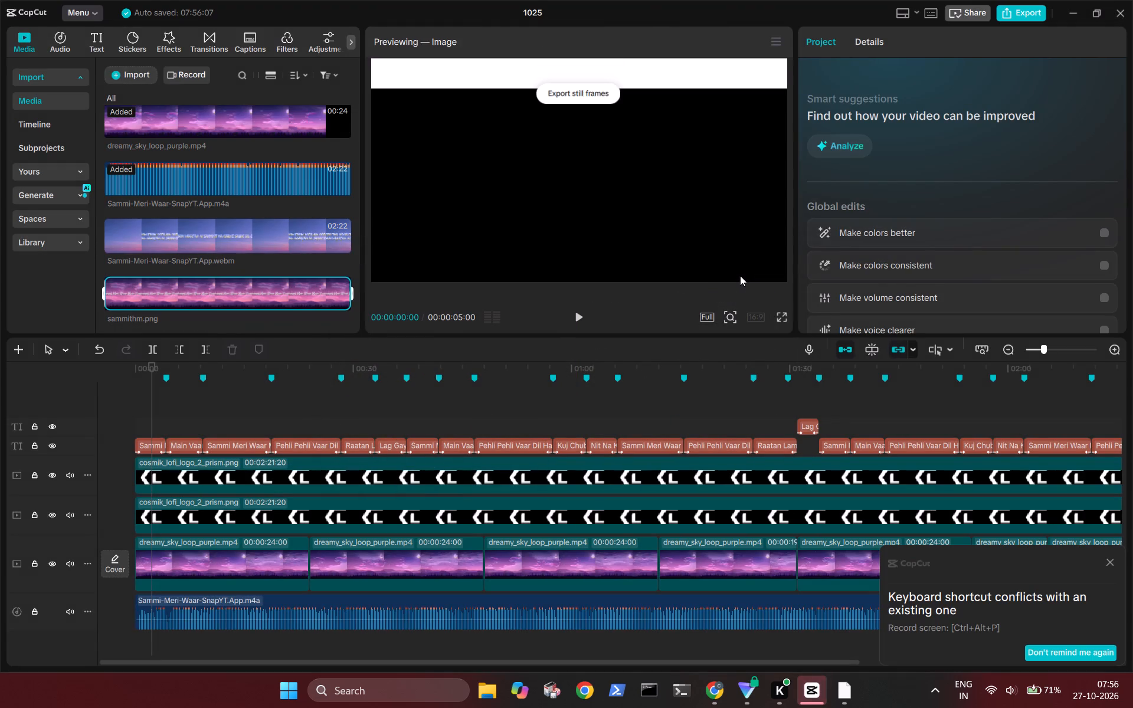
pyautogui.press('space')
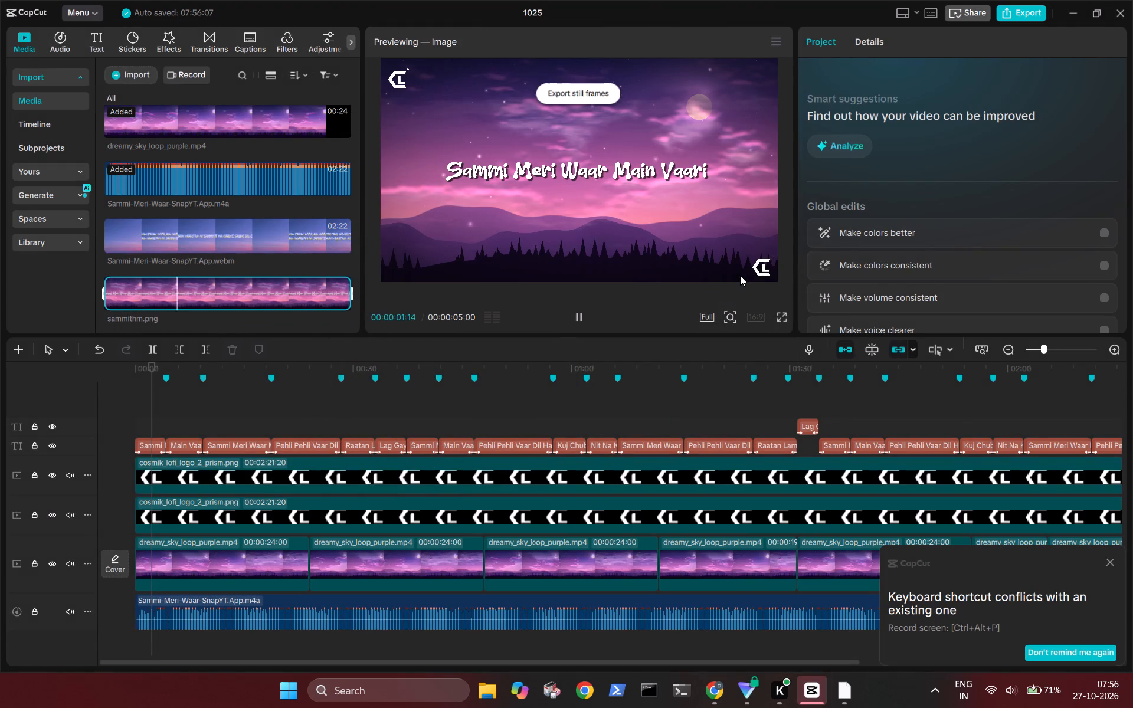
pyautogui.click(346, 430)
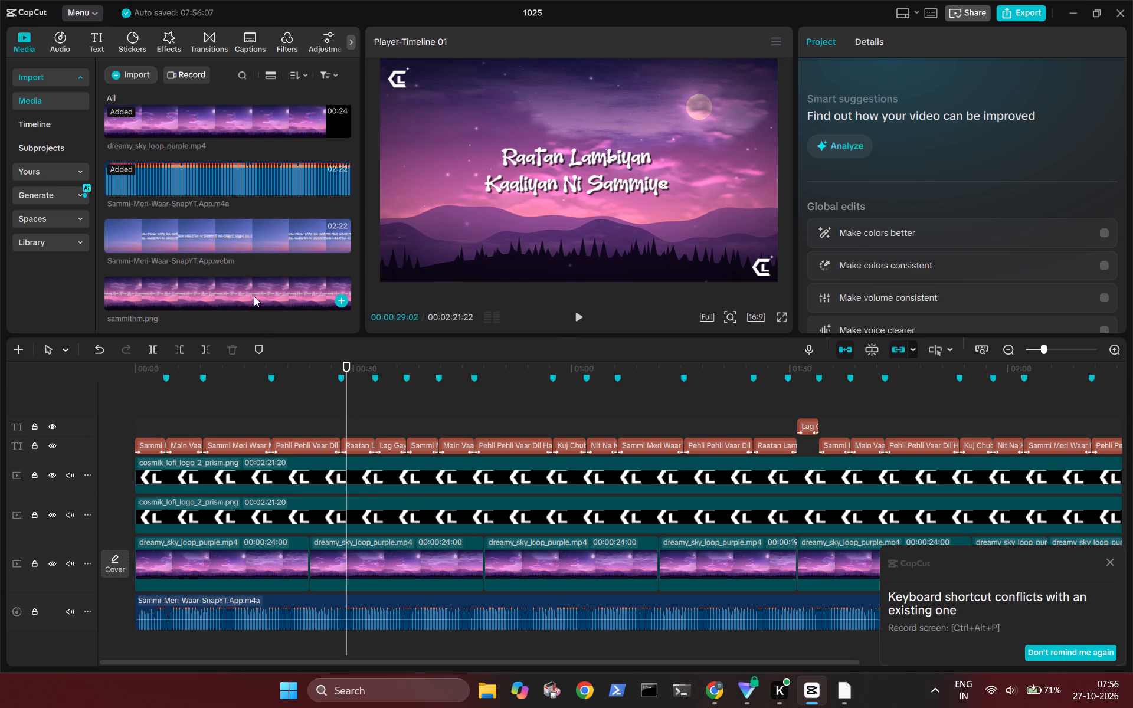
pyautogui.rightClick(254, 296)
pyautogui.click(282, 348)
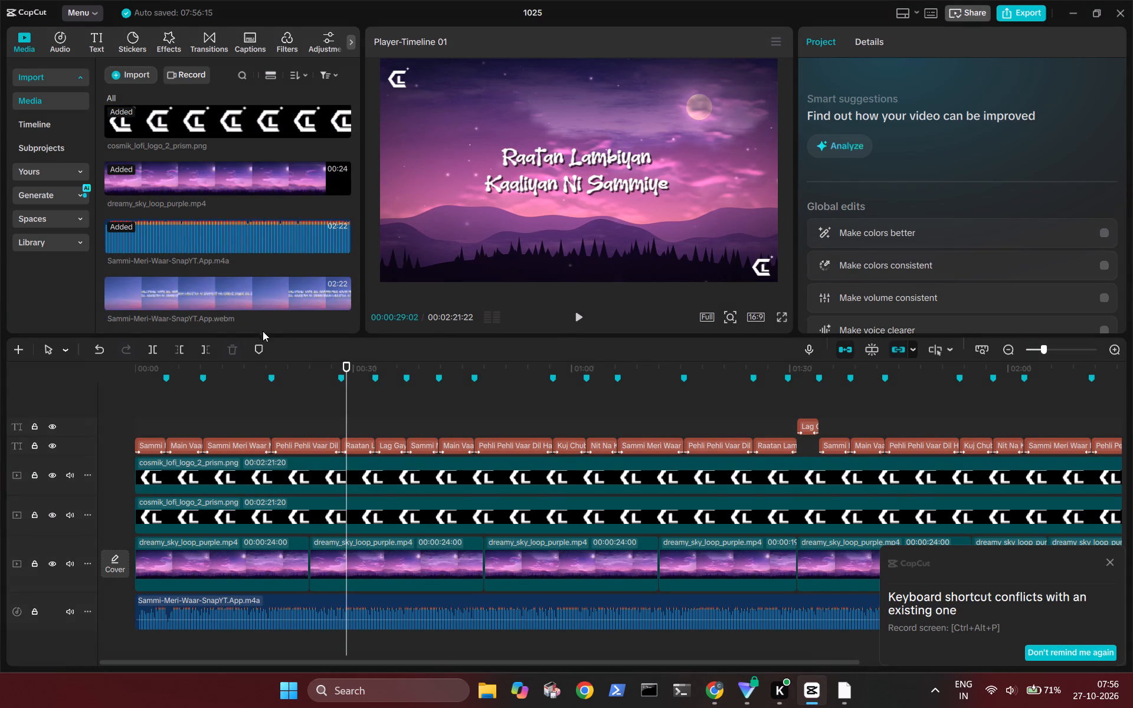
# Play the timeline from near the start to review the lyric video.
pyautogui.click(146, 408)
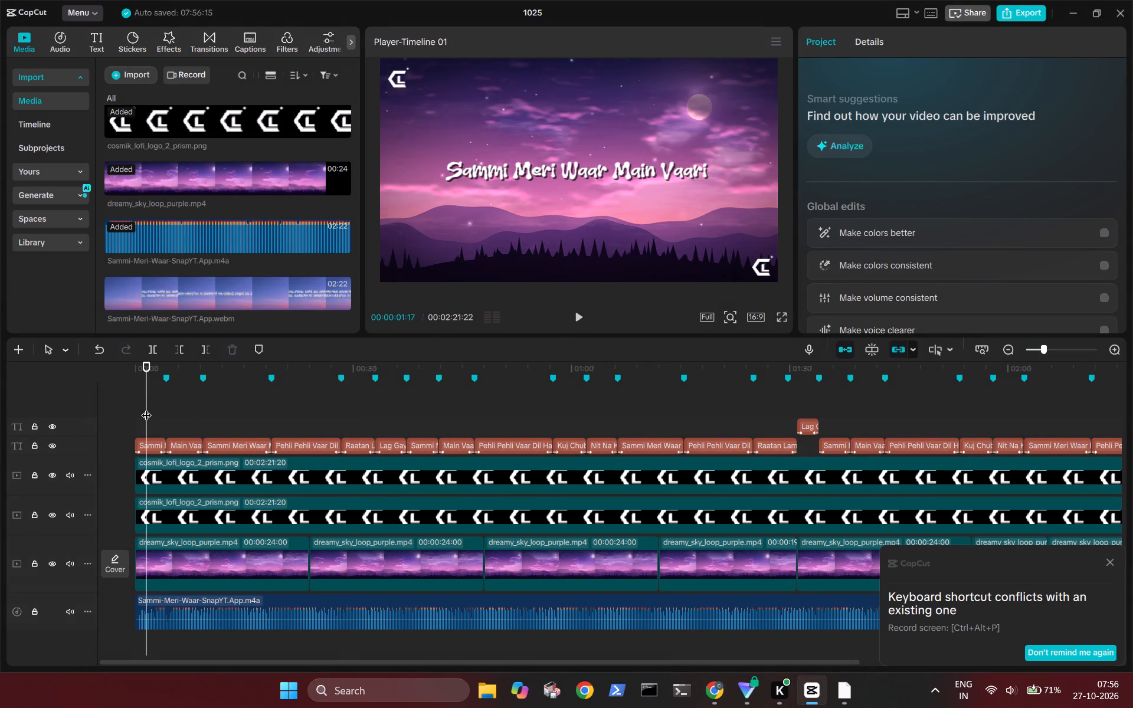
pyautogui.press('space')
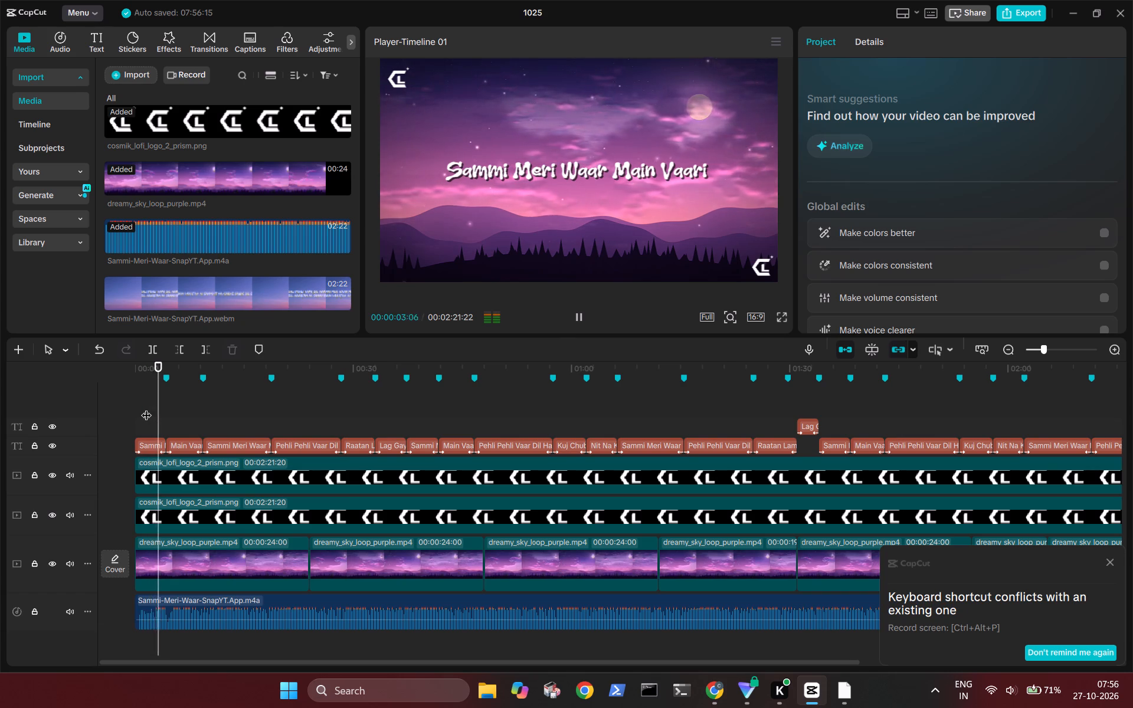
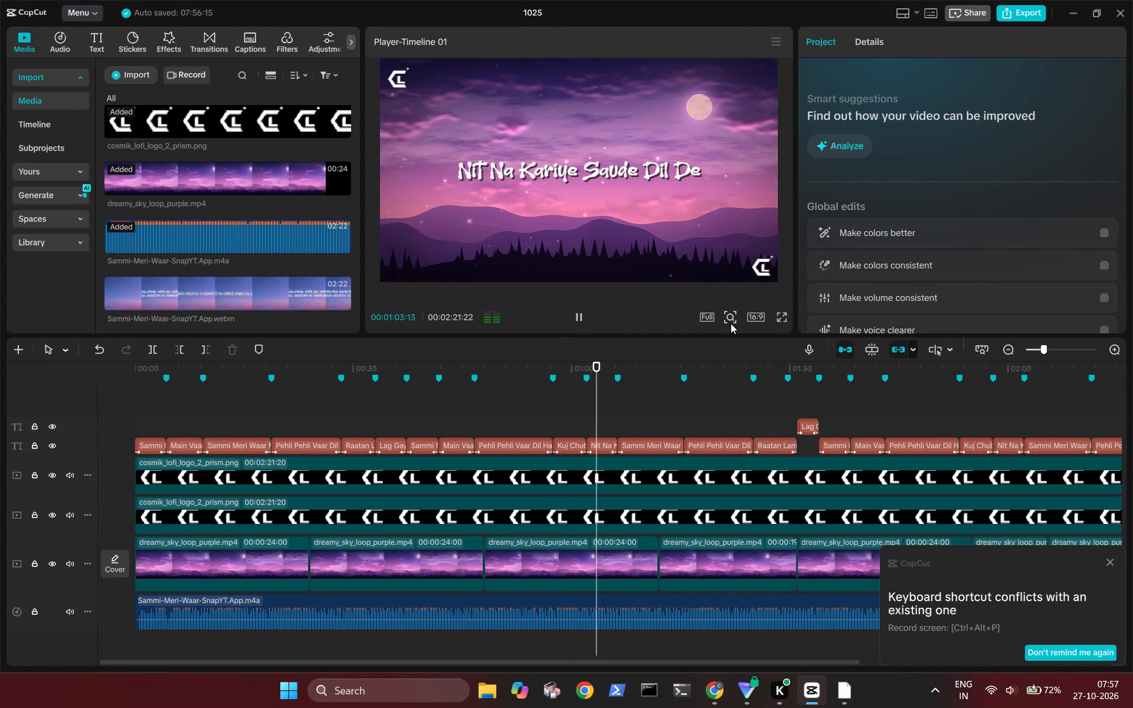
# Stop playback and export the lyric video timeline as an mp4 video named "sammivdf", without sharing it.
pyautogui.press('space')
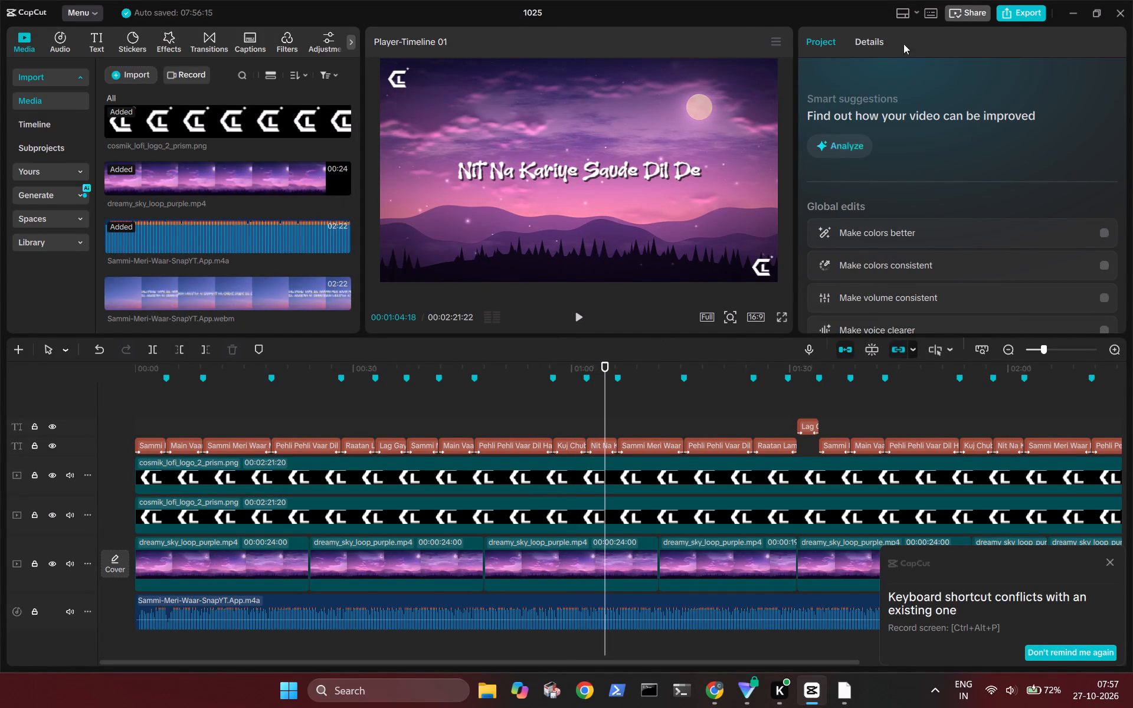
pyautogui.click(1016, 11)
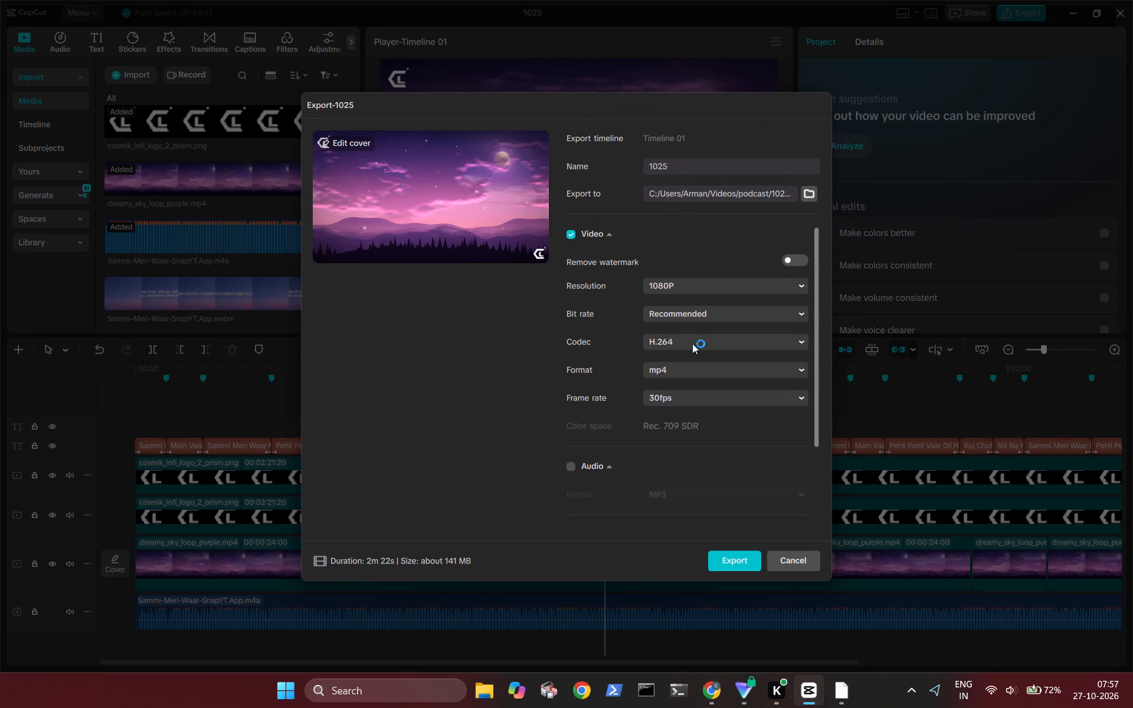
pyautogui.click(706, 165)
pyautogui.press('BackSpace')
pyautogui.press('BackSpace')
pyautogui.press('BackSpace')
pyautogui.press('BackSpace')
pyautogui.press('BackSpace')
pyautogui.press('BackSpace')
pyautogui.press('BackSpace')
pyautogui.press('BackSpace')
pyautogui.press('BackSpace')
pyautogui.press('BackSpace')
pyautogui.press('BackSpace')
pyautogui.press('BackSpace')
pyautogui.press('BackSpace')
pyautogui.press('BackSpace')
pyautogui.write('samm')
pyautogui.press('i')
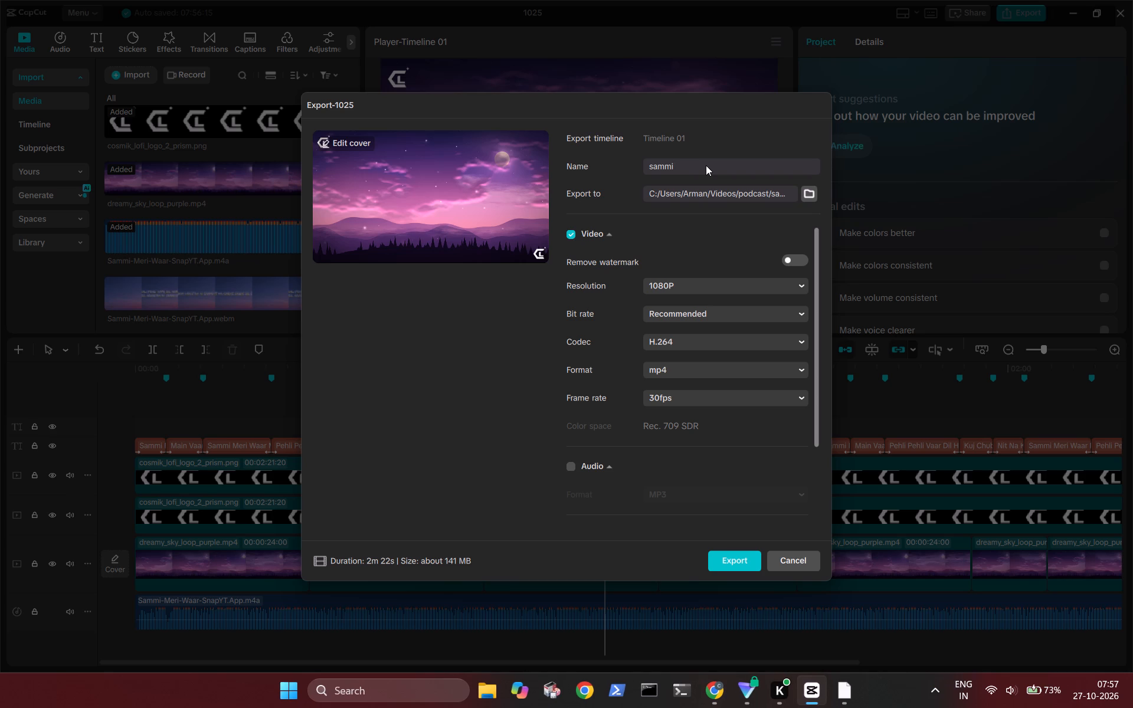
pyautogui.write('vdf')
pyautogui.press('Return')
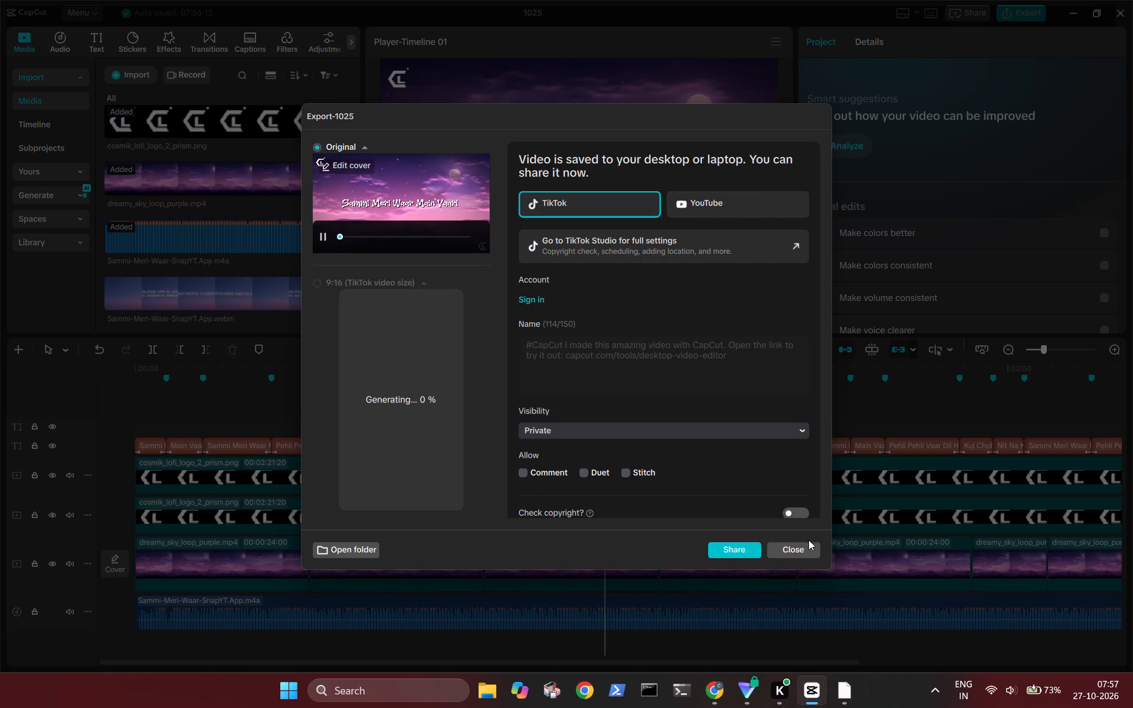
pyautogui.click(800, 545)
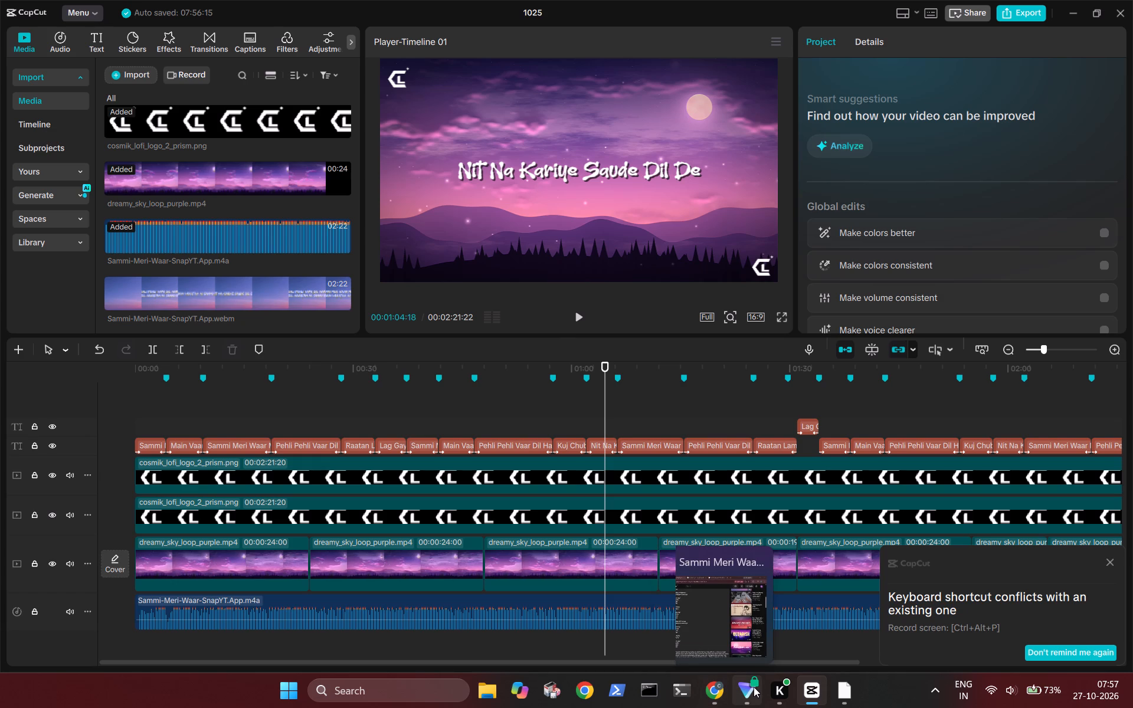
# Switch to Chrome and look through the Sammi Meri Waar YouTube video page and the Syempre lyrics search page.
pyautogui.click(711, 687)
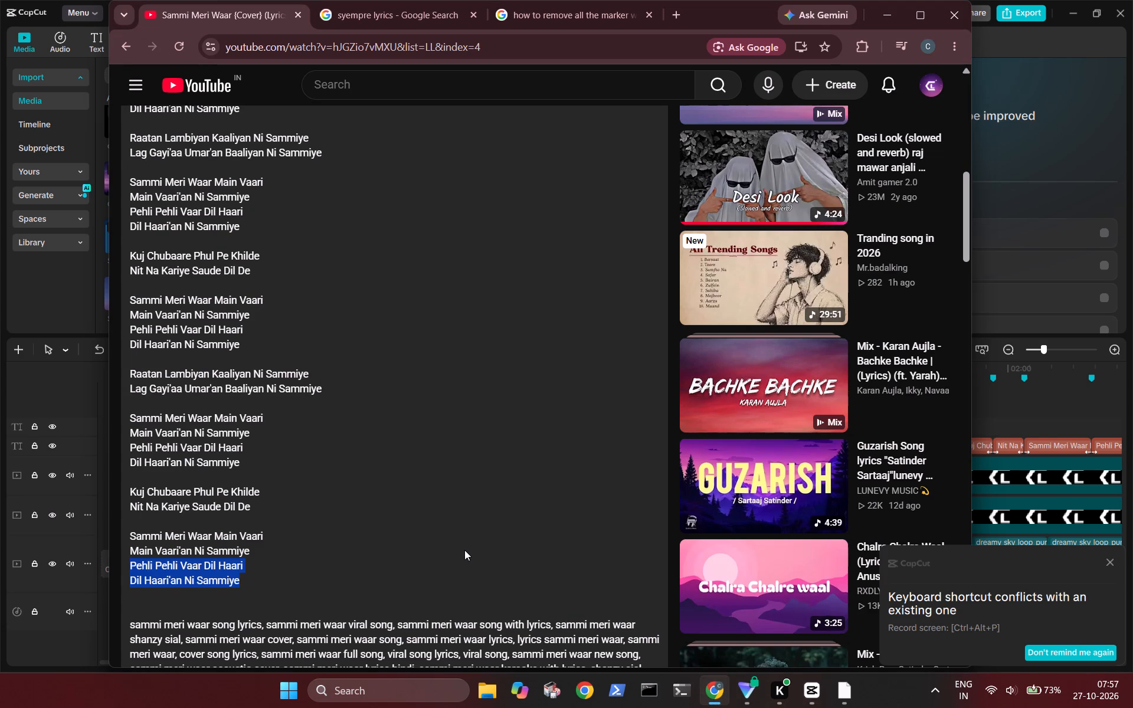
pyautogui.scroll(-1, 464, 550)
pyautogui.scroll(3, 464, 550)
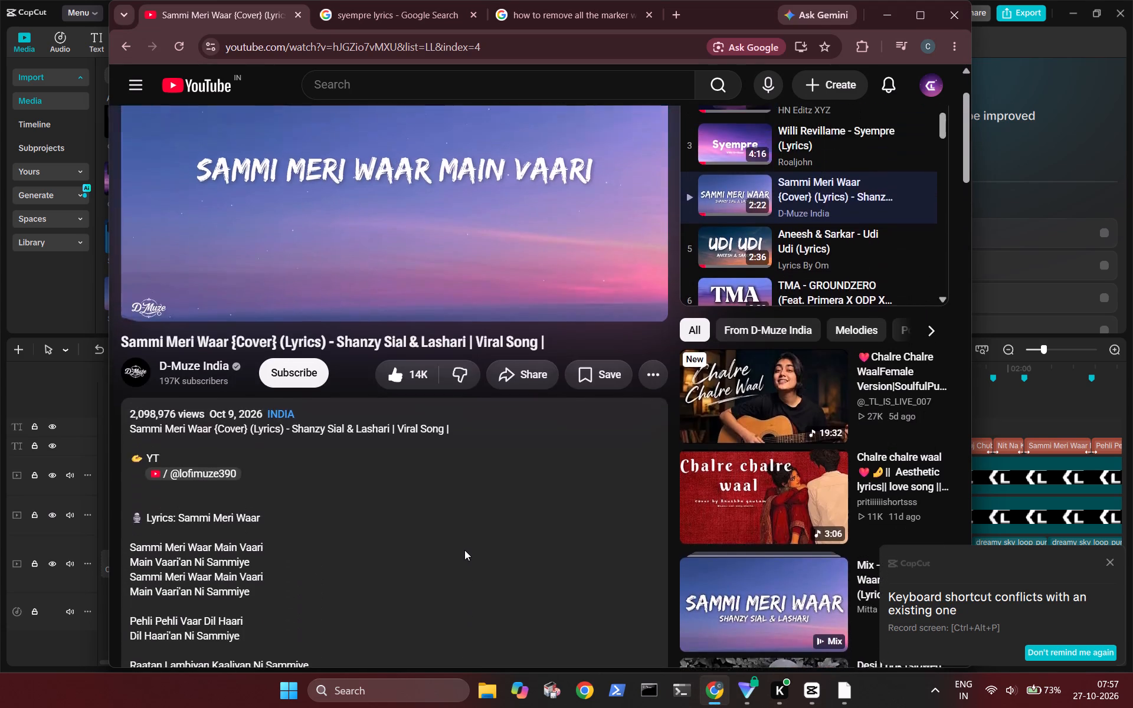
pyautogui.scroll(3, 464, 550)
pyautogui.click(392, 8)
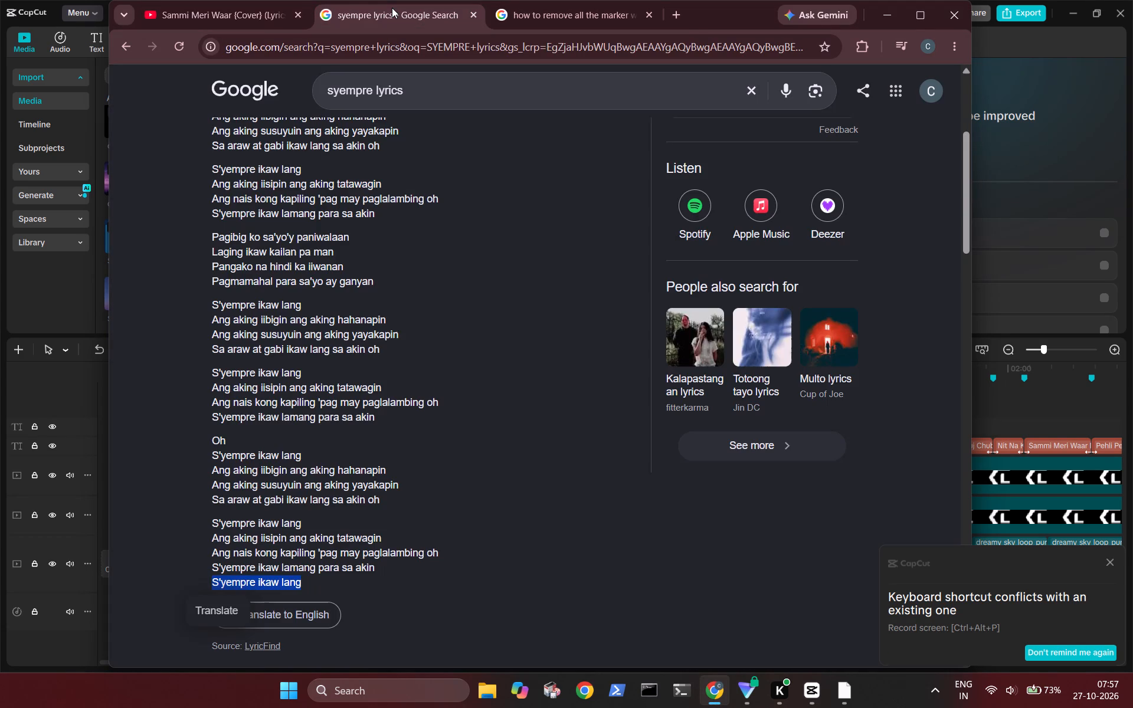
pyautogui.scroll(-2, 350, 300)
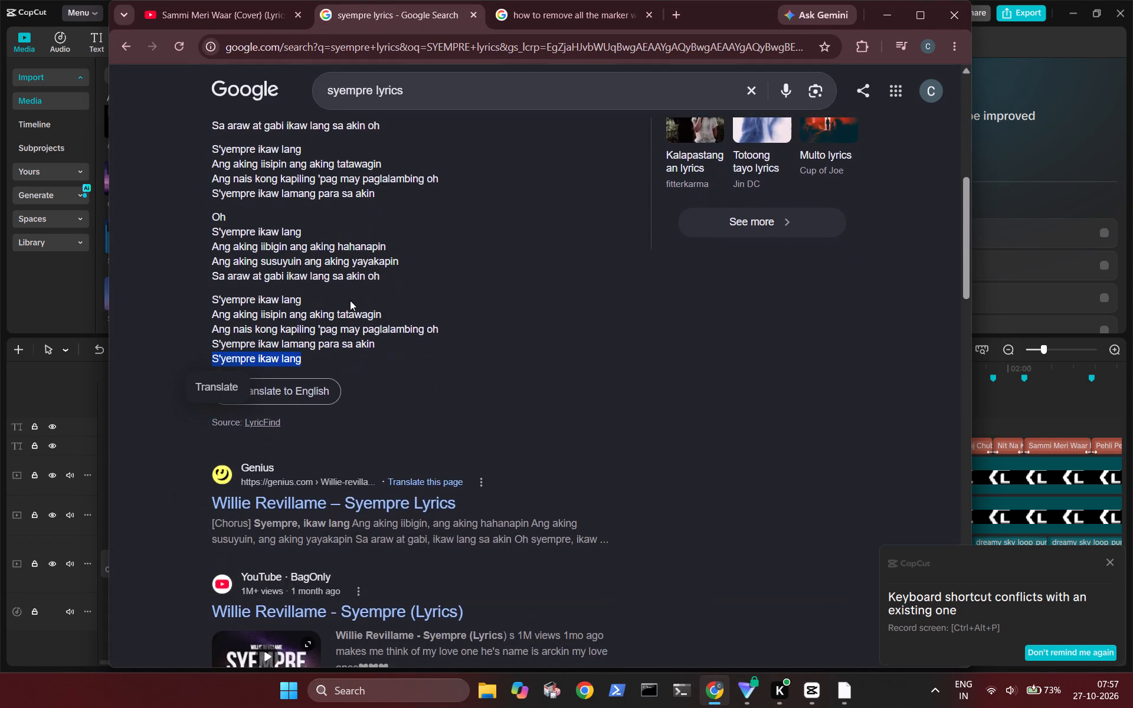
pyautogui.scroll(-2, 350, 300)
pyautogui.scroll(2, 350, 300)
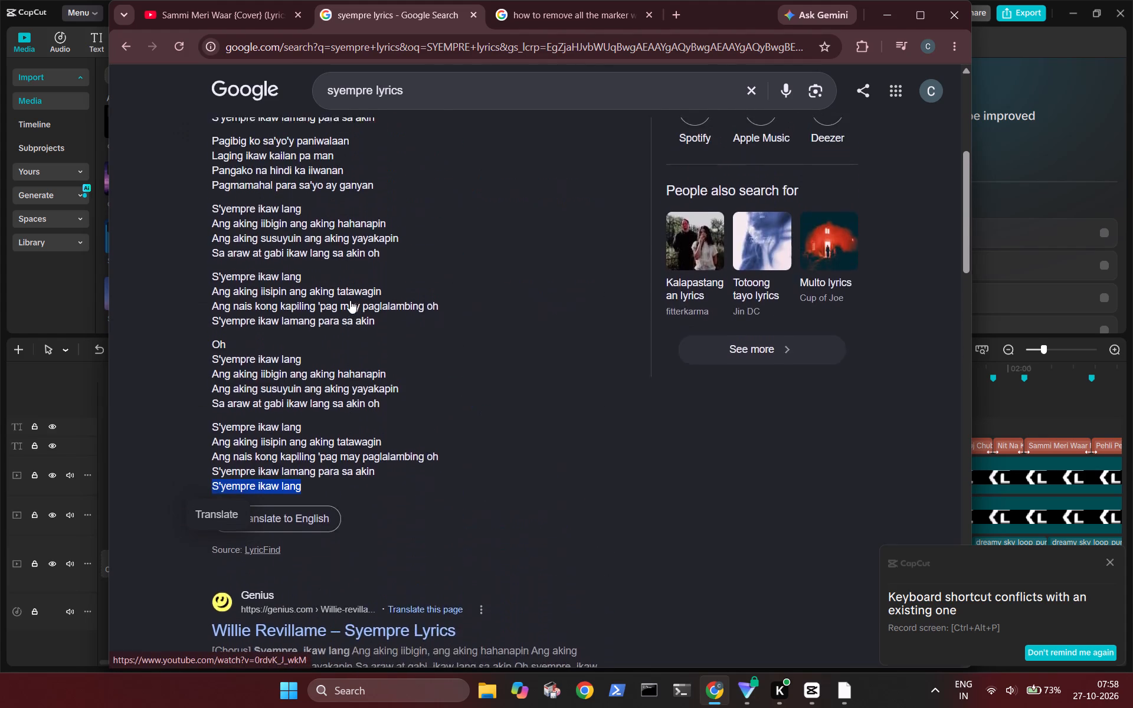
pyautogui.scroll(2, 350, 300)
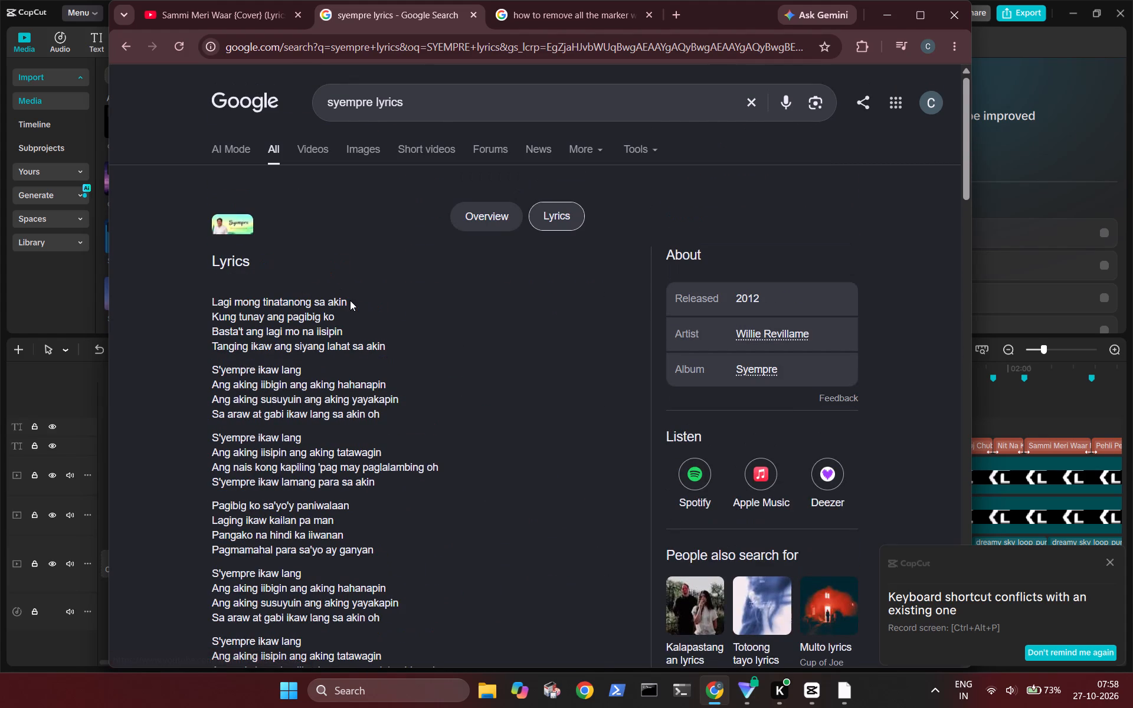
pyautogui.click(233, 15)
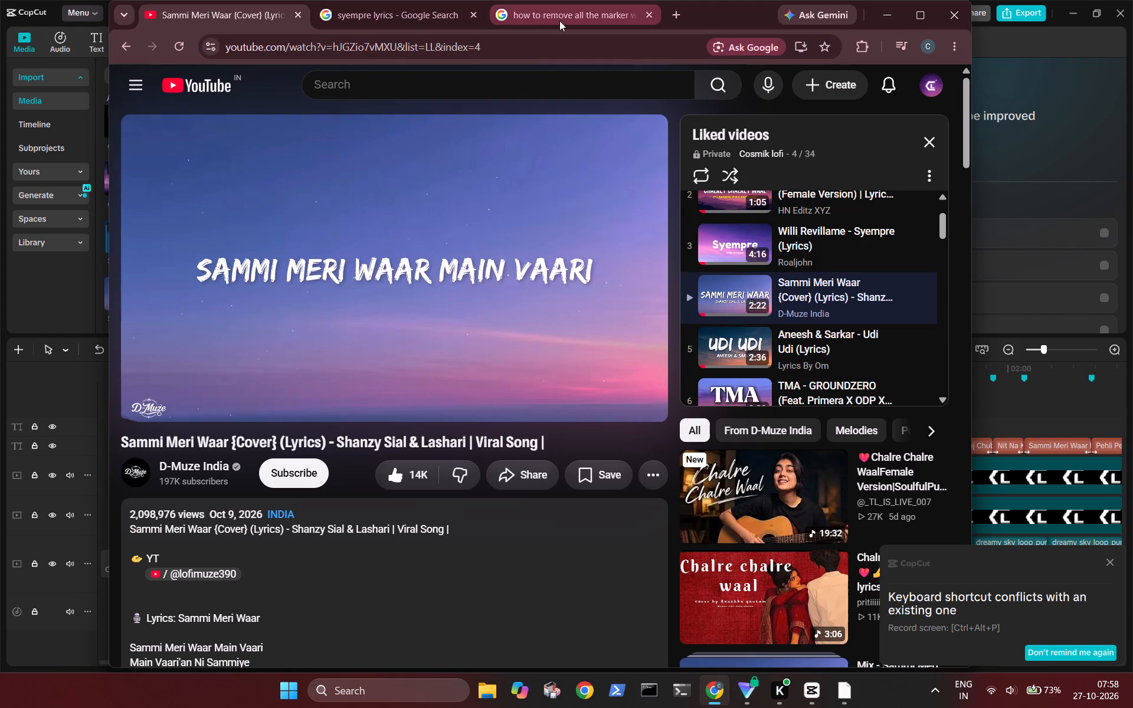